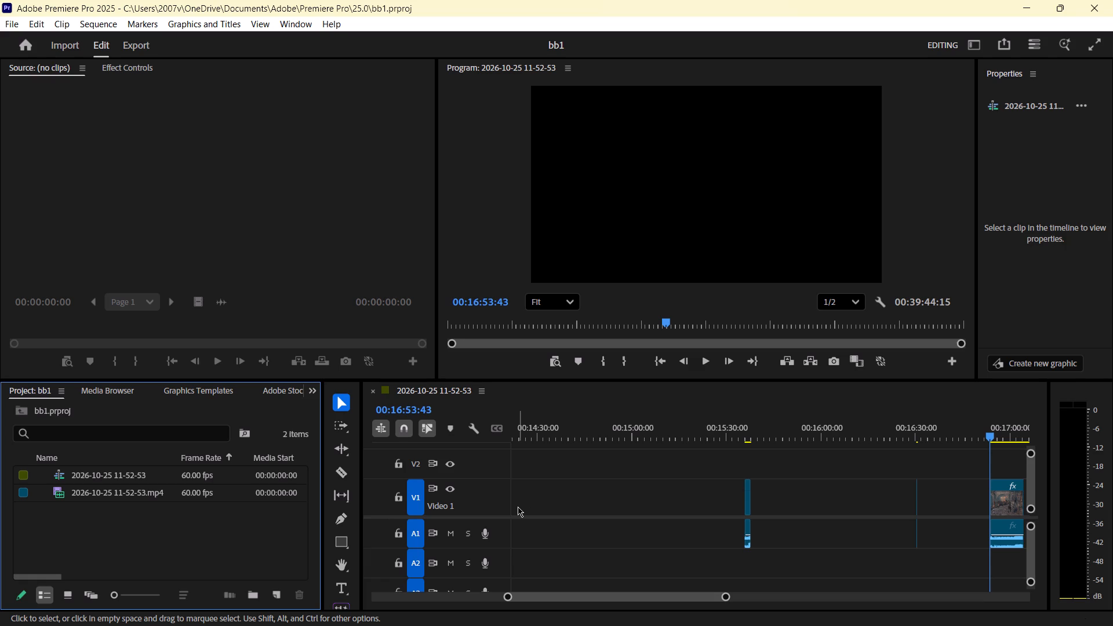
# Preview the opening seconds of the long final clip and return the playhead to the clip's start at 00:16:53:43.
pyautogui.scroll(2, 518, 507)
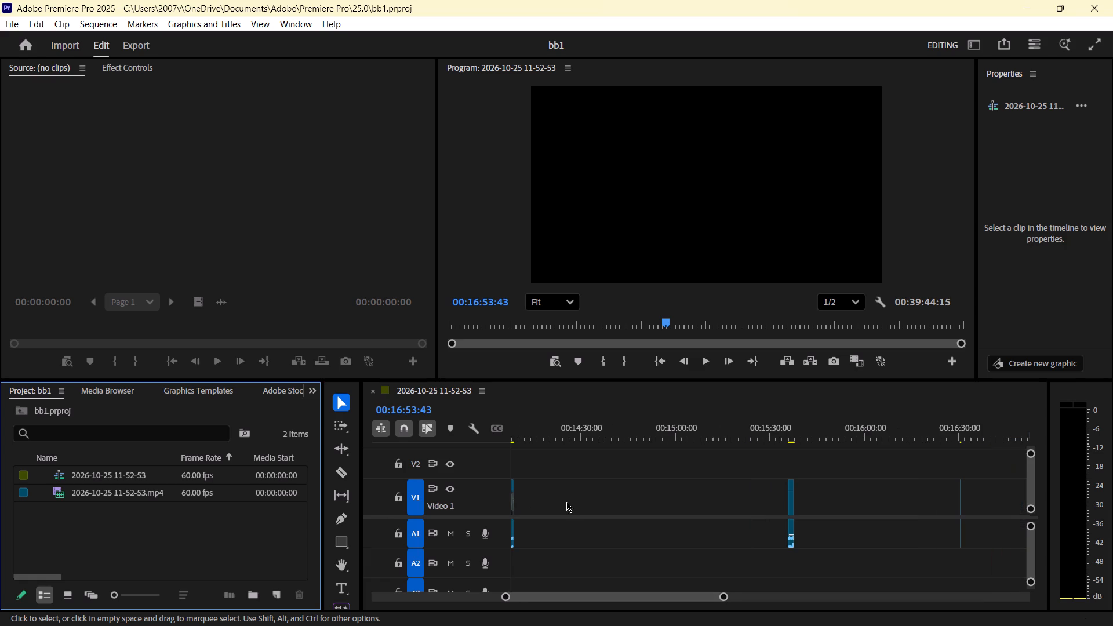
pyautogui.scroll(4, 875, 609)
pyautogui.scroll(3, 769, 565)
pyautogui.scroll(-16, 769, 565)
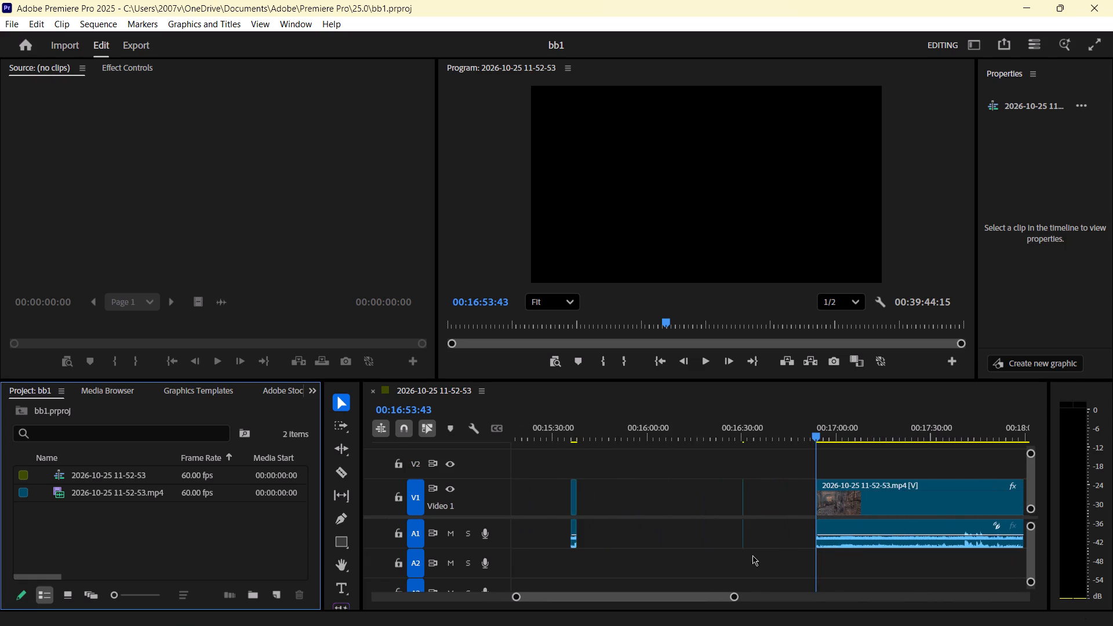
pyautogui.scroll(-3, 752, 532)
pyautogui.press('space')
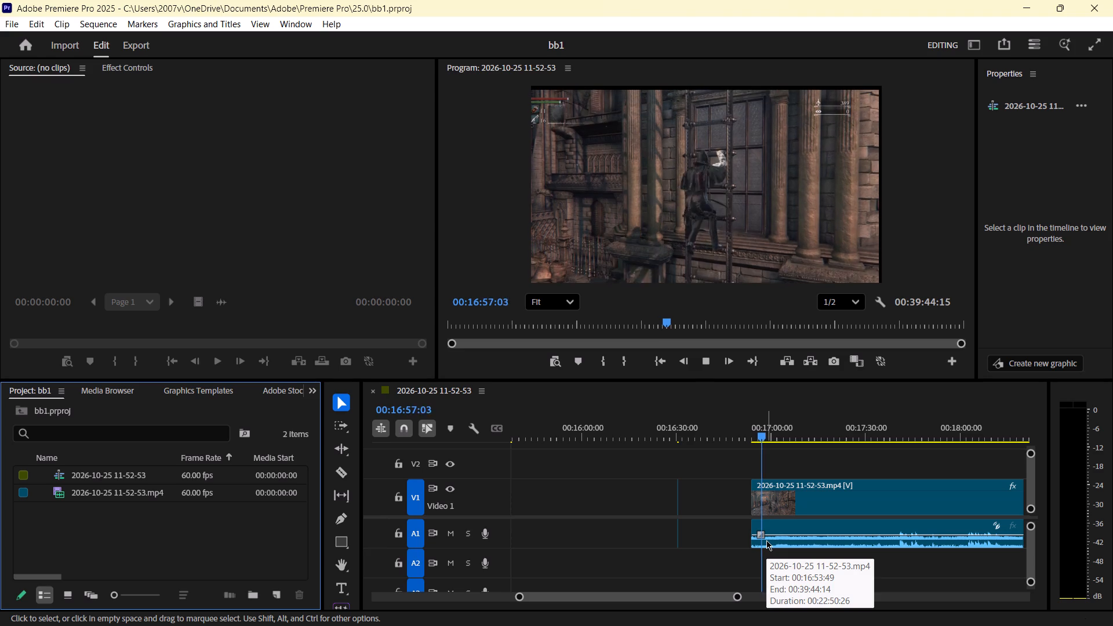
pyautogui.press('space')
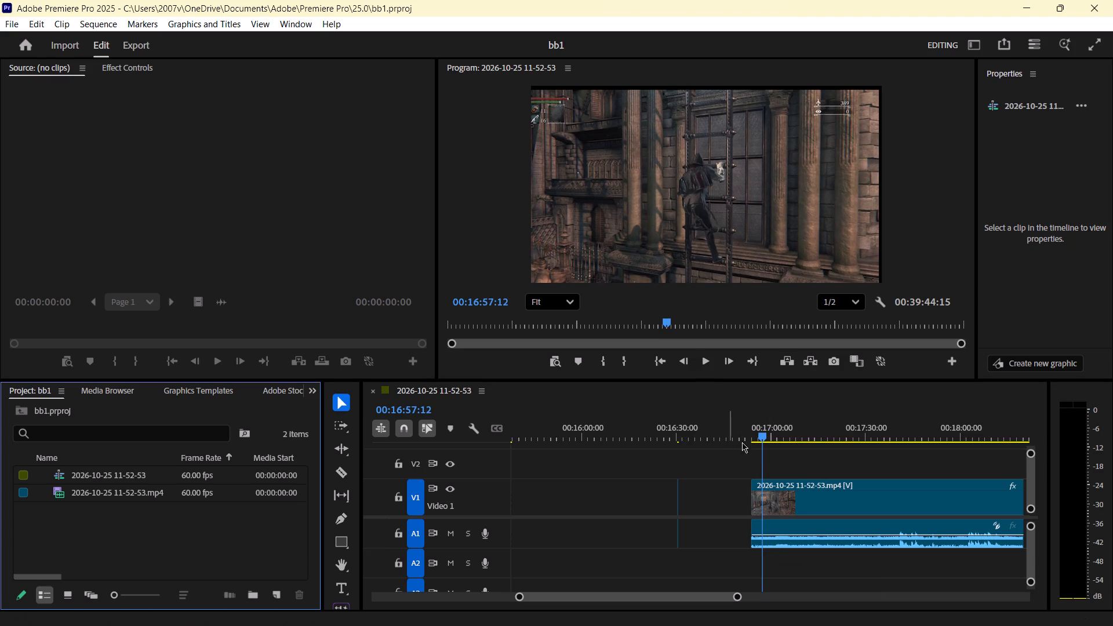
pyautogui.moveTo(762, 436); pyautogui.dragTo(747, 432)
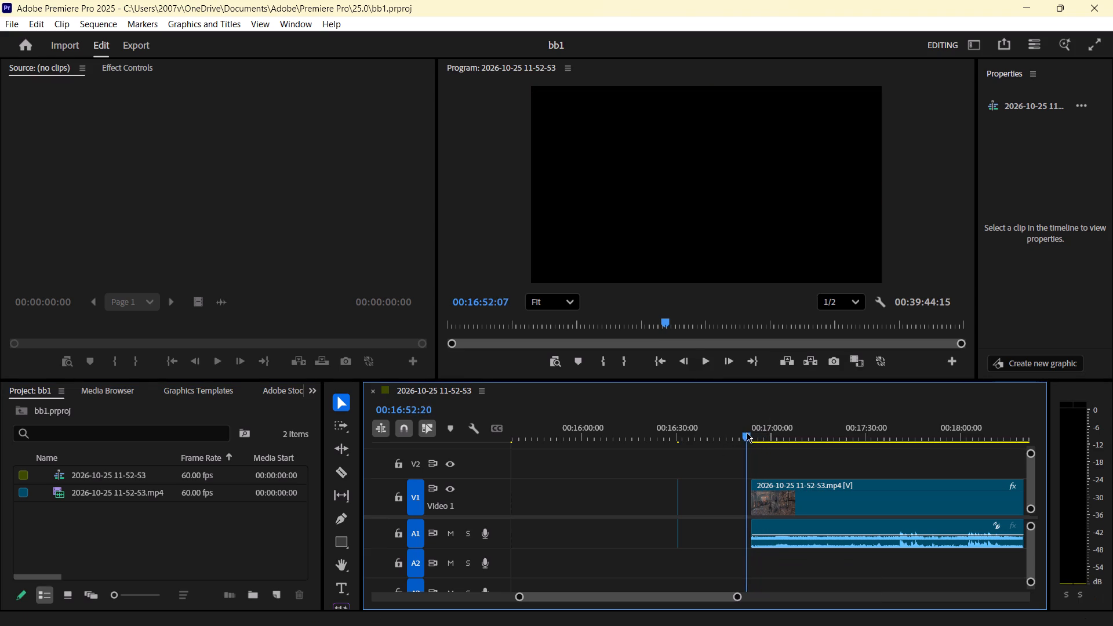
pyautogui.moveTo(747, 432); pyautogui.dragTo(751, 432)
# Ripple delete the two gaps just before the long final clip, starting at 00:16:30:58 and 00:15:37:53.
pyautogui.rightClick(726, 494)
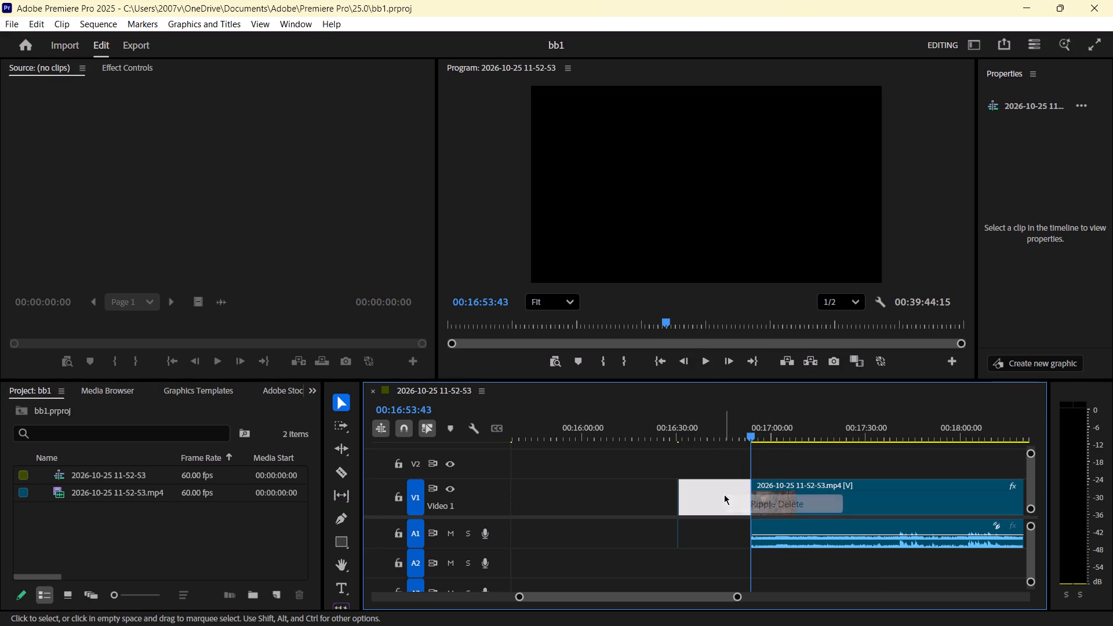
pyautogui.click(759, 502)
pyautogui.rightClick(627, 494)
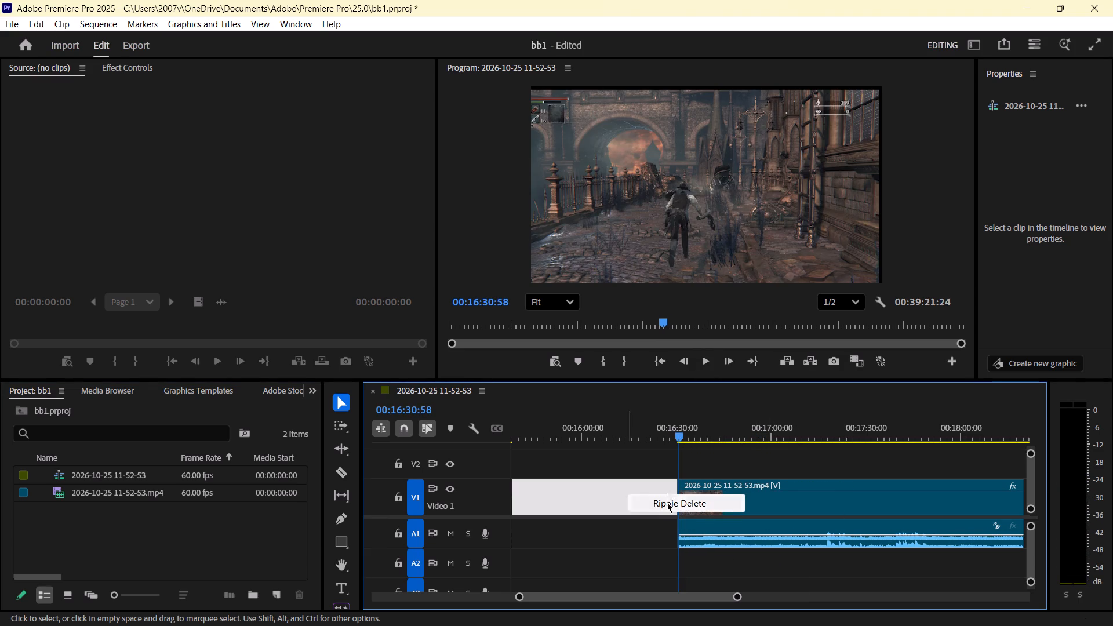
pyautogui.click(667, 504)
# Ripple delete the first three gaps in the sequence, closing them at 00:00:33:22, 00:00:33:51 and 00:00:35:00.
pyautogui.scroll(20, 583, 507)
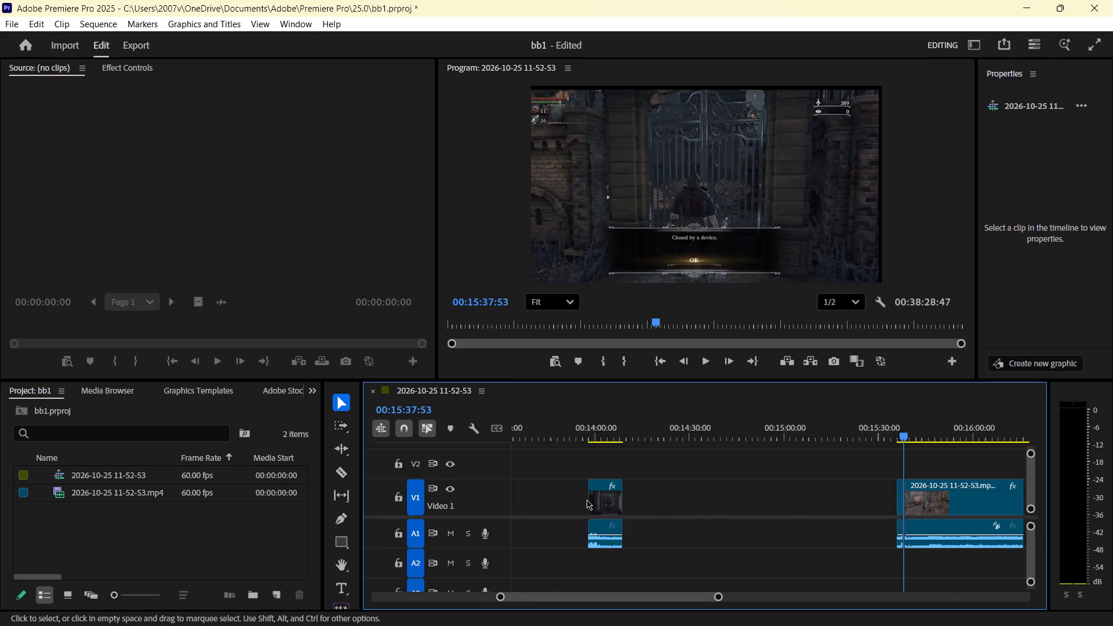
pyautogui.scroll(20, 593, 497)
pyautogui.scroll(15, 593, 497)
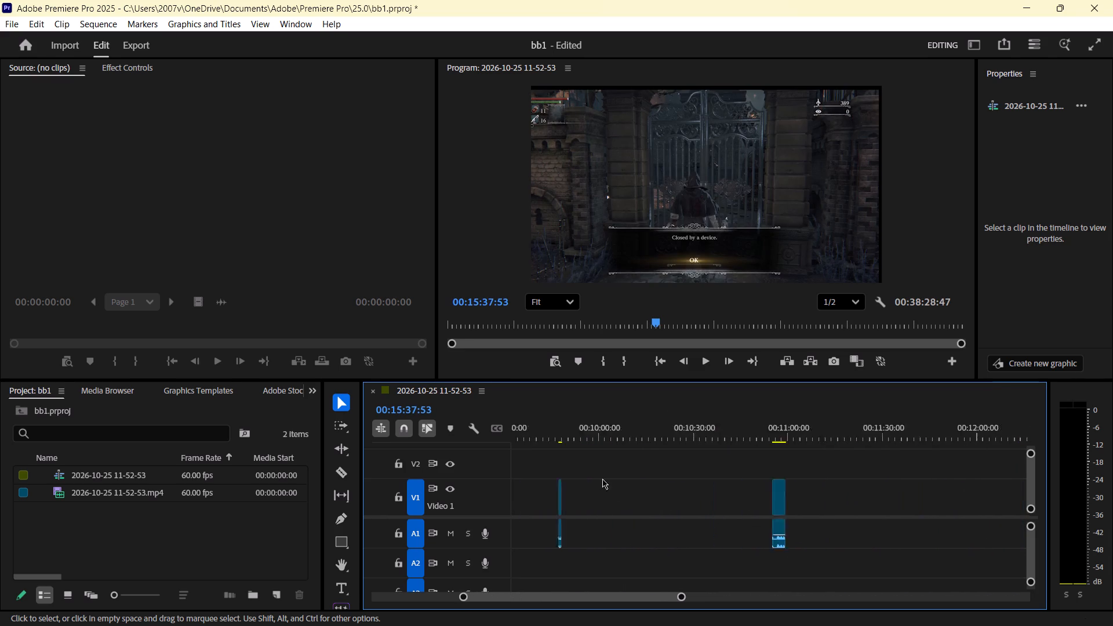
pyautogui.scroll(20, 602, 479)
pyautogui.scroll(15, 602, 479)
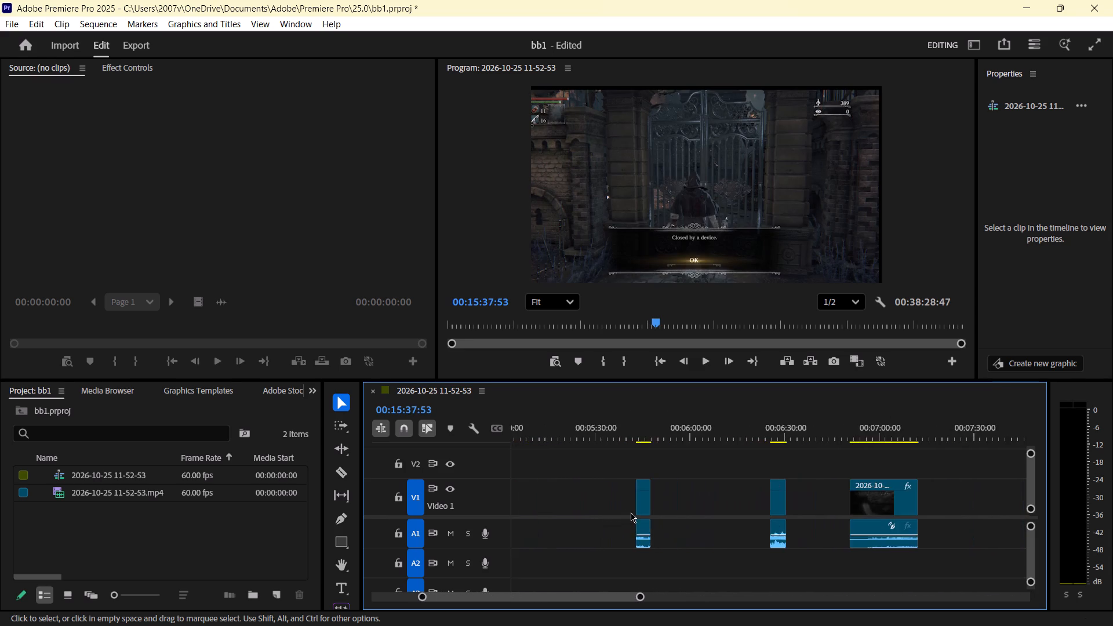
pyautogui.scroll(20, 631, 512)
pyautogui.scroll(11, 631, 512)
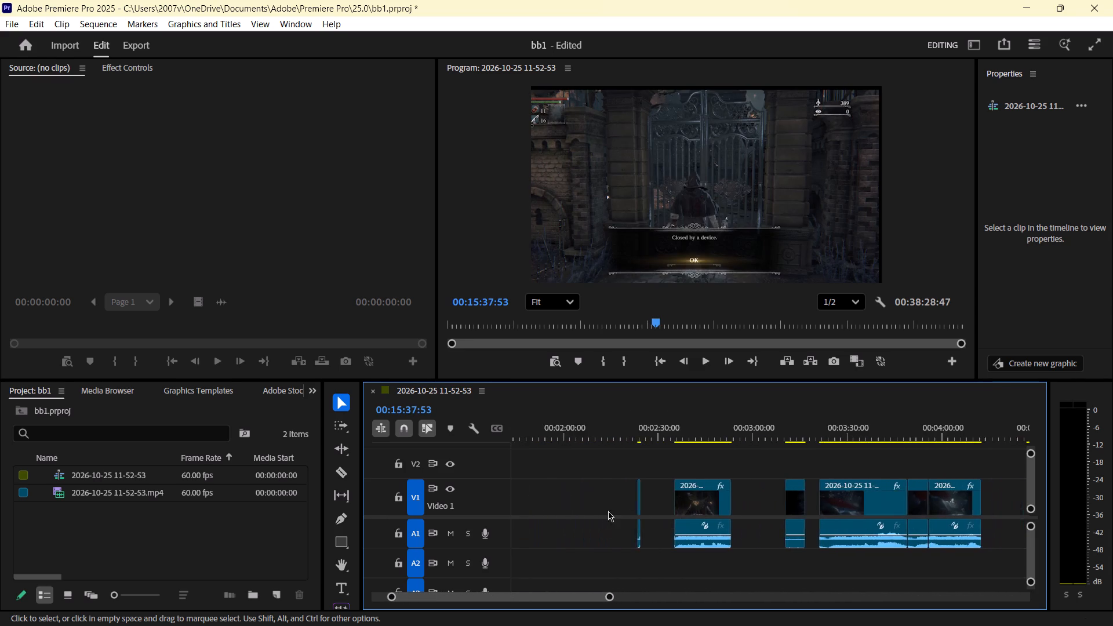
pyautogui.scroll(20, 608, 511)
pyautogui.scroll(2, 608, 511)
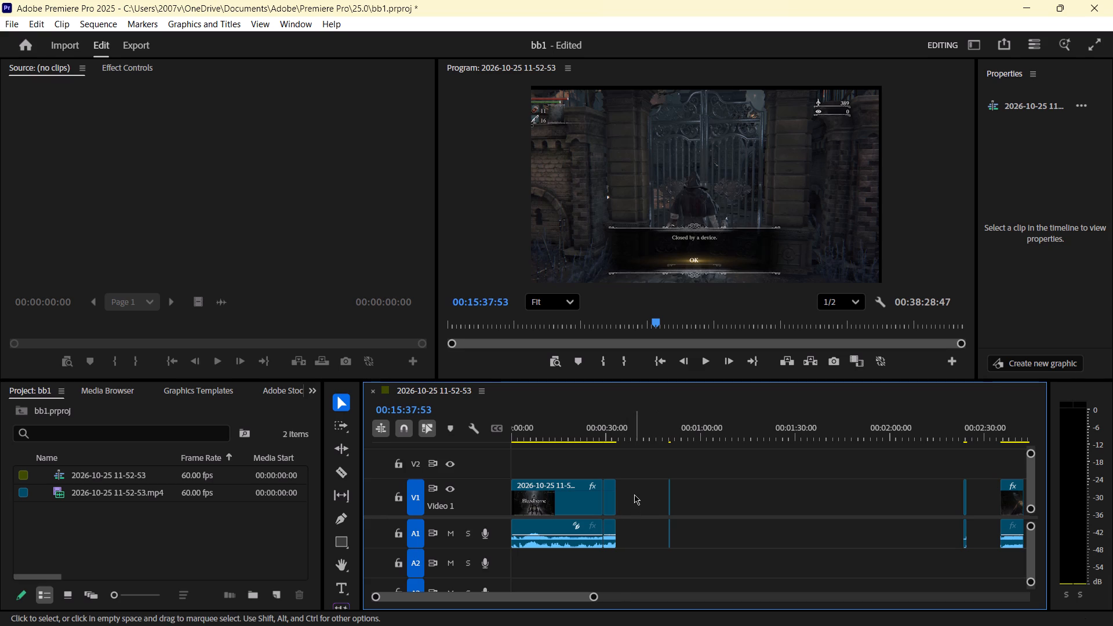
pyautogui.rightClick(638, 503)
pyautogui.click(665, 515)
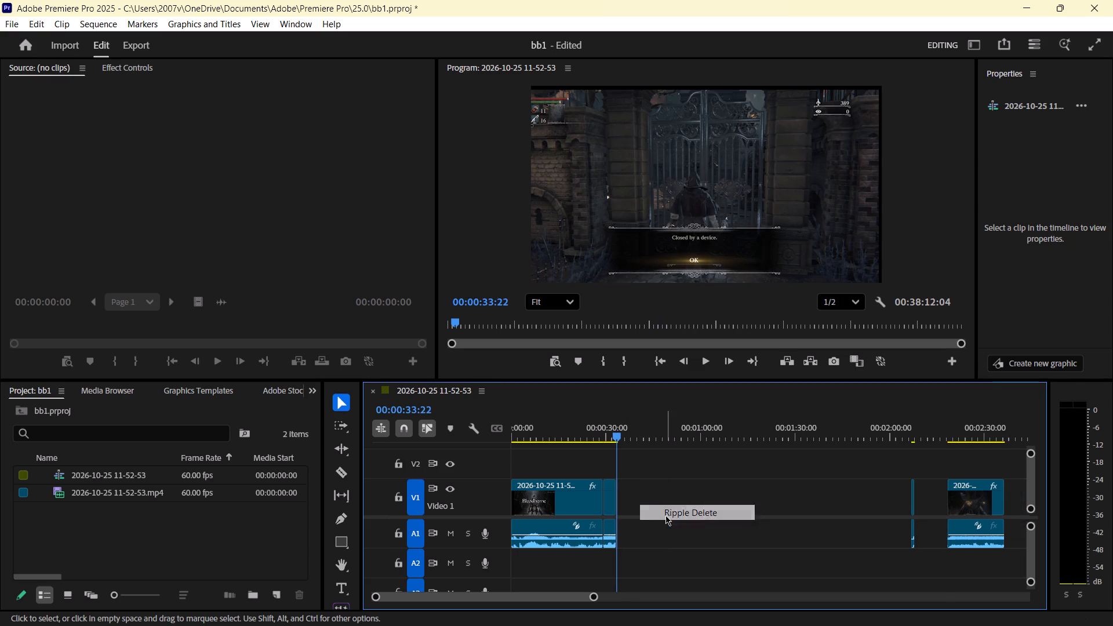
pyautogui.rightClick(650, 501)
pyautogui.click(677, 510)
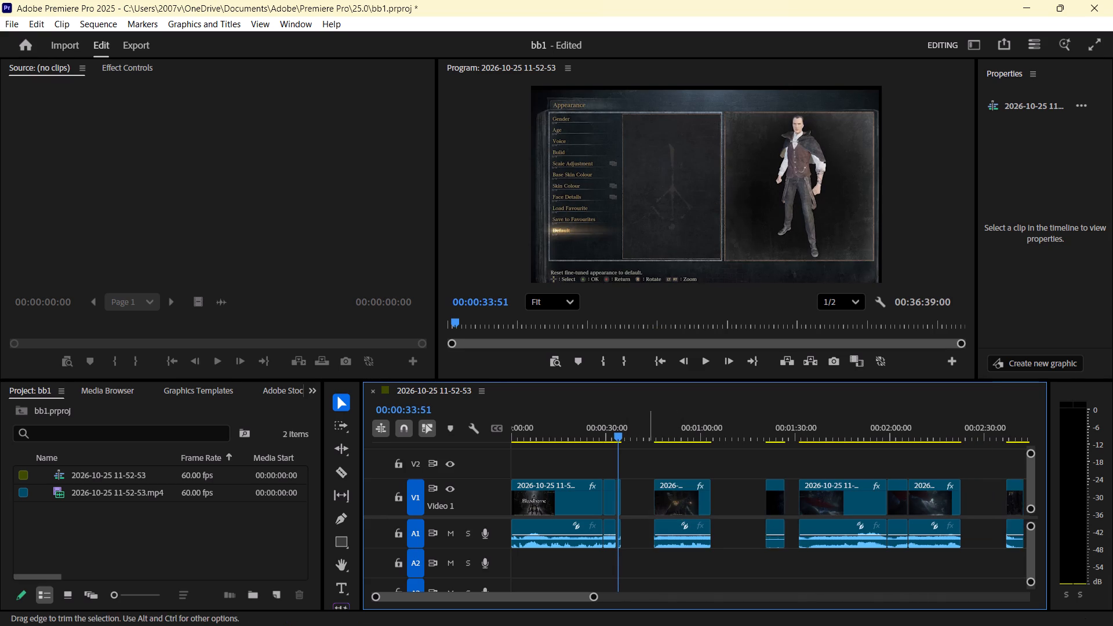
pyautogui.rightClick(644, 509)
pyautogui.click(670, 516)
# Ripple delete the two following gaps on V1, closing them at 00:00:53:02 and 00:00:59:24.
pyautogui.rightClick(685, 500)
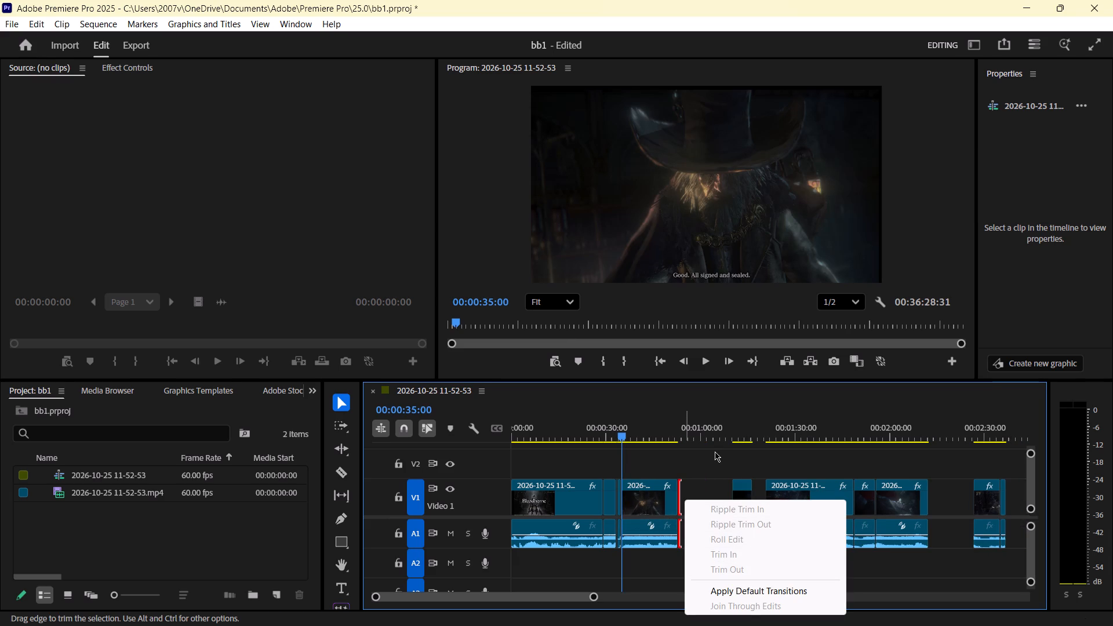
pyautogui.click(715, 452)
pyautogui.rightClick(712, 498)
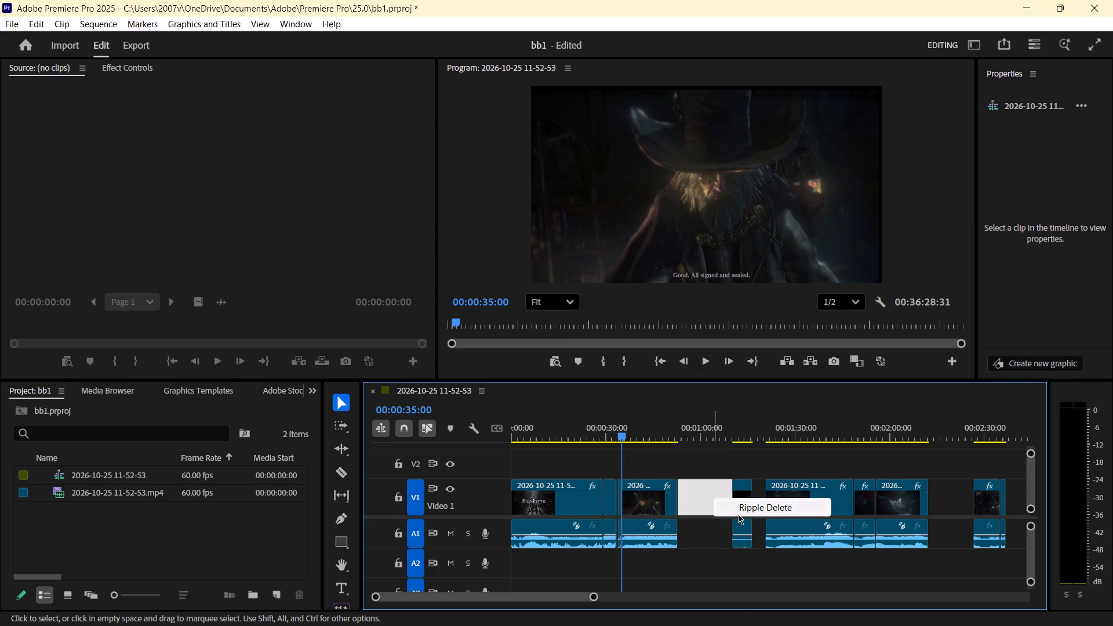
pyautogui.click(741, 507)
pyautogui.rightClick(710, 502)
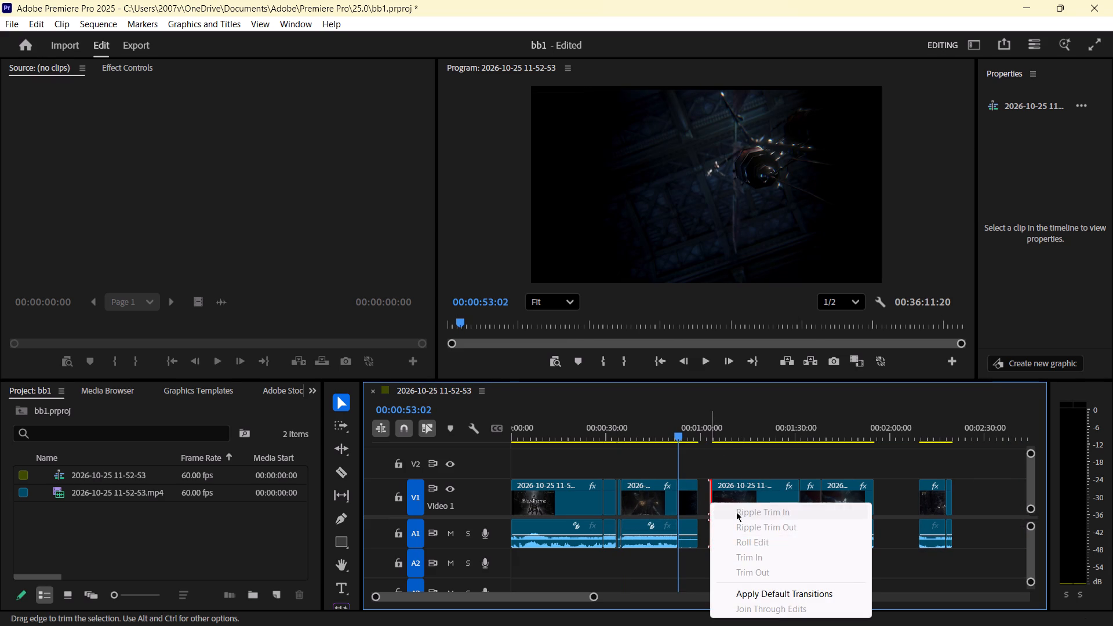
pyautogui.click(702, 493)
pyautogui.rightClick(702, 493)
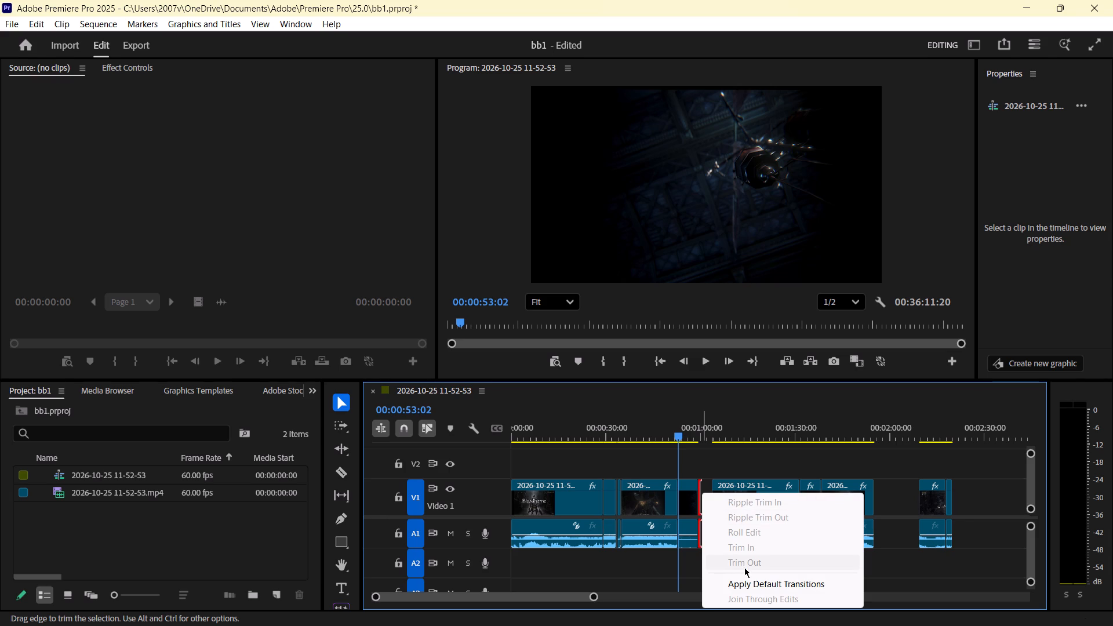
pyautogui.click(692, 455)
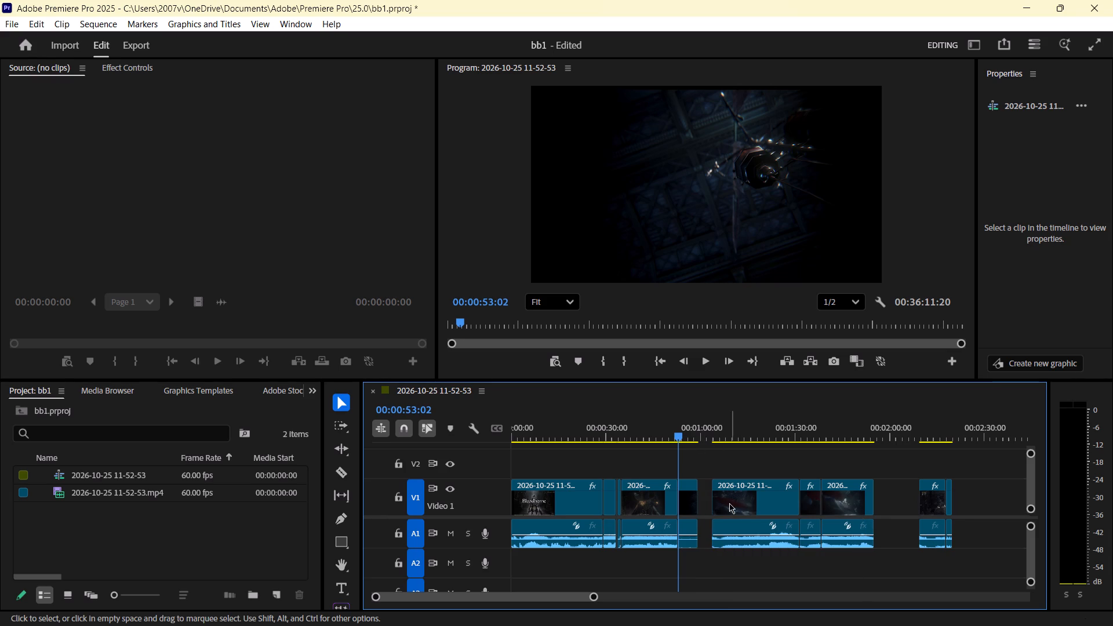
pyautogui.rightClick(707, 501)
pyautogui.click(738, 512)
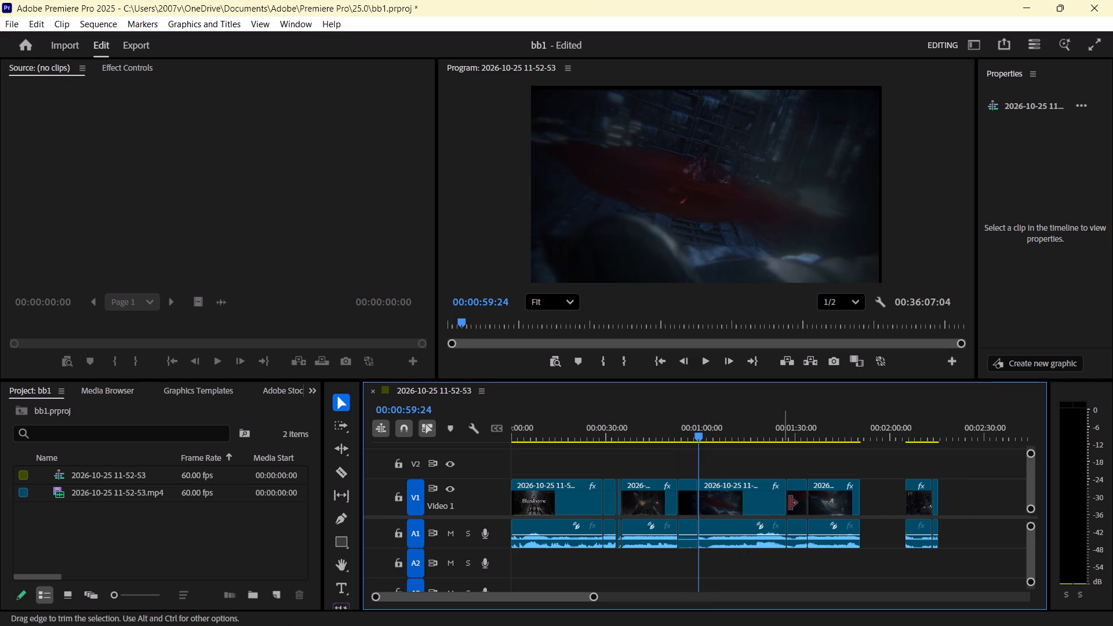
# Ripple delete the next four gaps on V1, from about 00:01:50 through 00:02:11:50.
pyautogui.rightClick(875, 495)
pyautogui.click(922, 503)
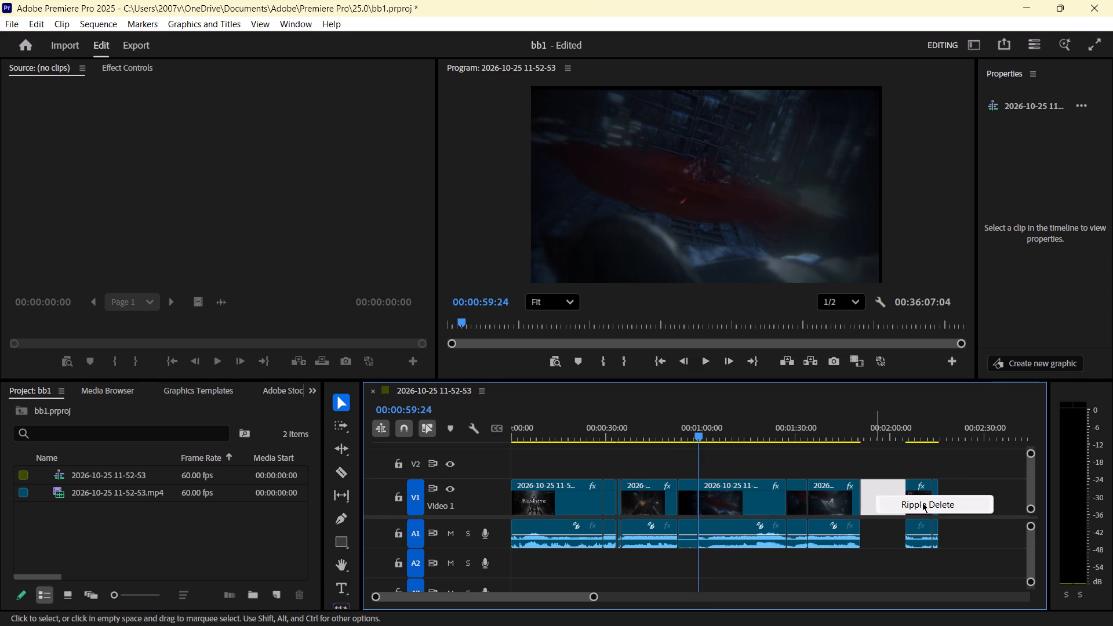
pyautogui.rightClick(916, 503)
pyautogui.click(948, 514)
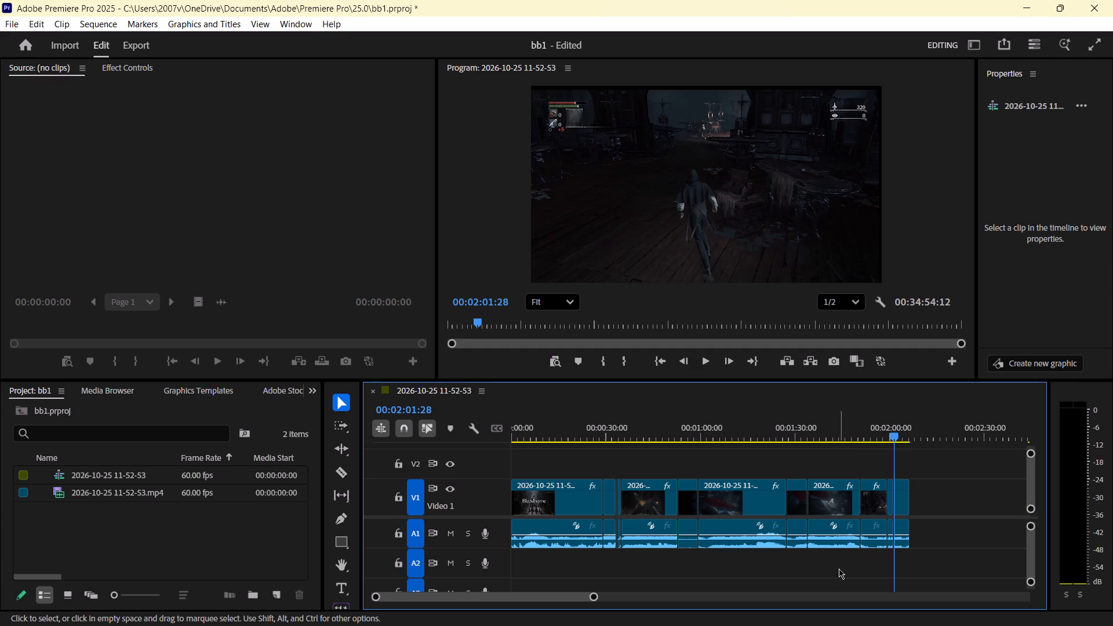
pyautogui.scroll(2, 896, 527)
pyautogui.rightClick(944, 498)
pyautogui.click(974, 510)
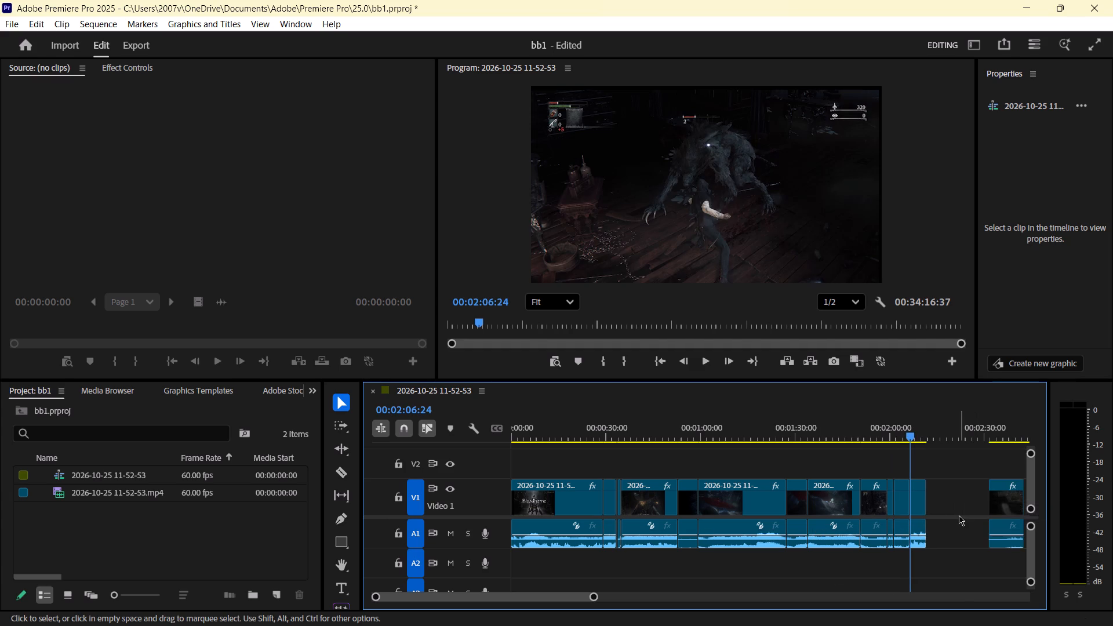
pyautogui.rightClick(948, 497)
pyautogui.click(977, 505)
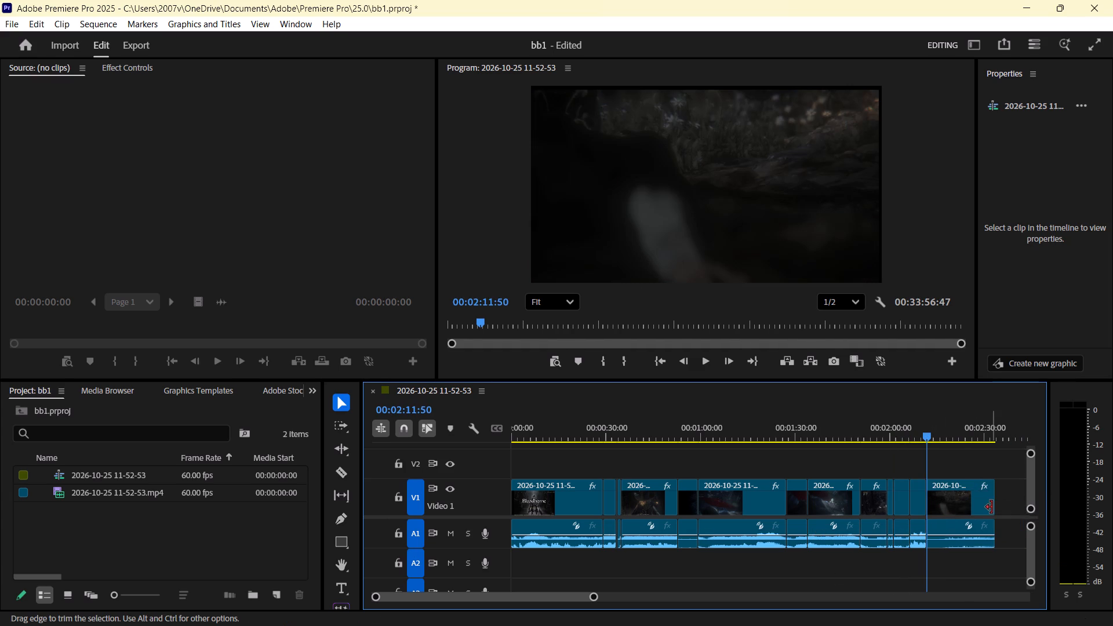
# Ripple delete the two gaps on V1 that start at 00:02:33:40 and 00:02:34:46.
pyautogui.scroll(2, 992, 507)
pyautogui.rightClick(1007, 503)
pyautogui.click(1019, 508)
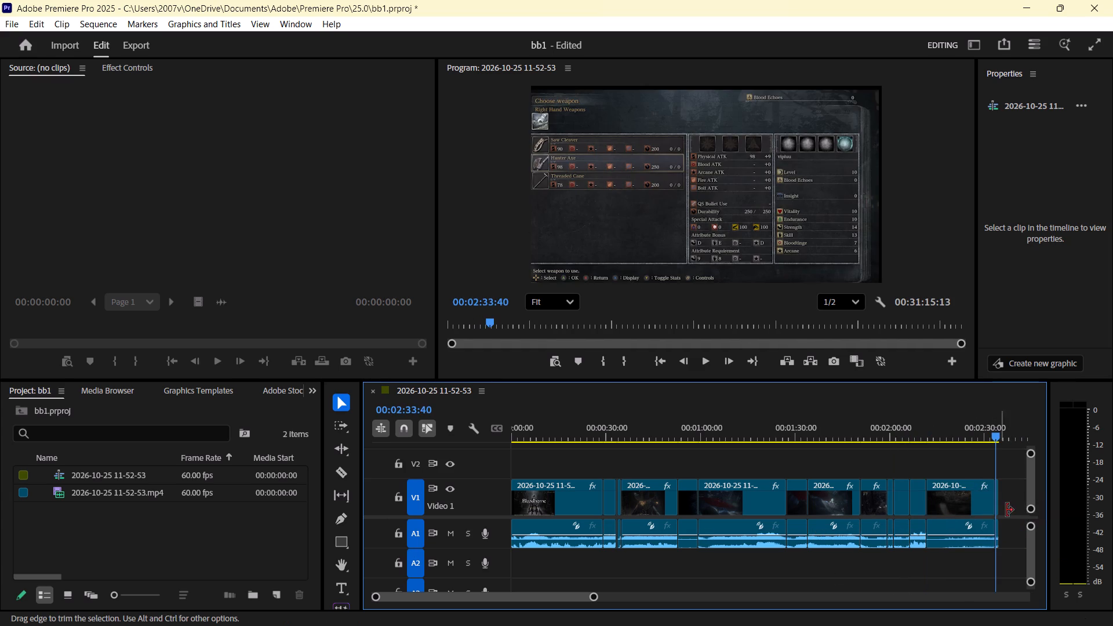
pyautogui.scroll(2, 1007, 510)
pyautogui.scroll(-6, 940, 503)
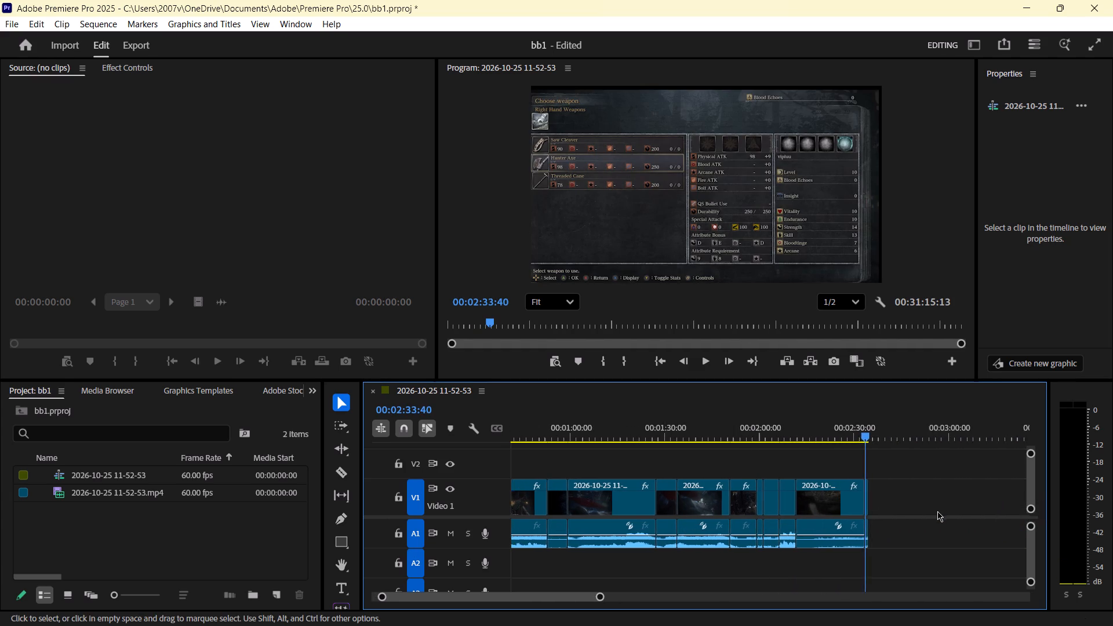
pyautogui.scroll(-8, 937, 511)
pyautogui.rightClick(797, 487)
pyautogui.rightClick(785, 500)
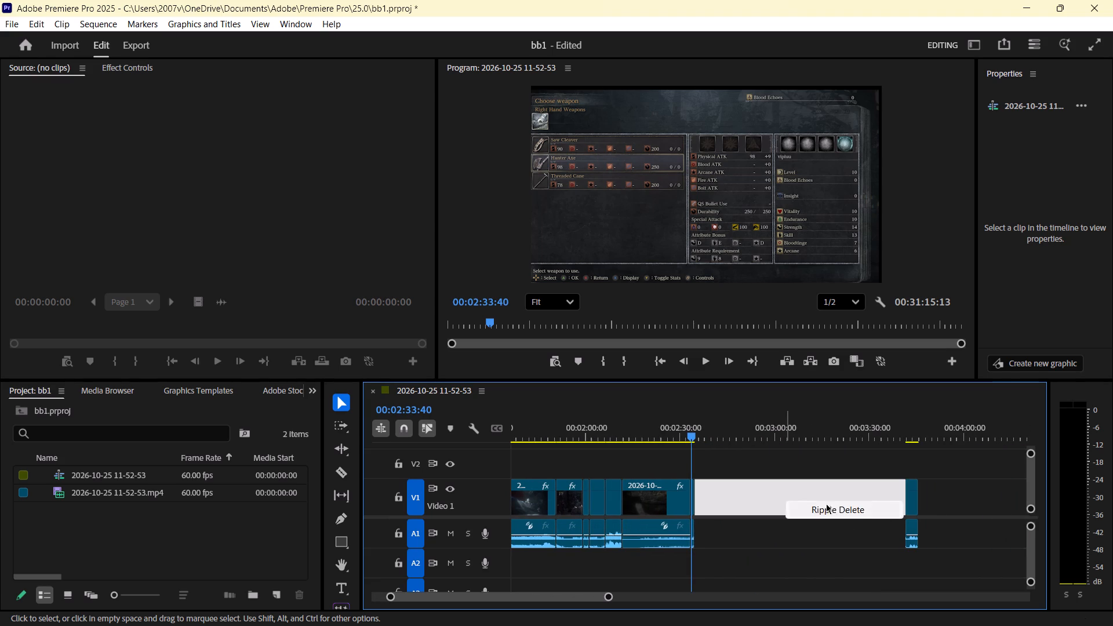
pyautogui.click(833, 512)
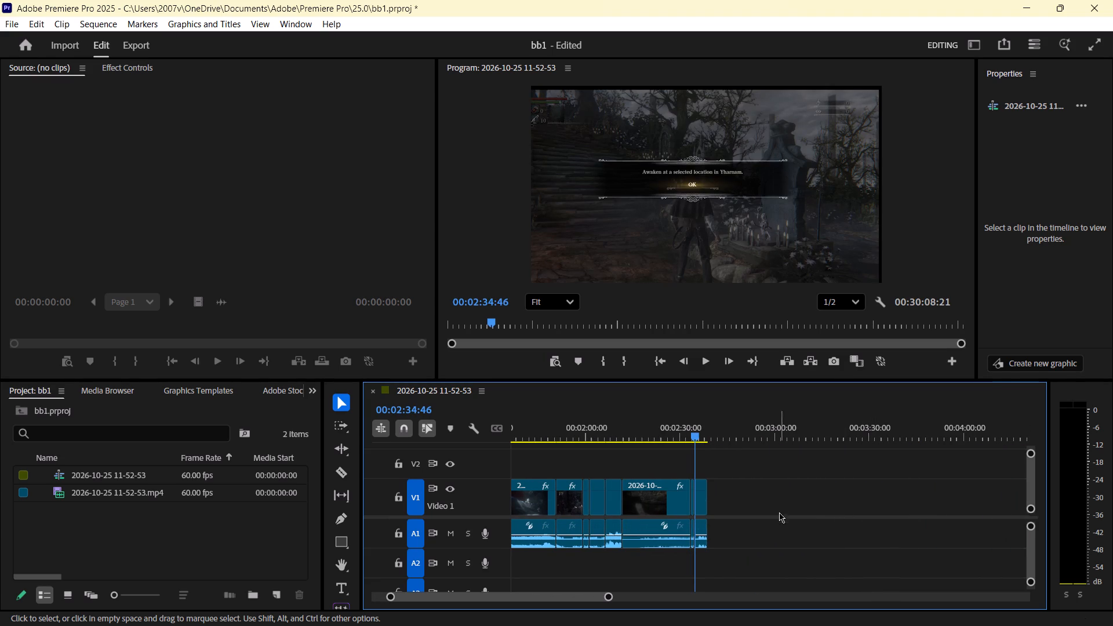
# Ripple delete the last three gaps before the long final clip, from 00:02:38:55 through 00:02:51:38.
pyautogui.rightClick(774, 490)
pyautogui.click(846, 497)
pyautogui.rightClick(770, 491)
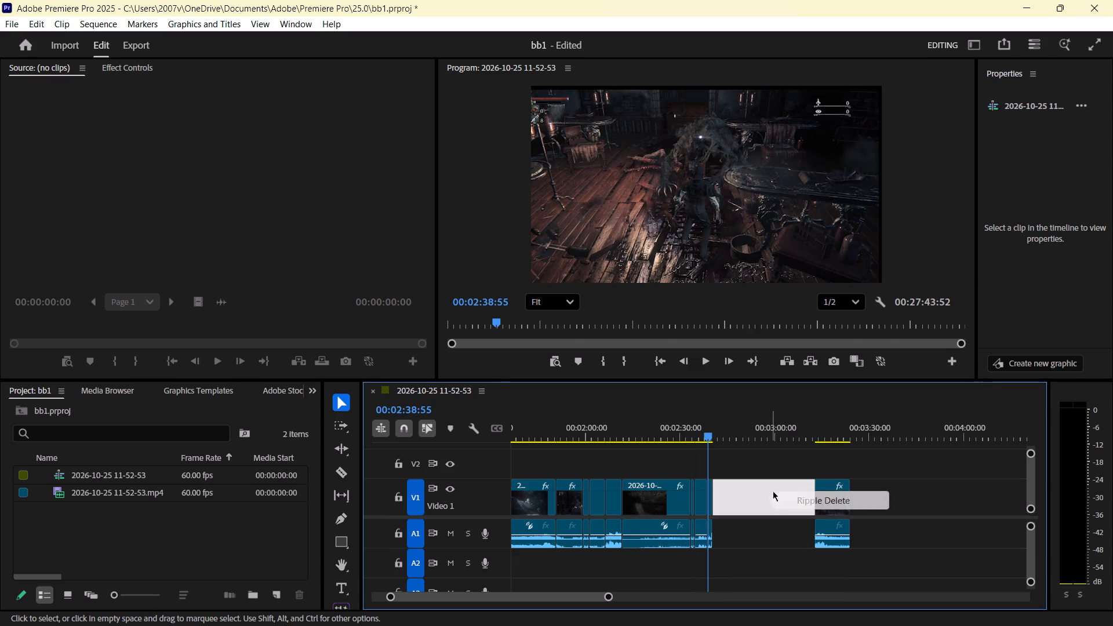
pyautogui.click(820, 498)
pyautogui.rightClick(817, 497)
pyautogui.click(861, 503)
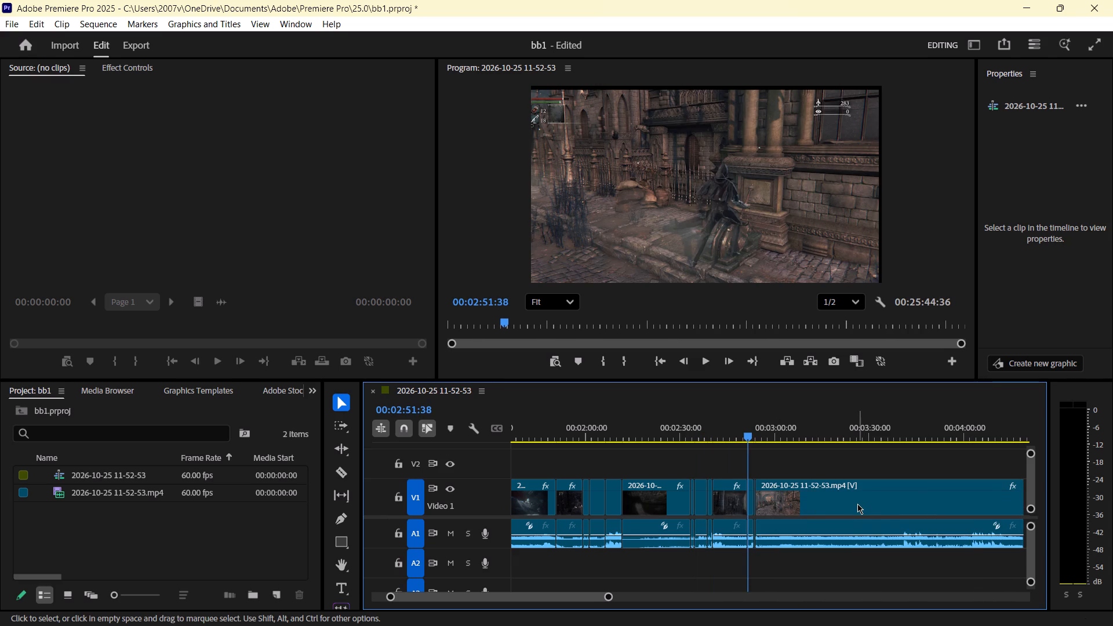
# Review the joined clips from the sequence start into the long final clip for remaining gaps.
pyautogui.scroll(-7, 619, 528)
pyautogui.scroll(10, 655, 547)
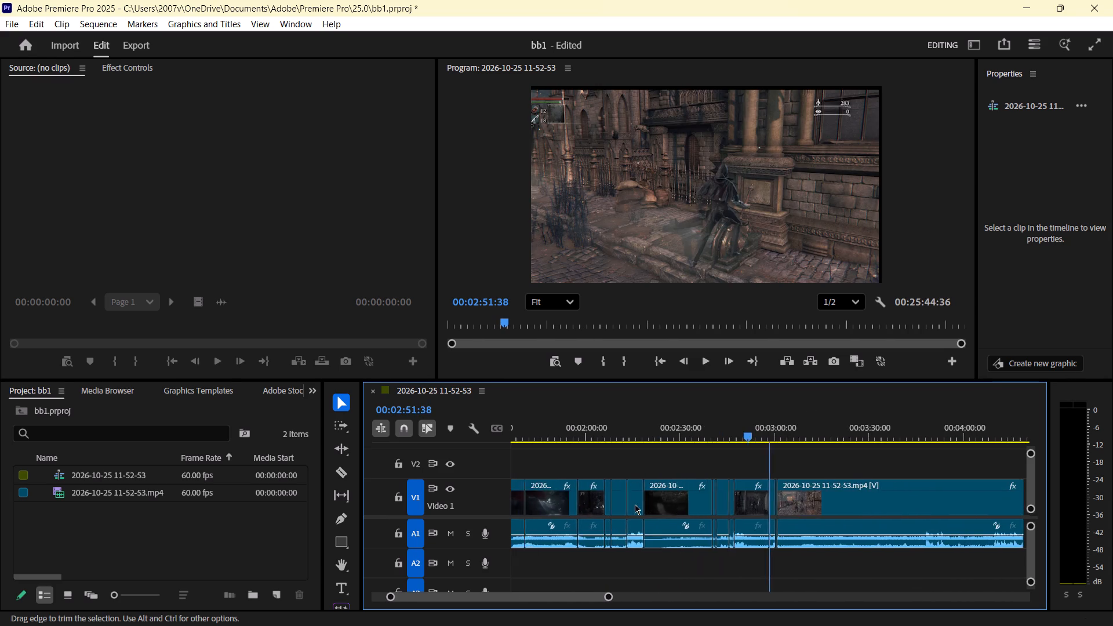
pyautogui.scroll(20, 635, 504)
pyautogui.scroll(1, 635, 504)
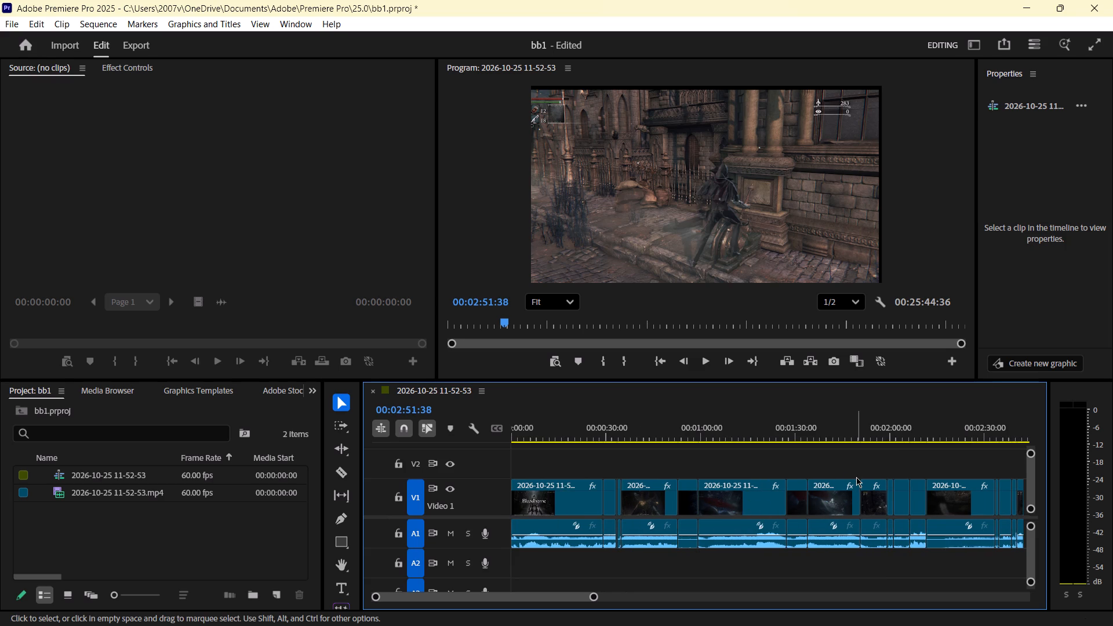
pyautogui.scroll(-3, 809, 505)
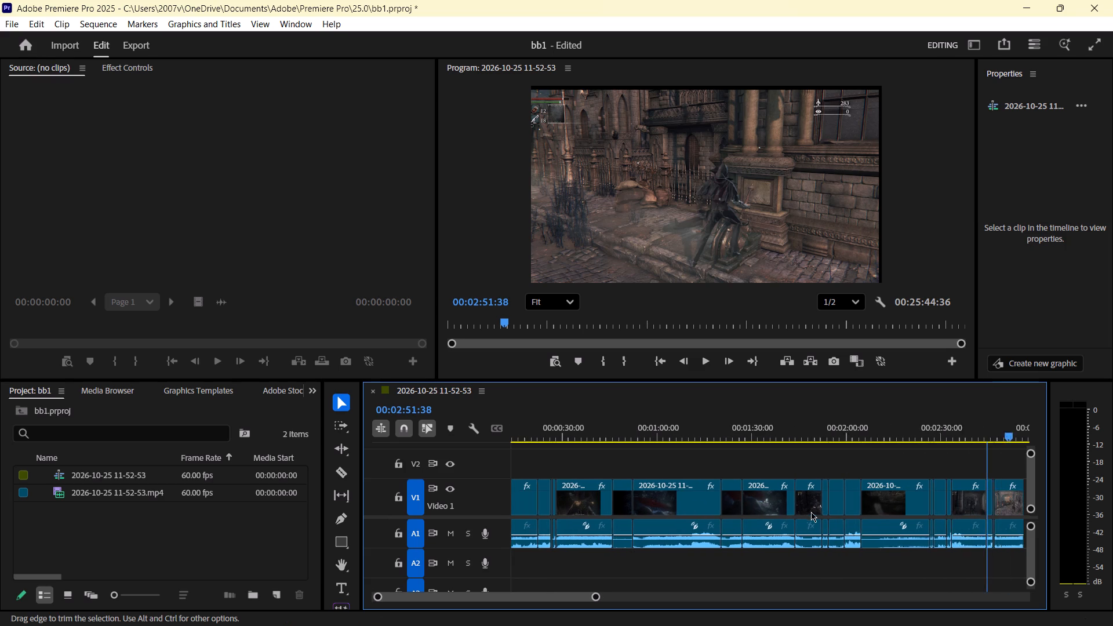
pyautogui.scroll(-18, 816, 520)
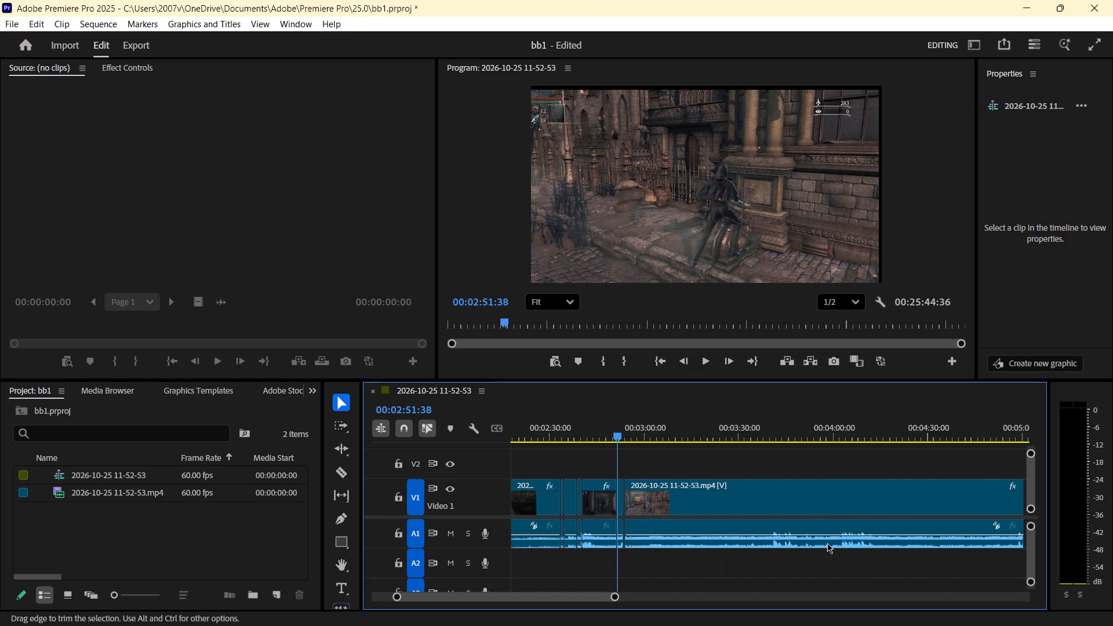
pyautogui.scroll(-8, 828, 544)
pyautogui.scroll(-13, 873, 565)
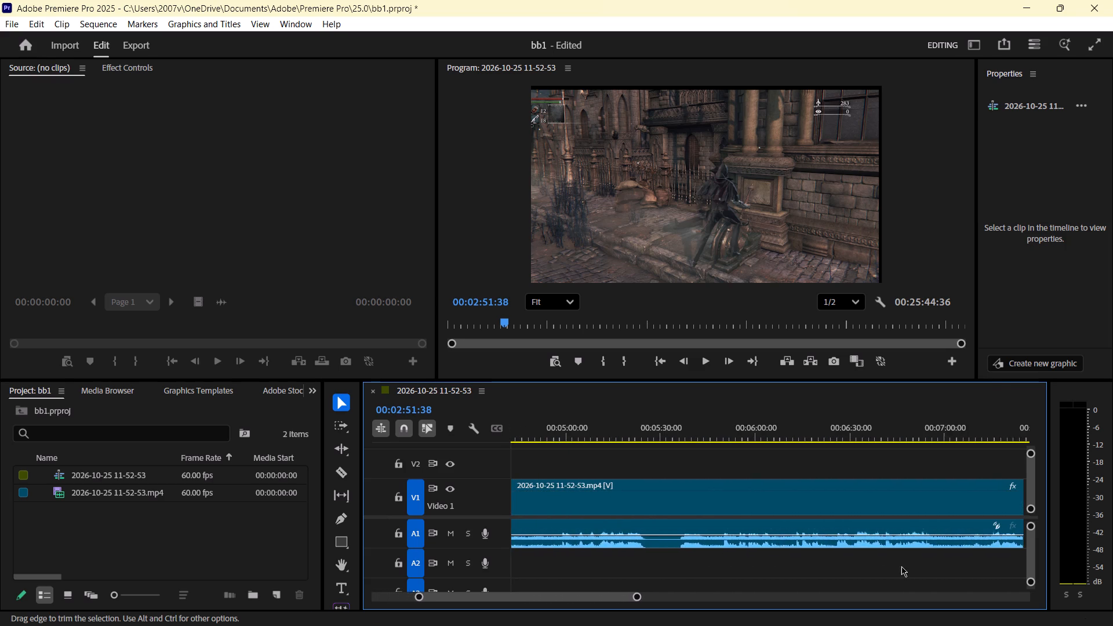
# Preview the ladder approach at the start of the long final clip and split the clip at 00:02:58:15.
pyautogui.scroll(-3, 901, 566)
pyautogui.scroll(13, 901, 566)
pyautogui.scroll(-1, 551, 499)
pyautogui.scroll(11, 533, 504)
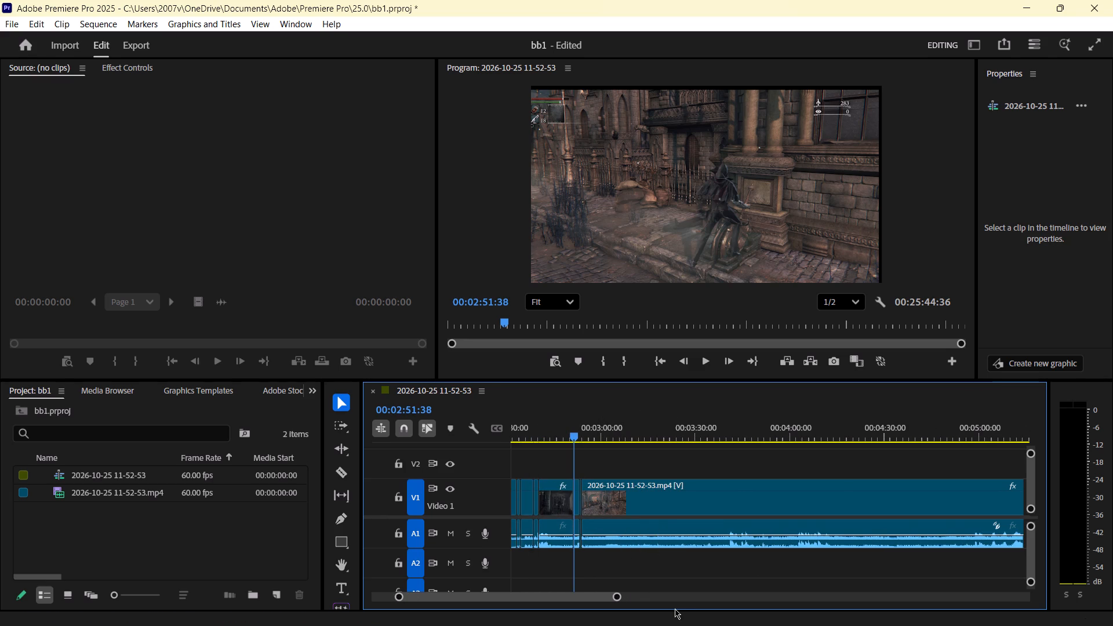
pyautogui.press('space')
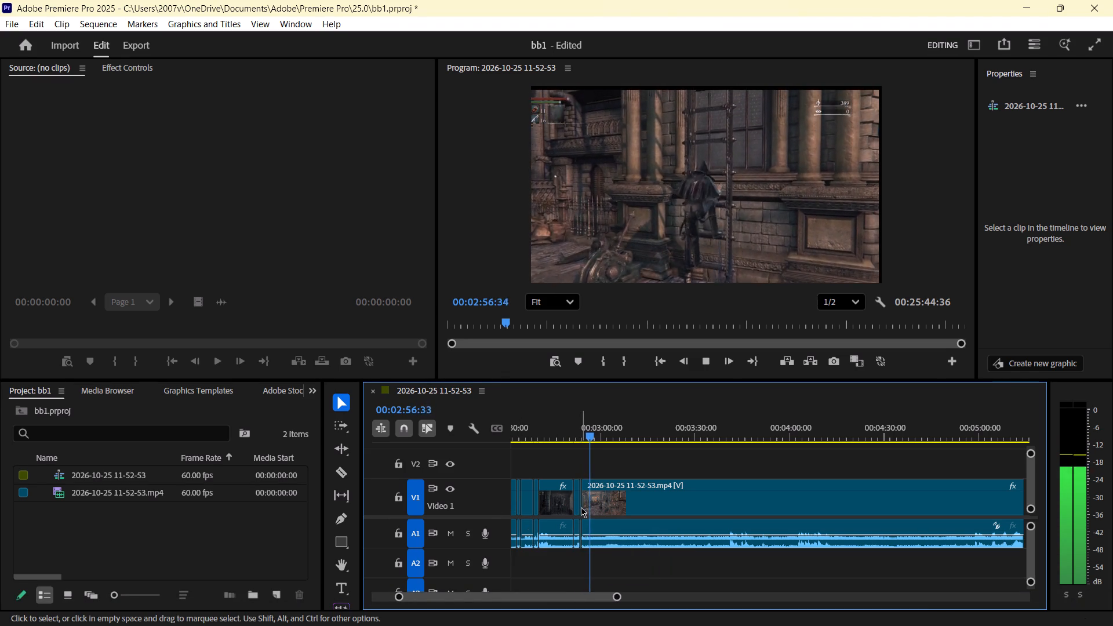
pyautogui.moveTo(597, 436); pyautogui.dragTo(594, 437)
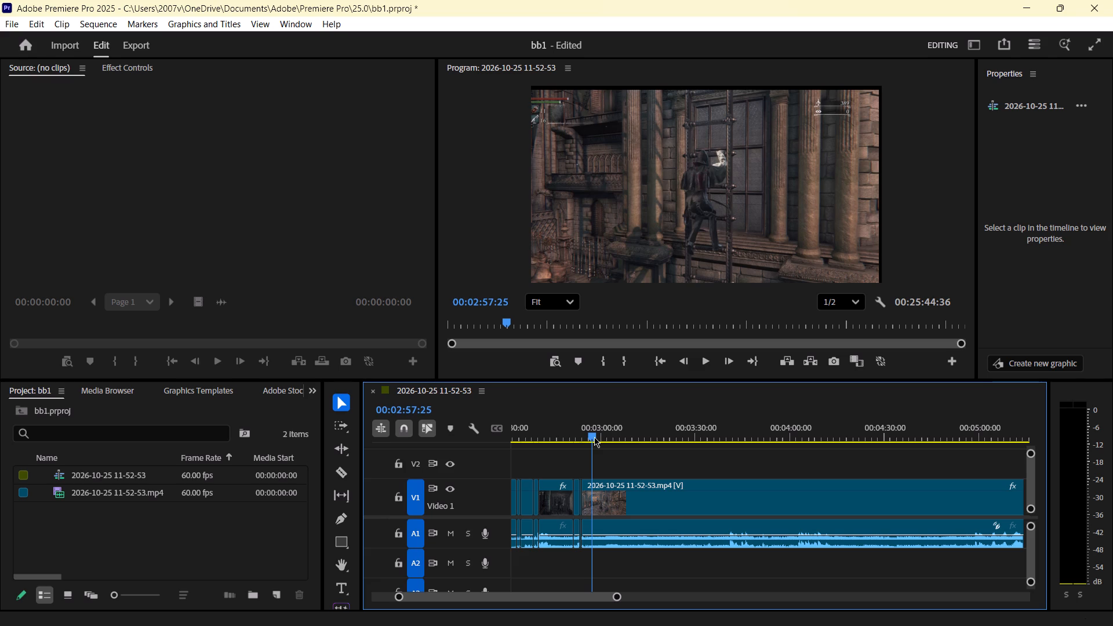
pyautogui.moveTo(594, 437); pyautogui.dragTo(587, 440)
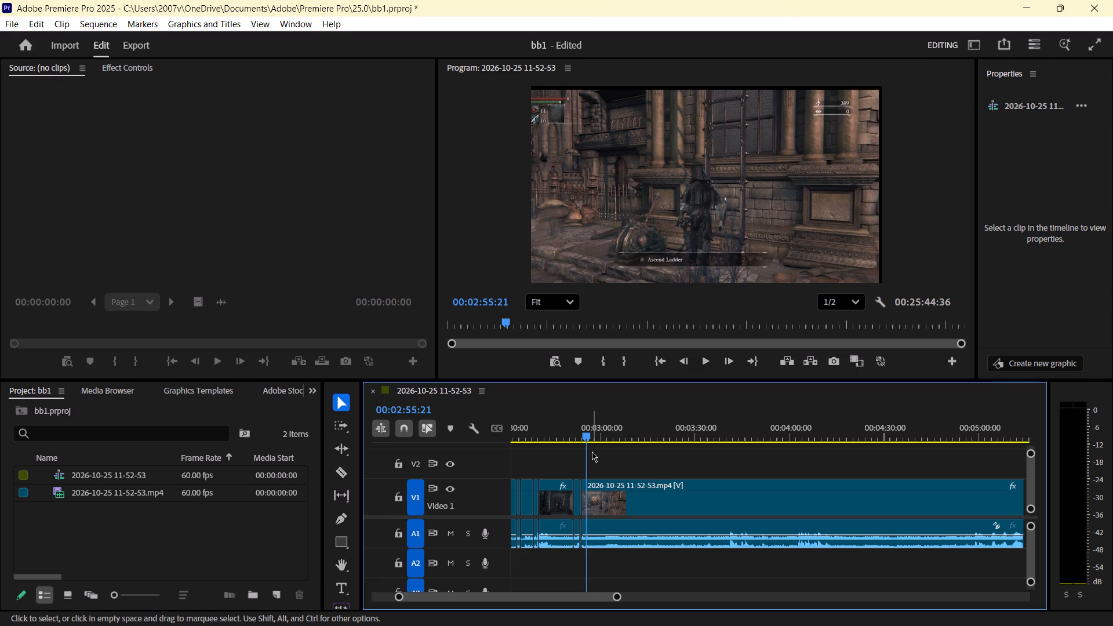
pyautogui.press('space')
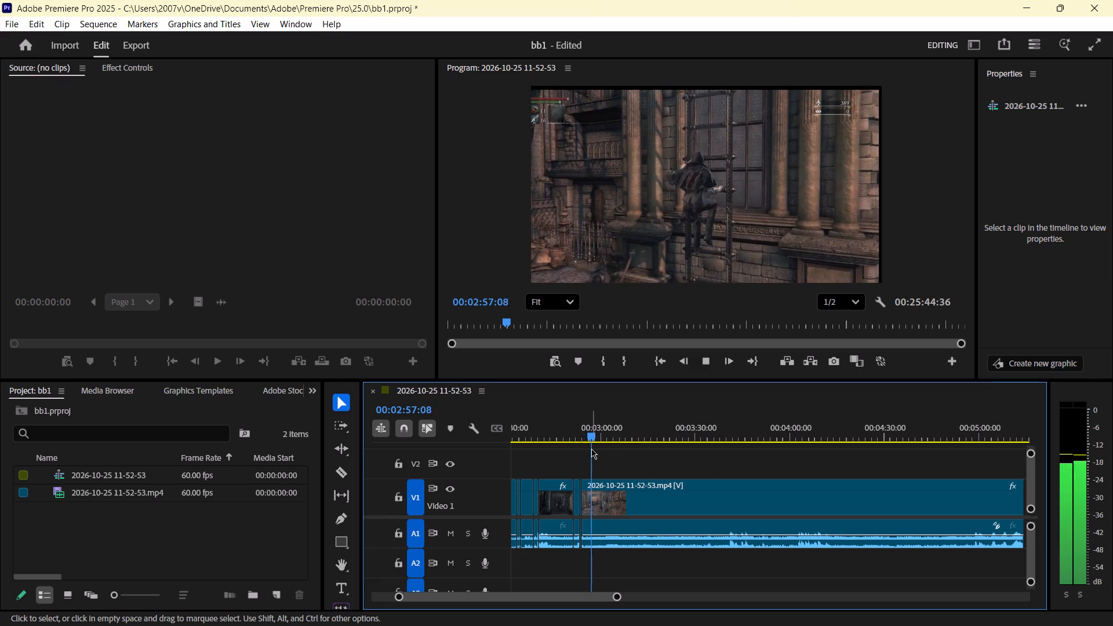
pyautogui.press('space')
pyautogui.press('space')
pyautogui.press('space')
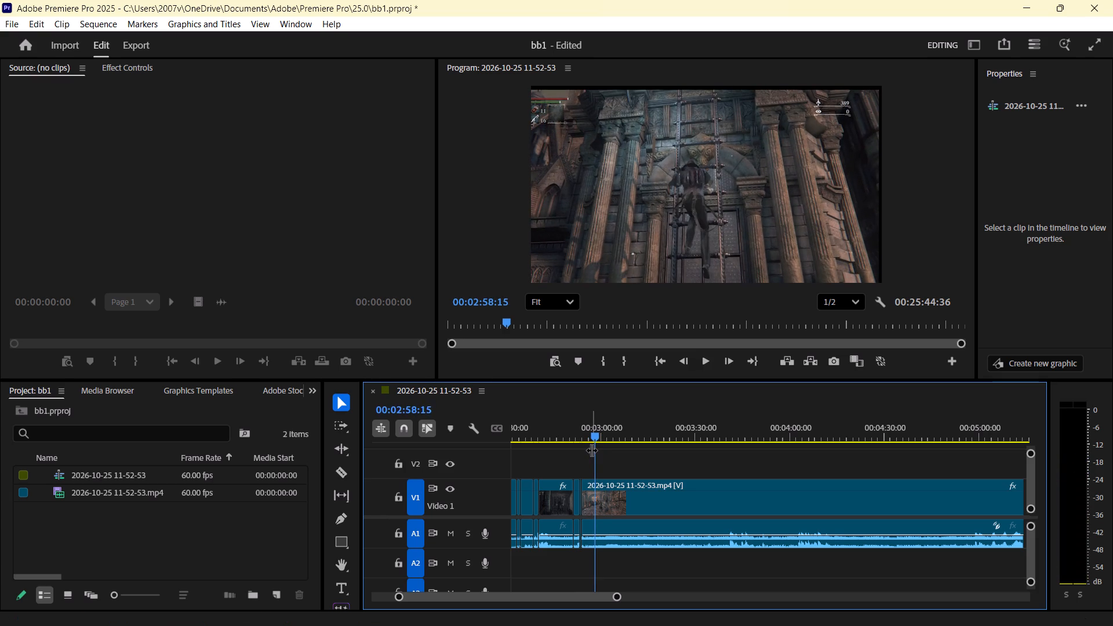
pyautogui.press('c')
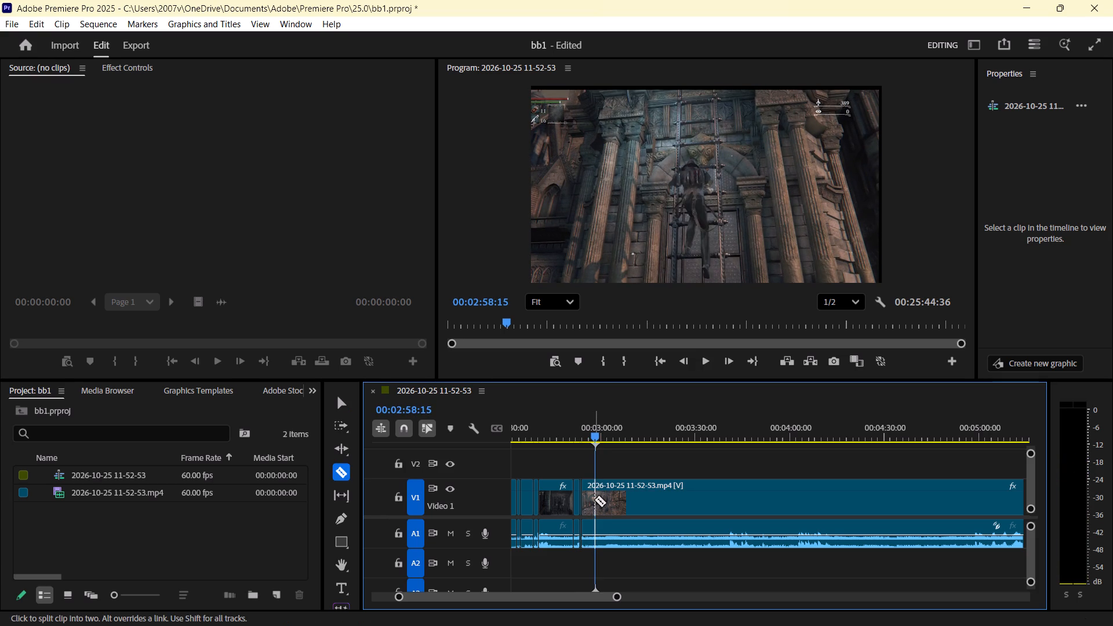
pyautogui.click(594, 500)
# Find the end of the ladder climb and split the long clip at 00:03:10:59, where the character faces the lantern.
pyautogui.press('space')
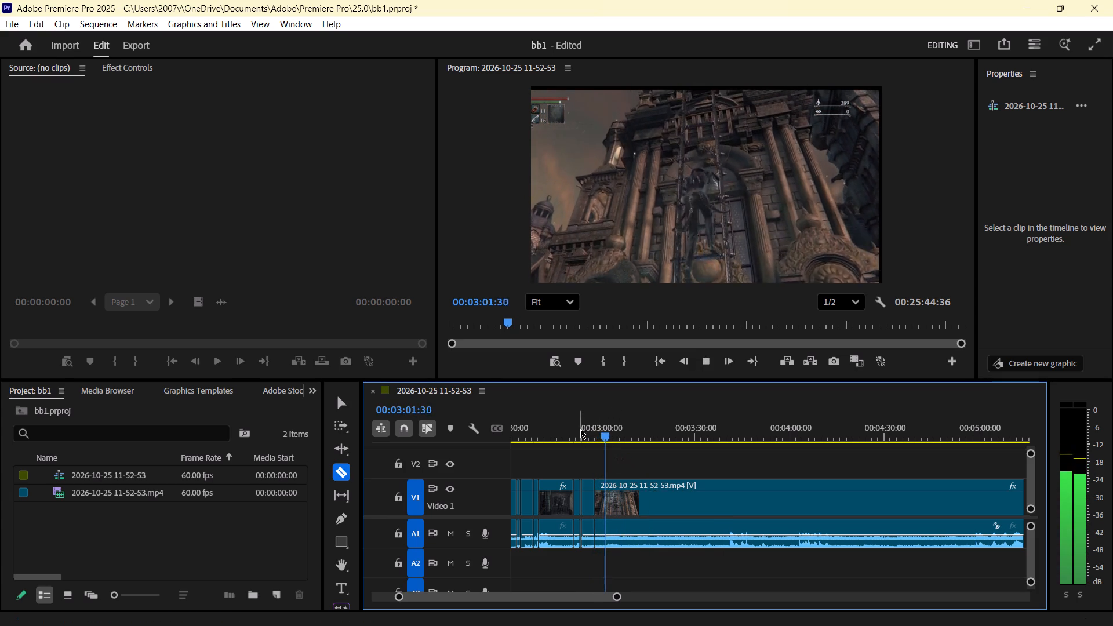
pyautogui.click(610, 435)
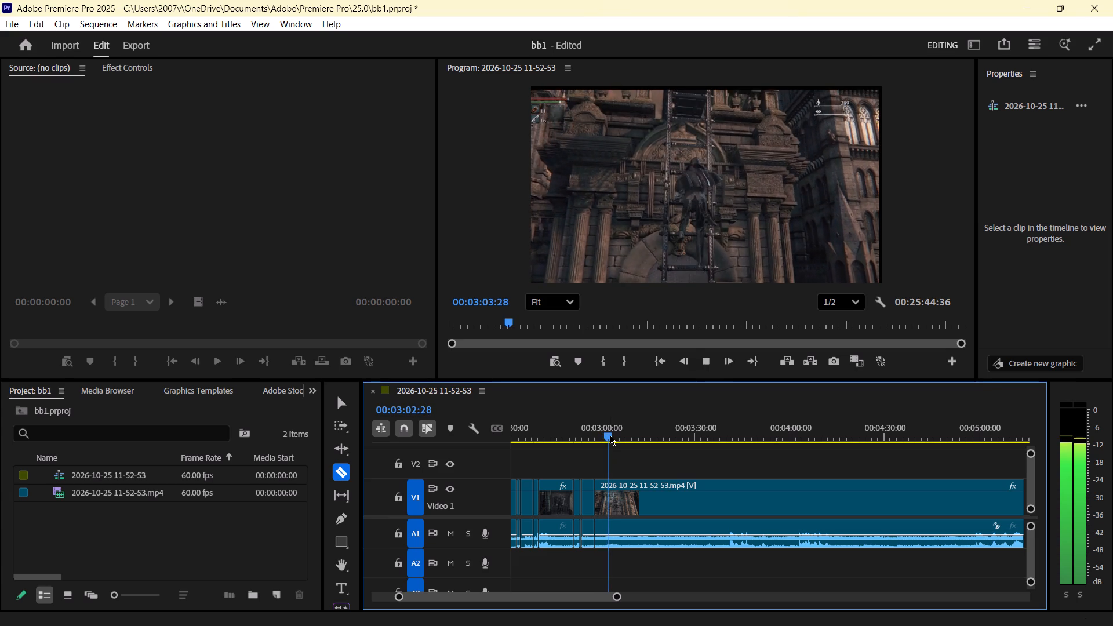
pyautogui.moveTo(607, 435); pyautogui.dragTo(617, 435)
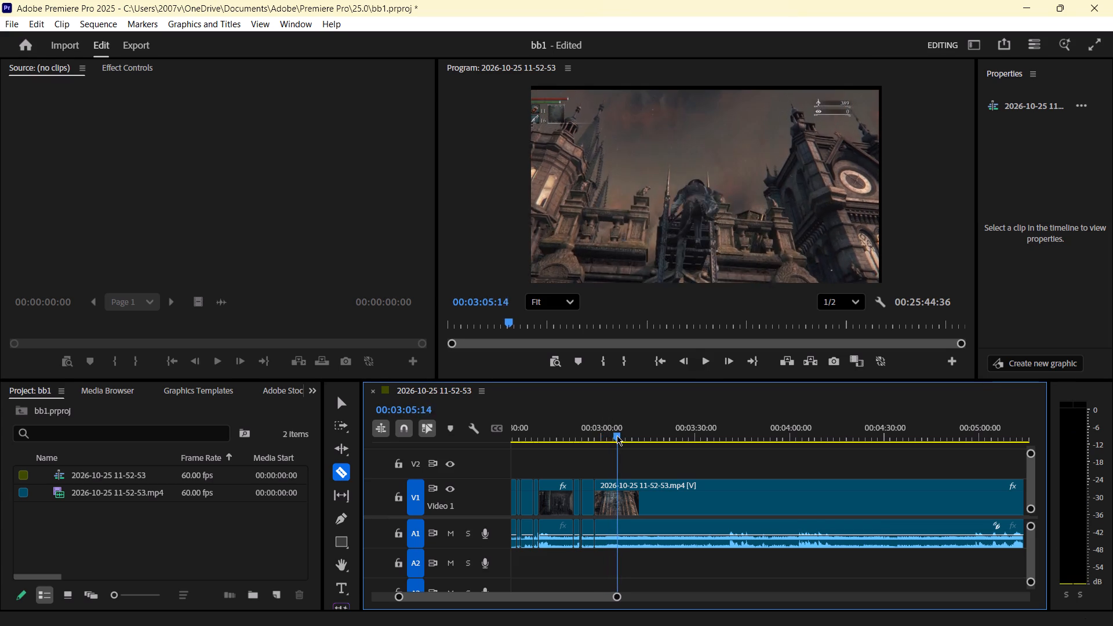
pyautogui.moveTo(617, 435); pyautogui.dragTo(625, 436)
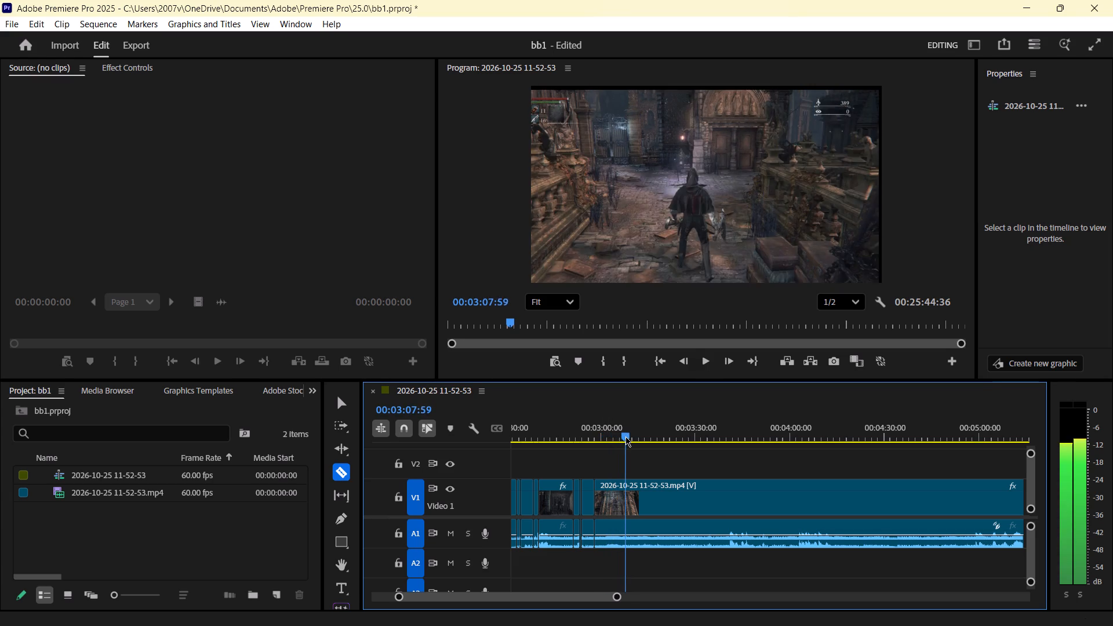
pyautogui.moveTo(625, 436); pyautogui.dragTo(634, 438)
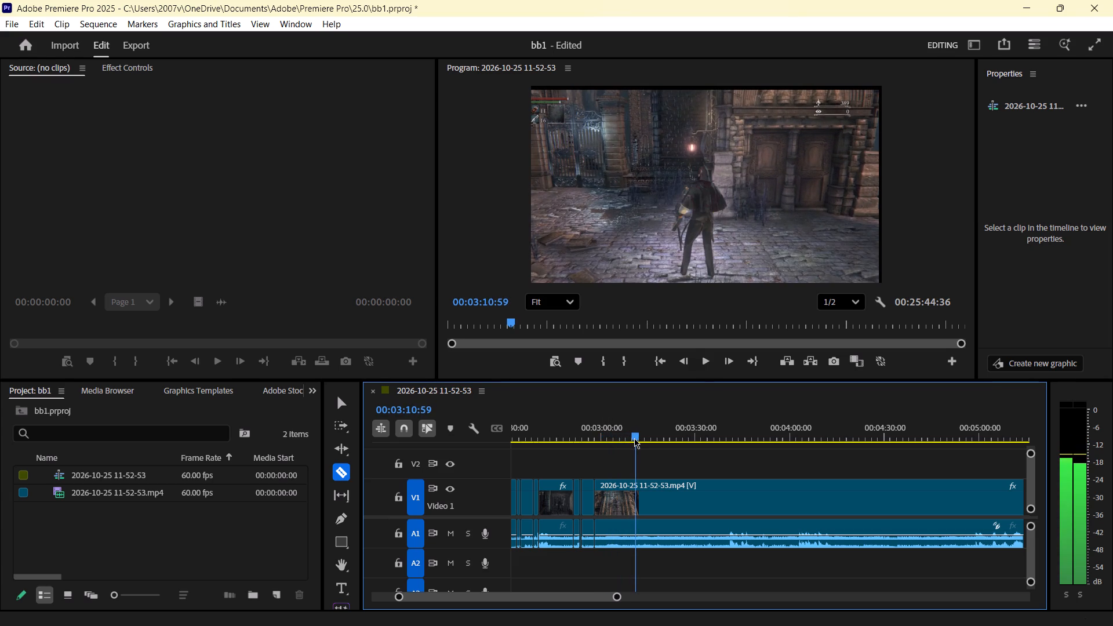
pyautogui.moveTo(634, 438); pyautogui.dragTo(635, 438)
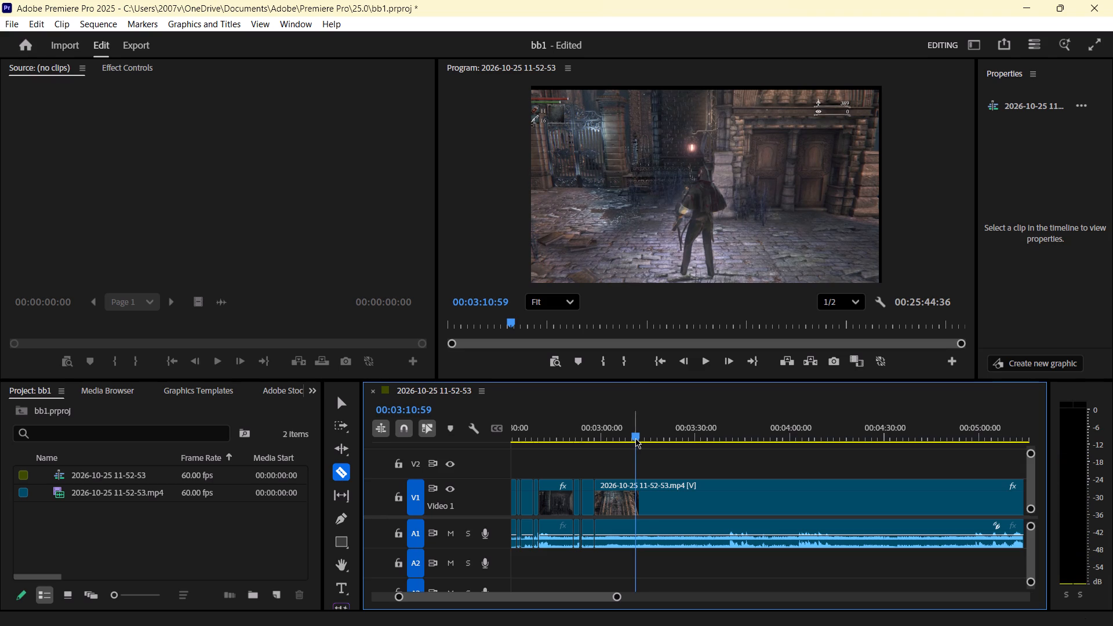
pyautogui.click(635, 493)
# Check the footage around the latest cut and delete the ladder-climb segment between 00:02:58:15 and 00:03:10:59, leaving its gap.
pyautogui.press('space')
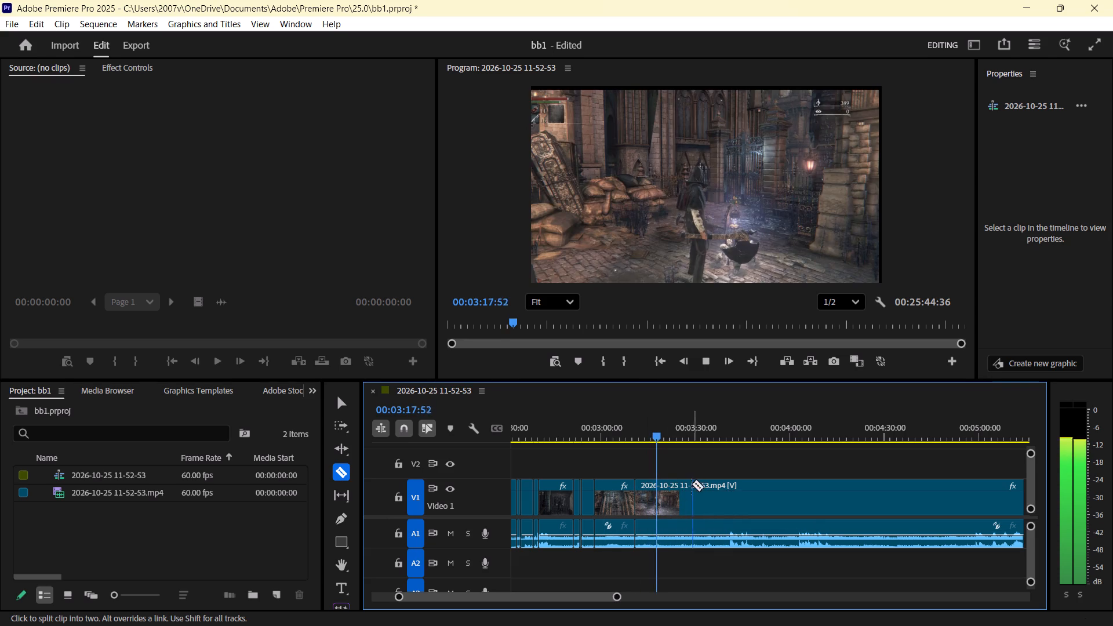
pyautogui.moveTo(663, 440); pyautogui.dragTo(645, 445)
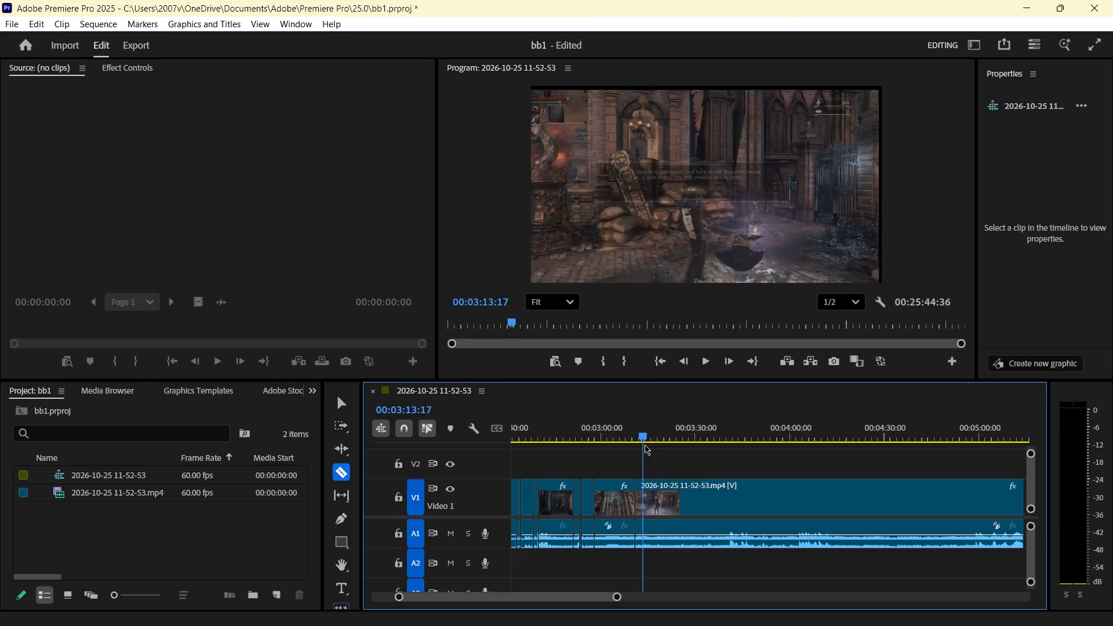
pyautogui.moveTo(645, 445); pyautogui.dragTo(638, 447)
pyautogui.press('space')
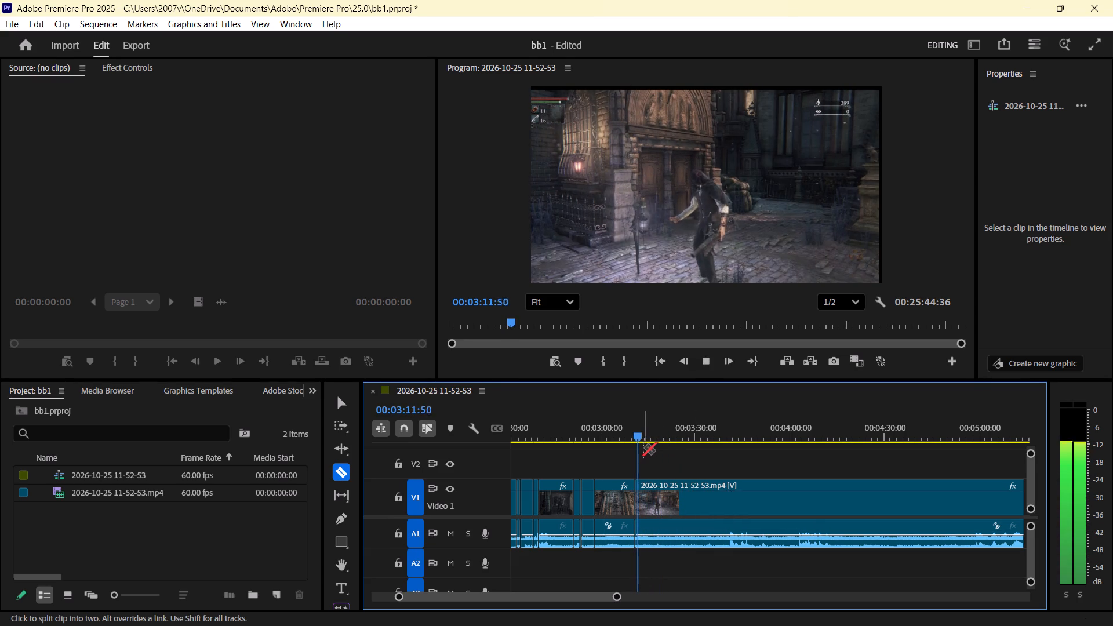
pyautogui.moveTo(641, 439); pyautogui.dragTo(633, 443)
pyautogui.press('v')
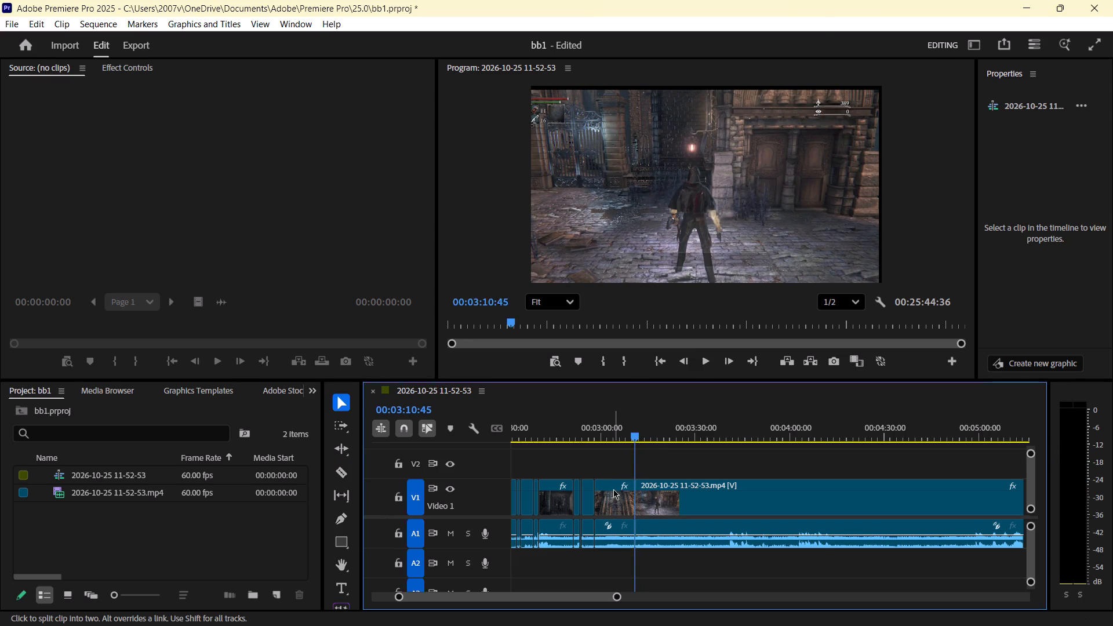
pyautogui.rightClick(609, 488)
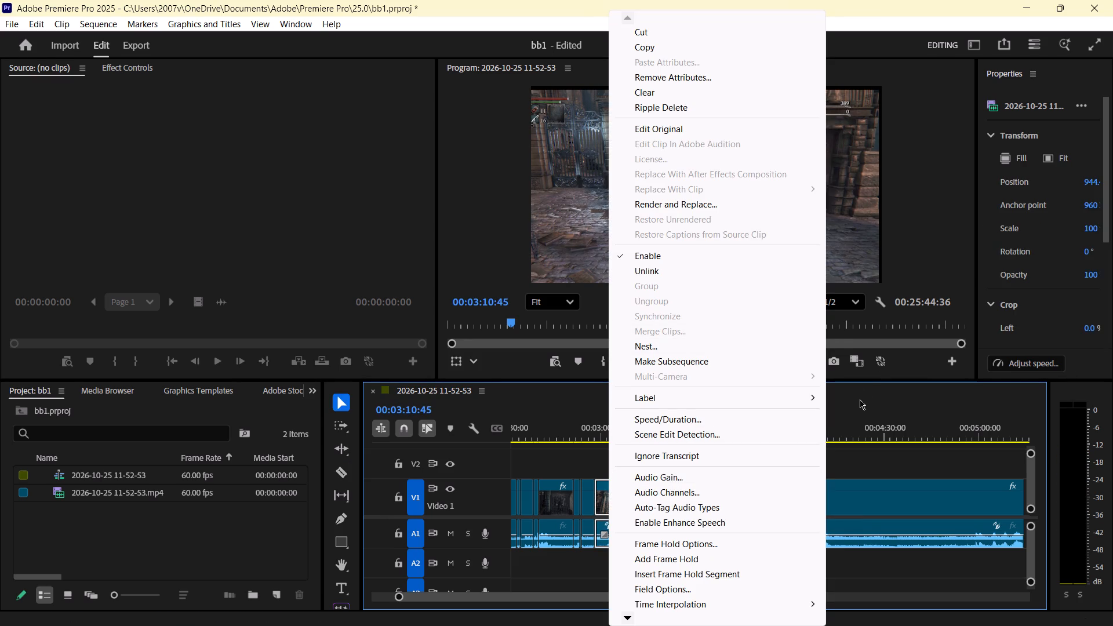
pyautogui.click(856, 398)
pyautogui.click(624, 494)
pyautogui.press('Delete')
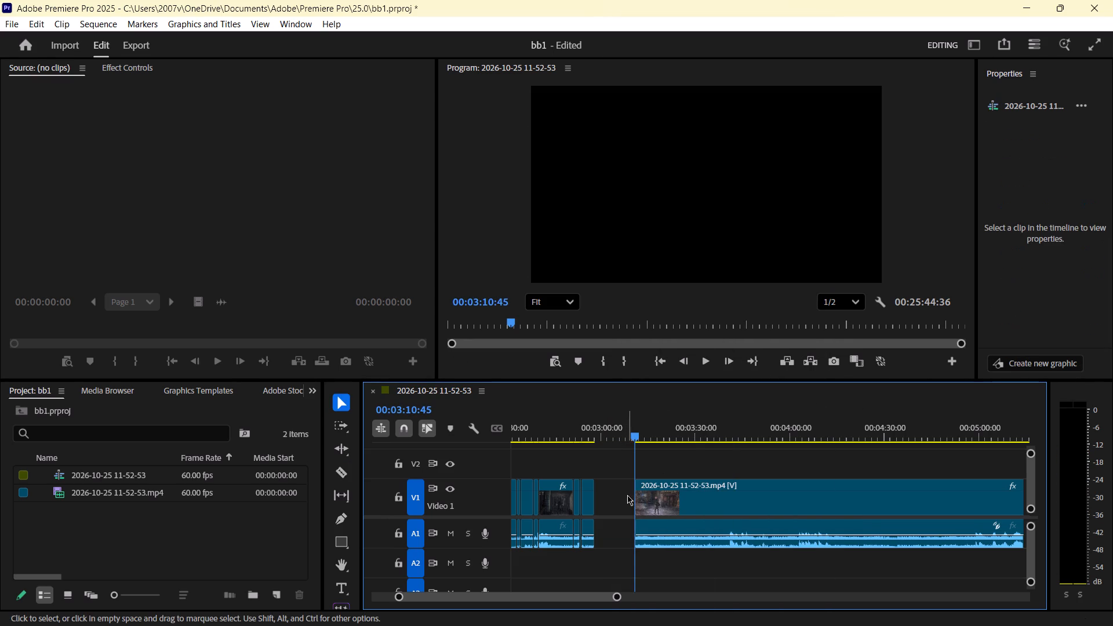
# Review the lantern scene at the start of the remaining long clip and split the clip at 00:03:12:31.
pyautogui.press('space')
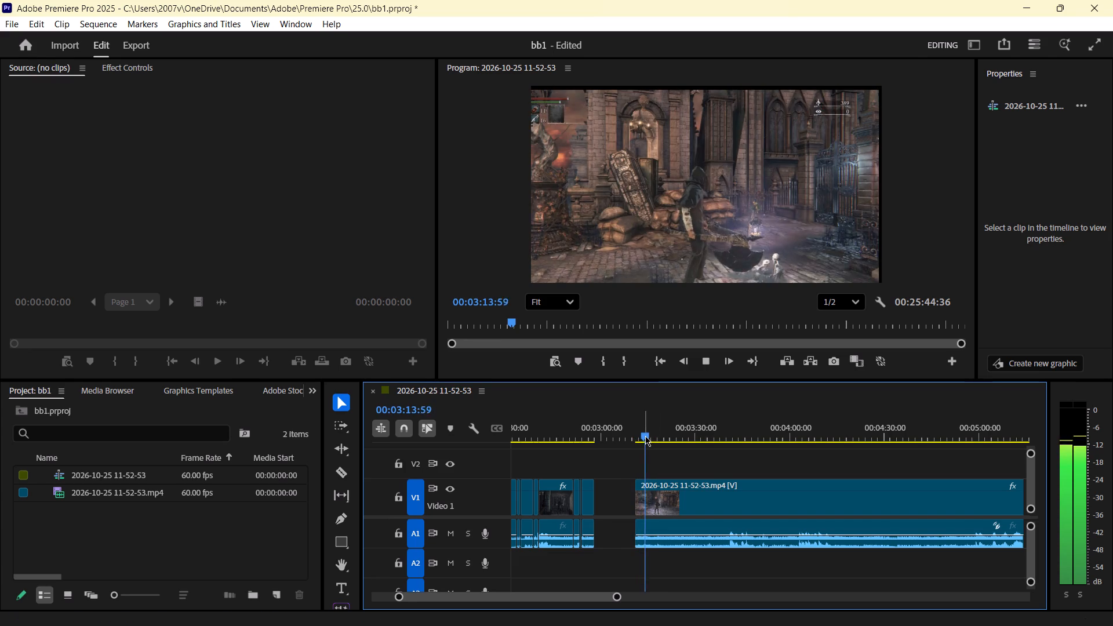
pyautogui.moveTo(645, 436); pyautogui.dragTo(681, 438)
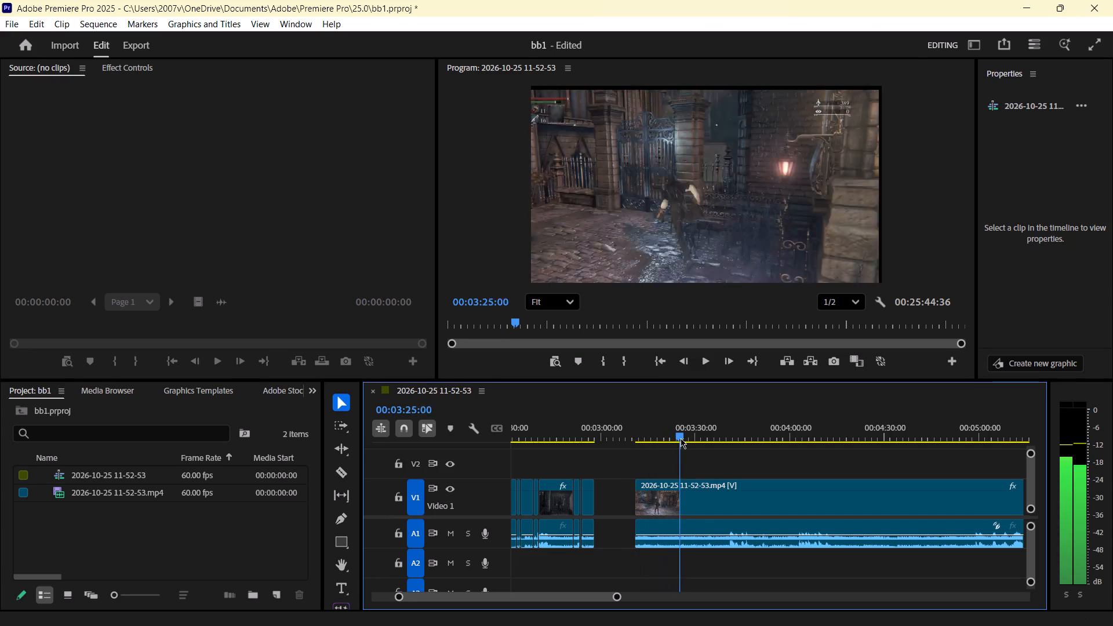
pyautogui.moveTo(681, 438); pyautogui.dragTo(641, 446)
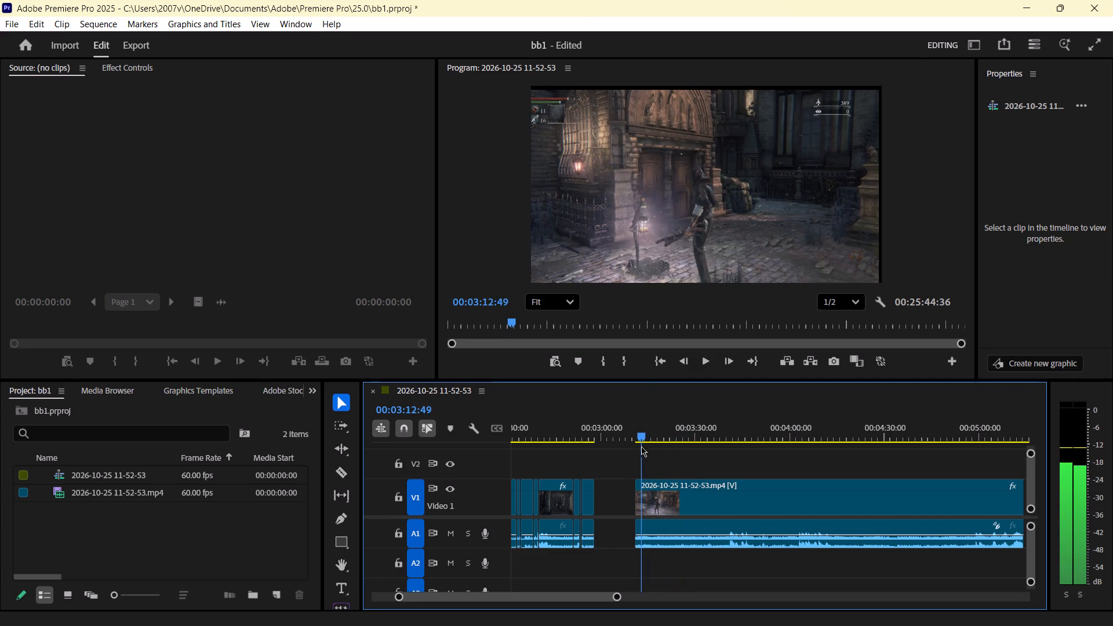
pyautogui.moveTo(641, 446); pyautogui.dragTo(641, 446)
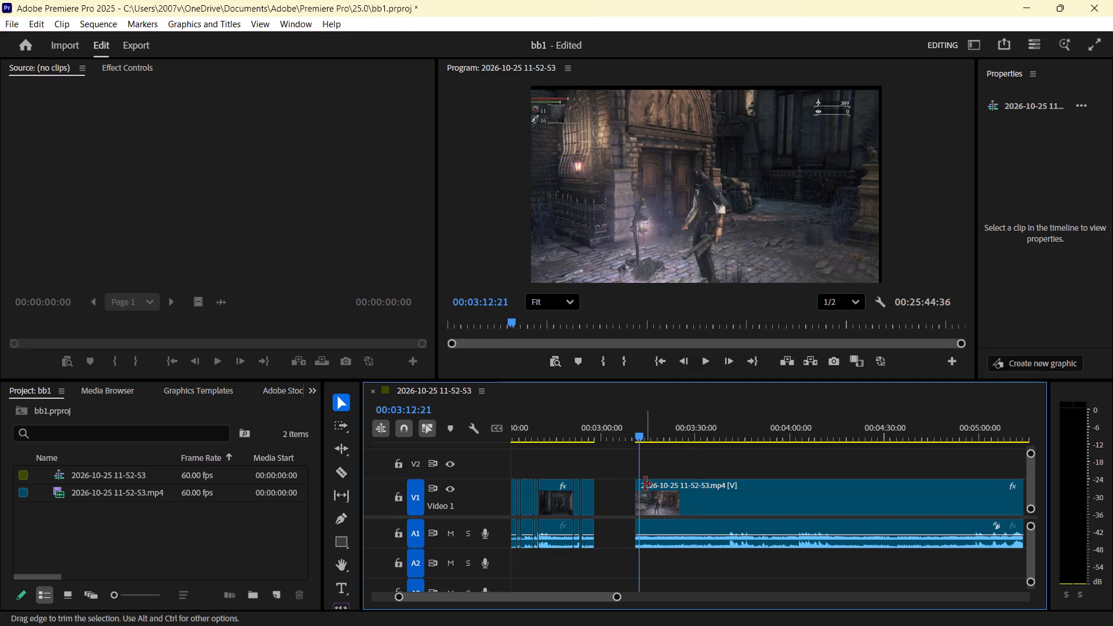
pyautogui.press('f')
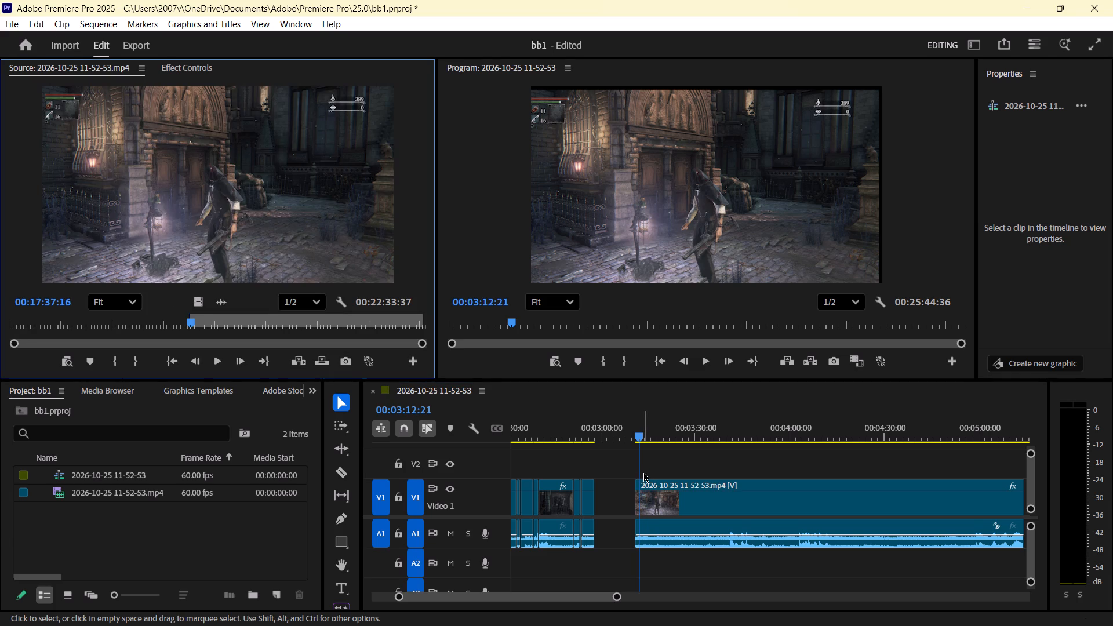
pyautogui.press('f')
pyautogui.press('space')
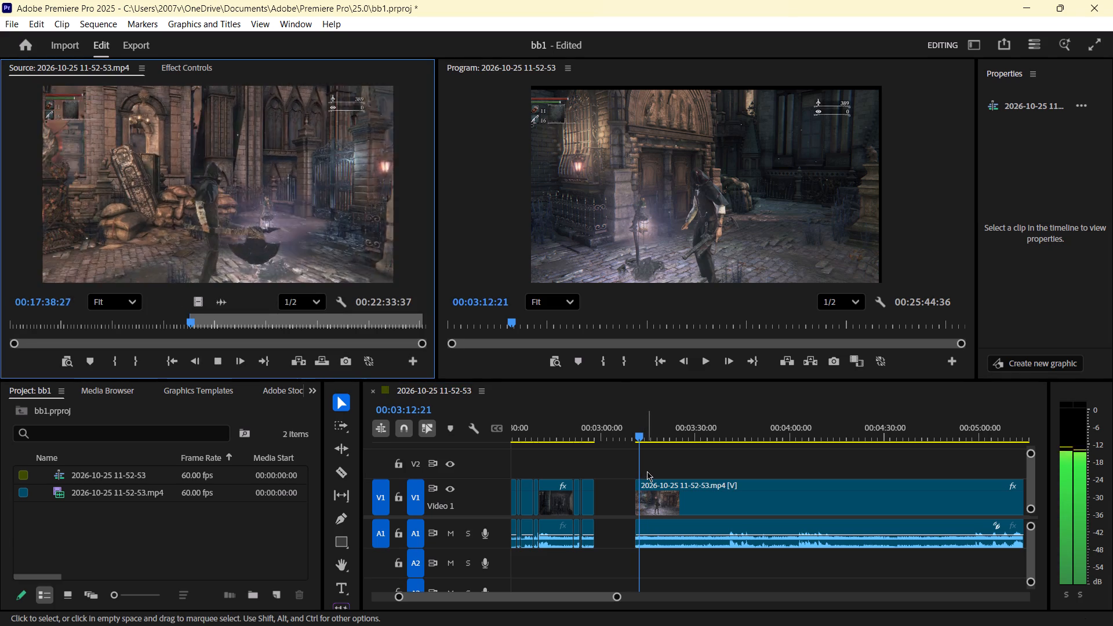
pyautogui.click(676, 232)
pyautogui.press('space')
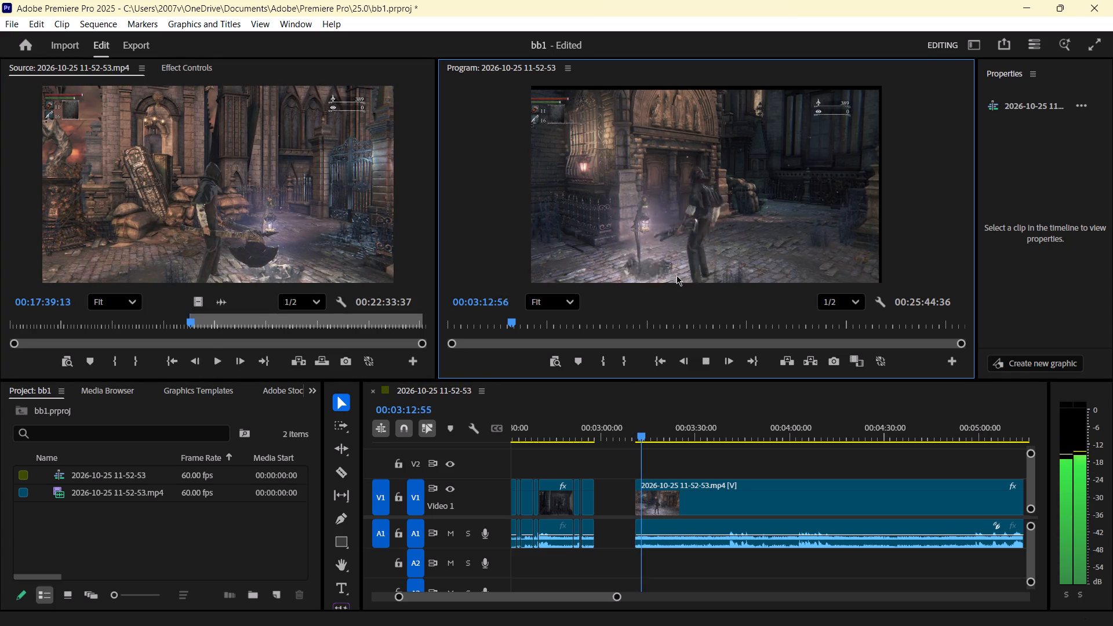
pyautogui.press('space')
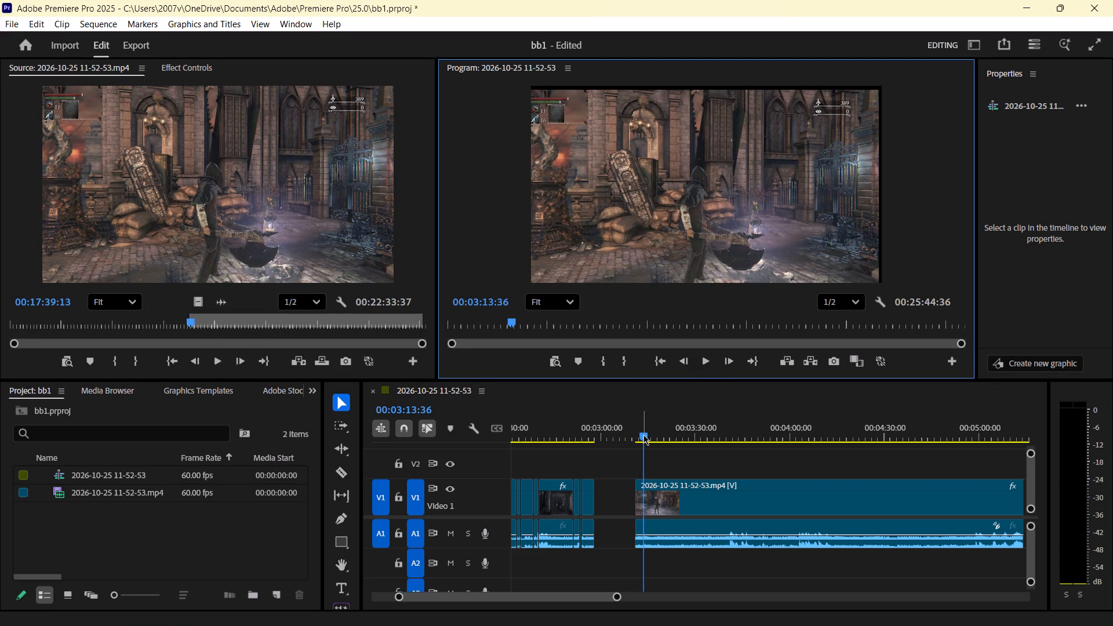
pyautogui.moveTo(643, 435); pyautogui.dragTo(635, 447)
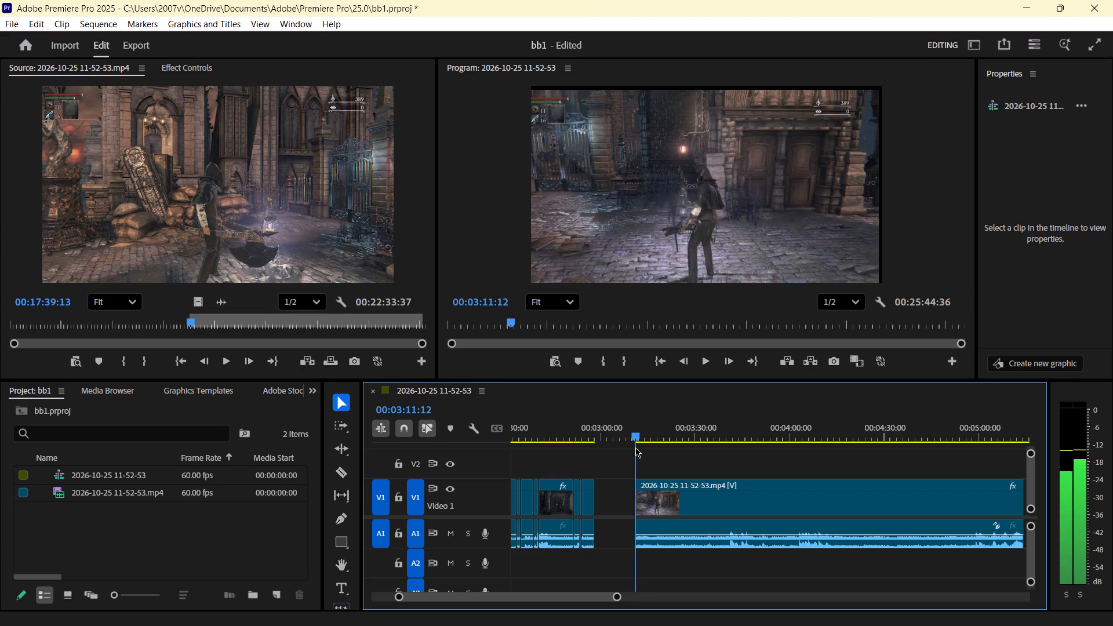
pyautogui.moveTo(635, 447); pyautogui.dragTo(635, 447)
pyautogui.press('space')
pyautogui.press('space')
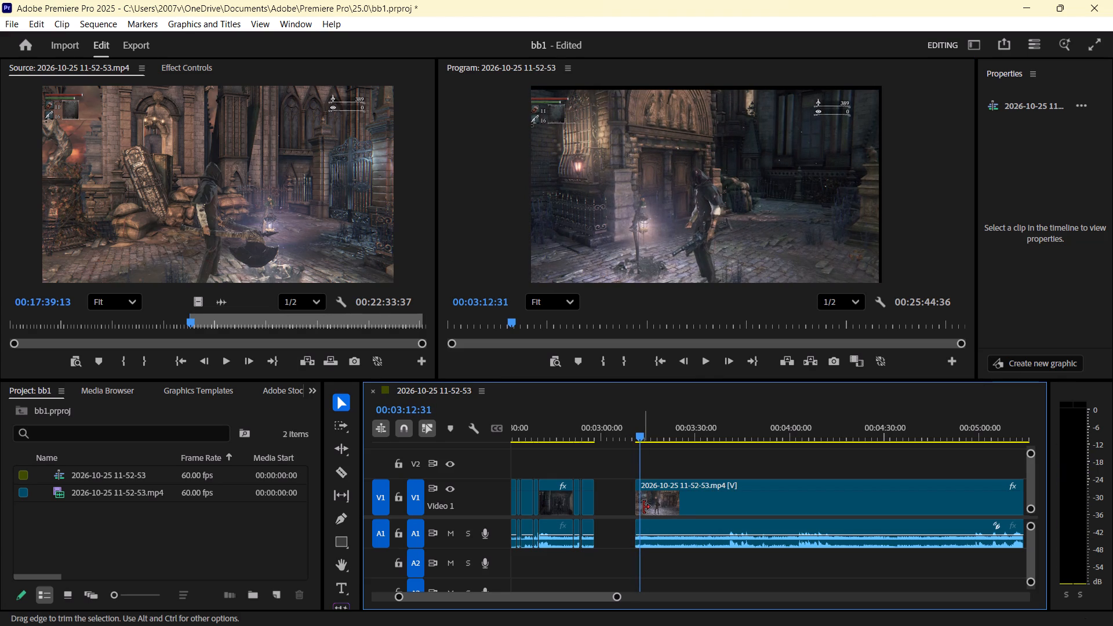
pyautogui.press('c')
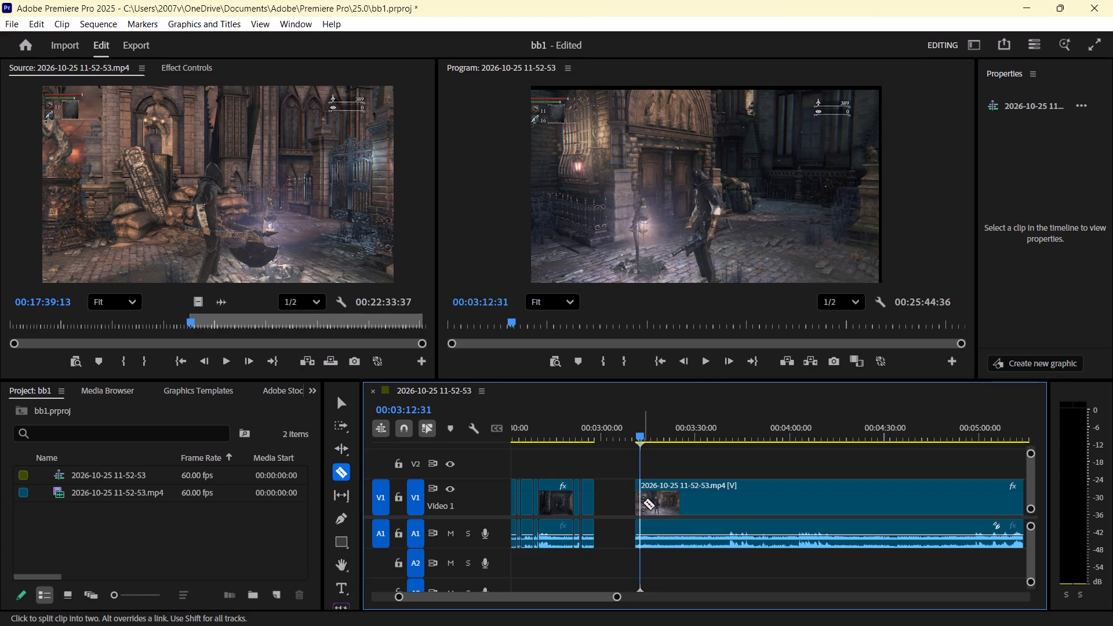
pyautogui.click(641, 501)
# Review the long final clip from the lantern scene at 00:03:12:31 through the street fights to 00:04:29:34.
pyautogui.press('space')
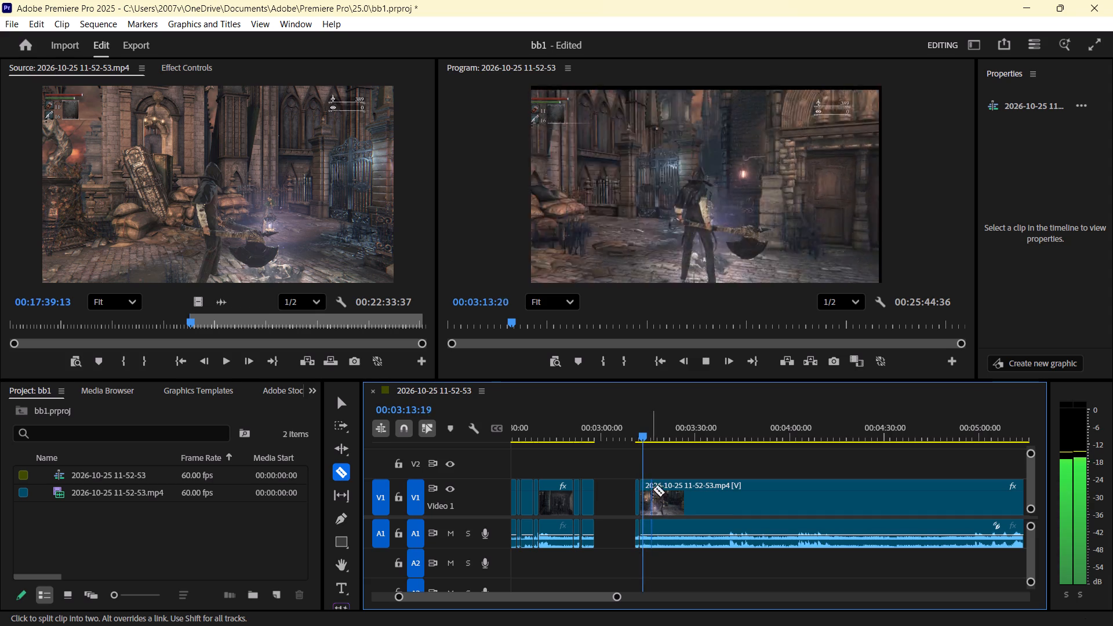
pyautogui.moveTo(648, 435); pyautogui.dragTo(661, 434)
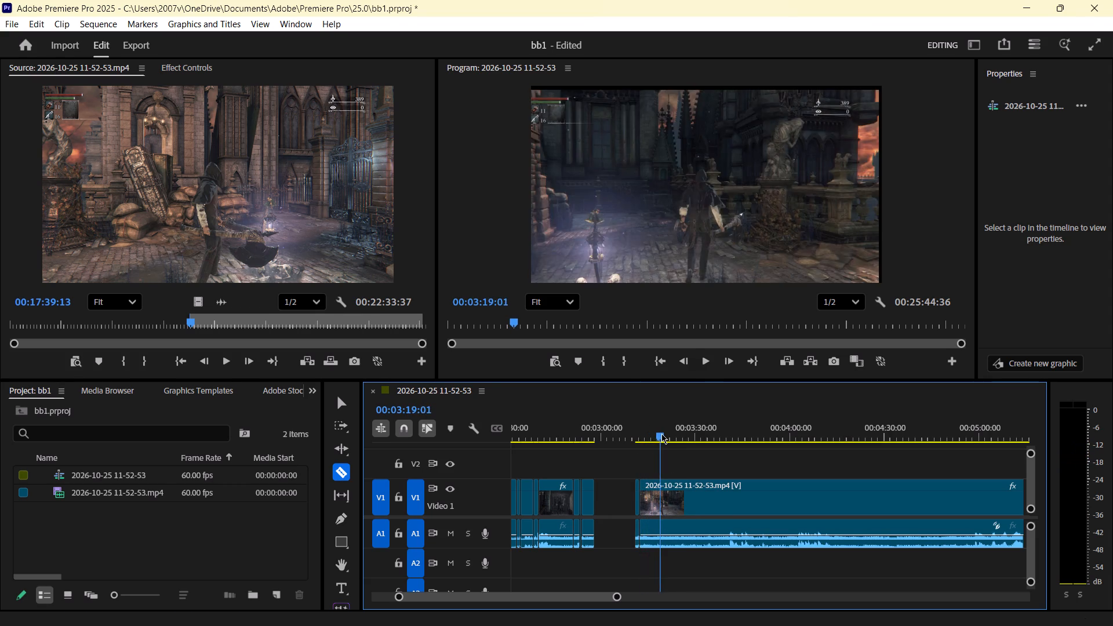
pyautogui.moveTo(661, 434); pyautogui.dragTo(699, 434)
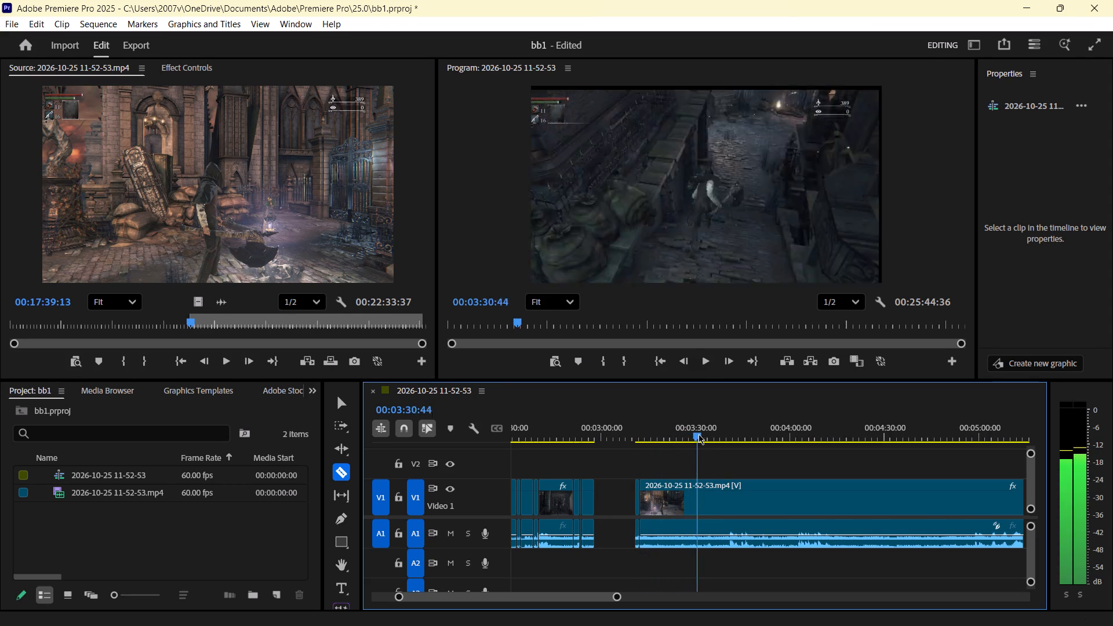
pyautogui.moveTo(699, 434); pyautogui.dragTo(718, 432)
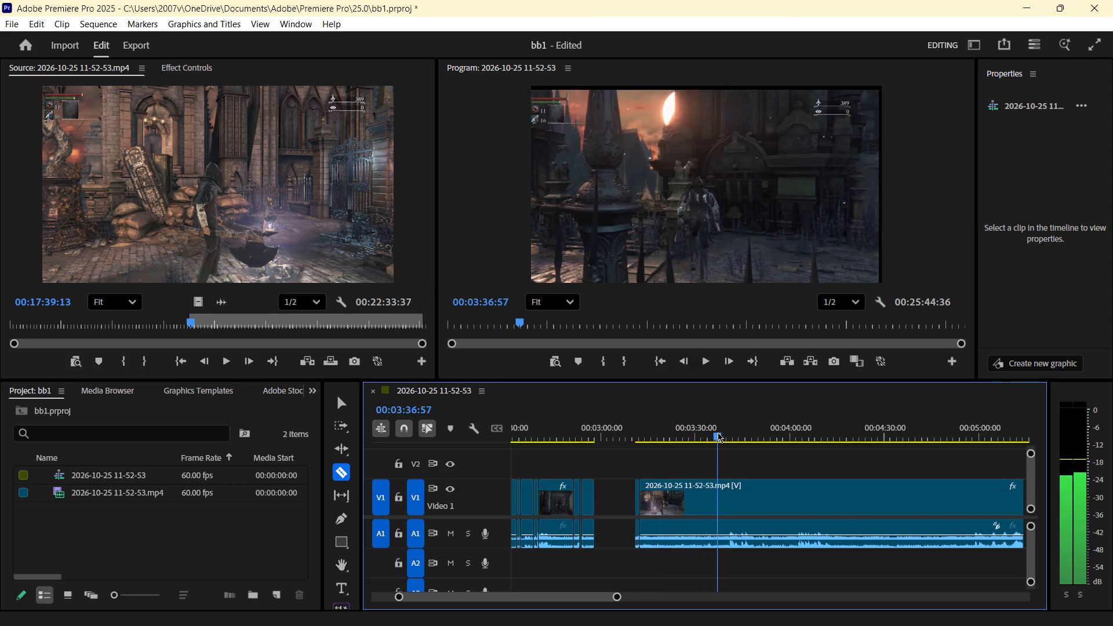
pyautogui.moveTo(718, 432); pyautogui.dragTo(743, 430)
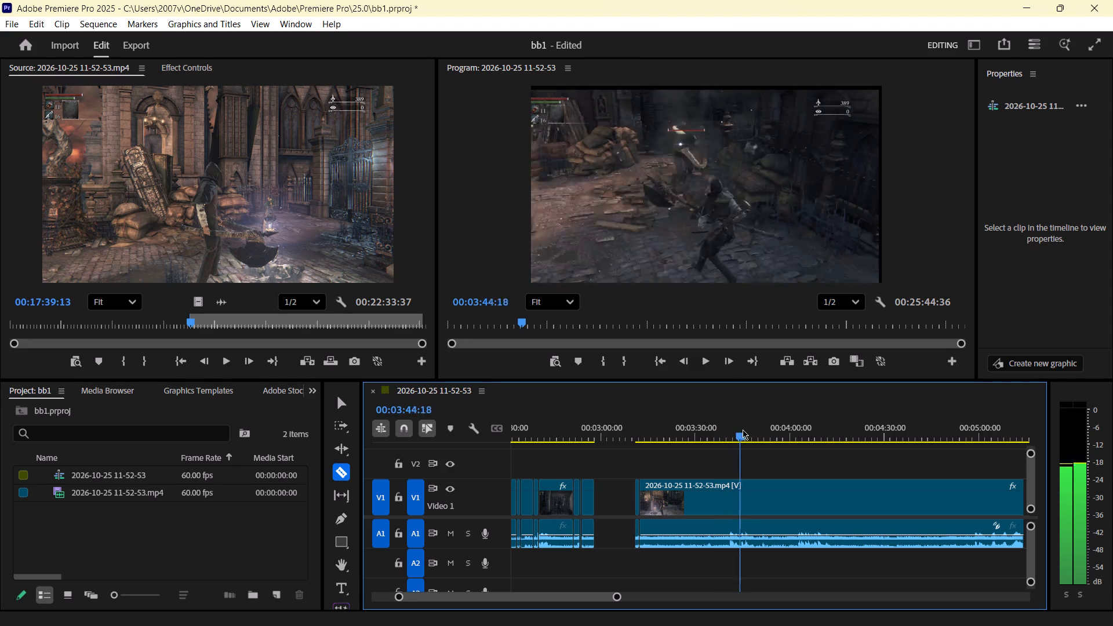
pyautogui.moveTo(743, 430); pyautogui.dragTo(775, 428)
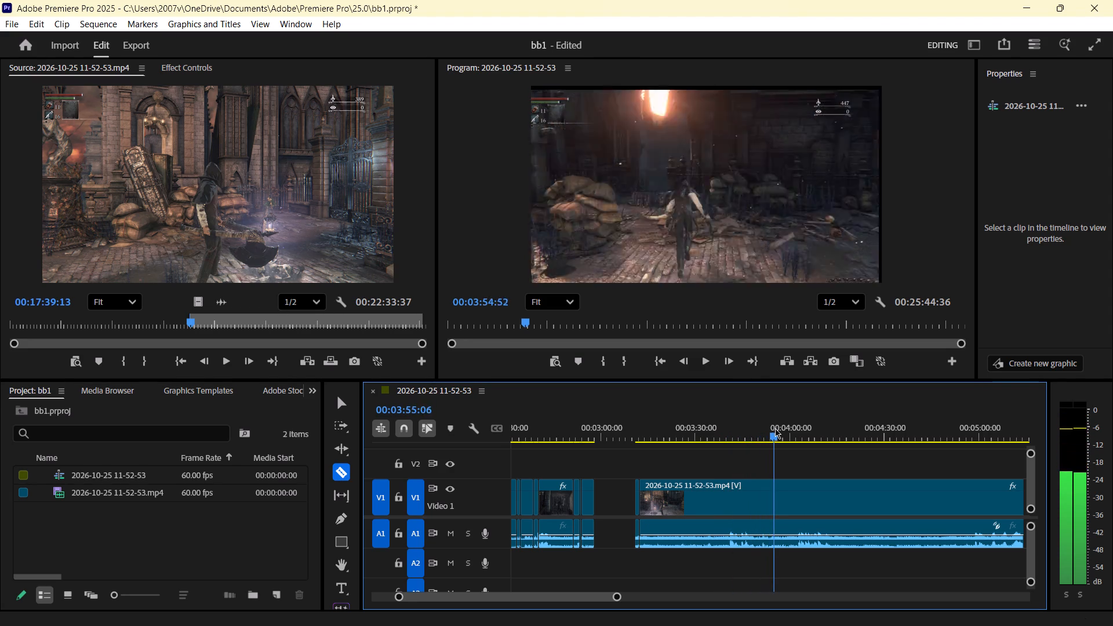
pyautogui.moveTo(775, 428); pyautogui.dragTo(810, 431)
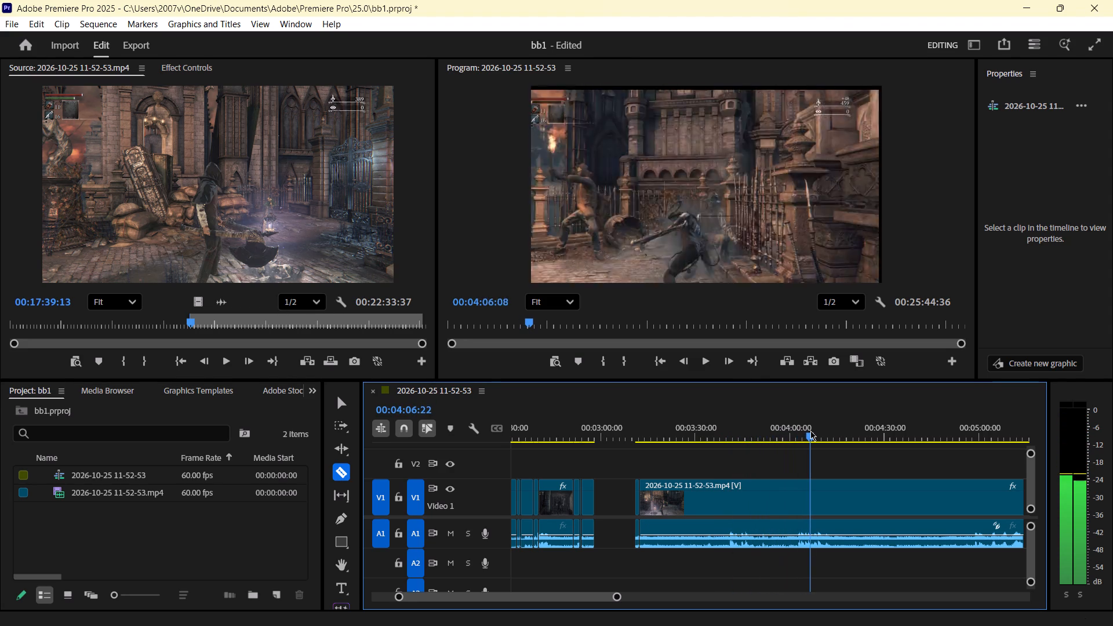
pyautogui.moveTo(810, 431); pyautogui.dragTo(834, 432)
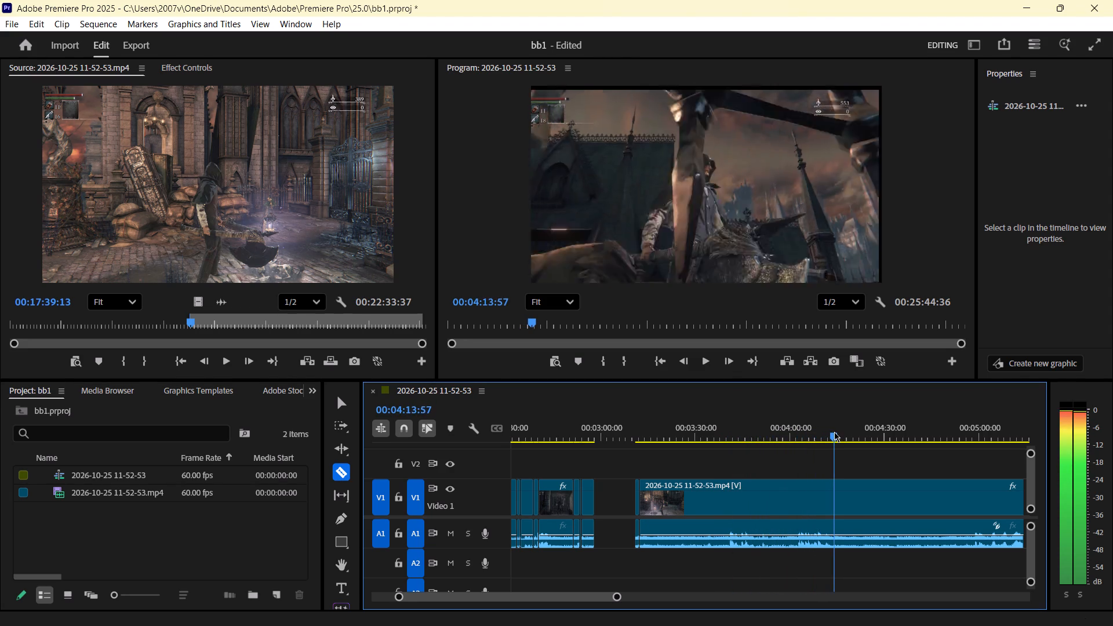
pyautogui.moveTo(834, 432); pyautogui.dragTo(859, 435)
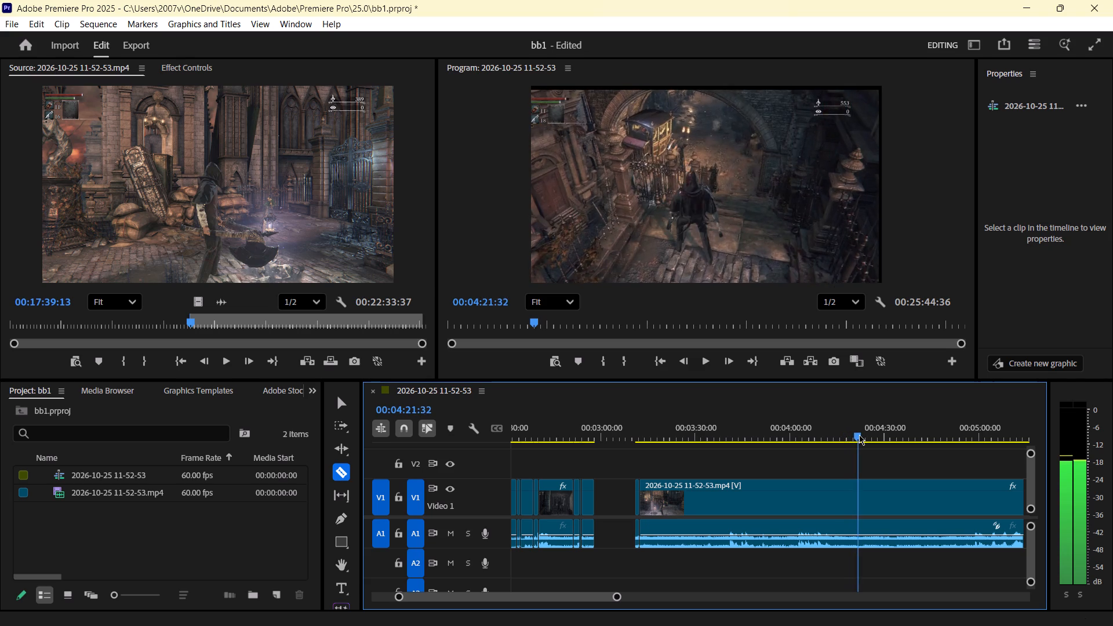
pyautogui.moveTo(859, 435); pyautogui.dragTo(865, 436)
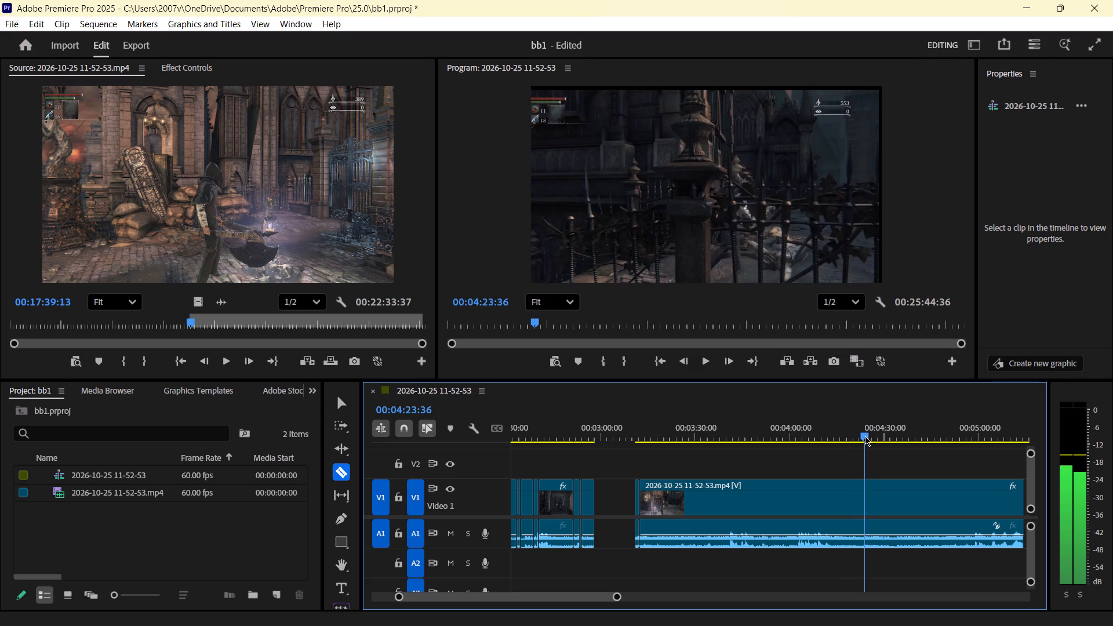
pyautogui.moveTo(865, 436); pyautogui.dragTo(861, 436)
pyautogui.press('space')
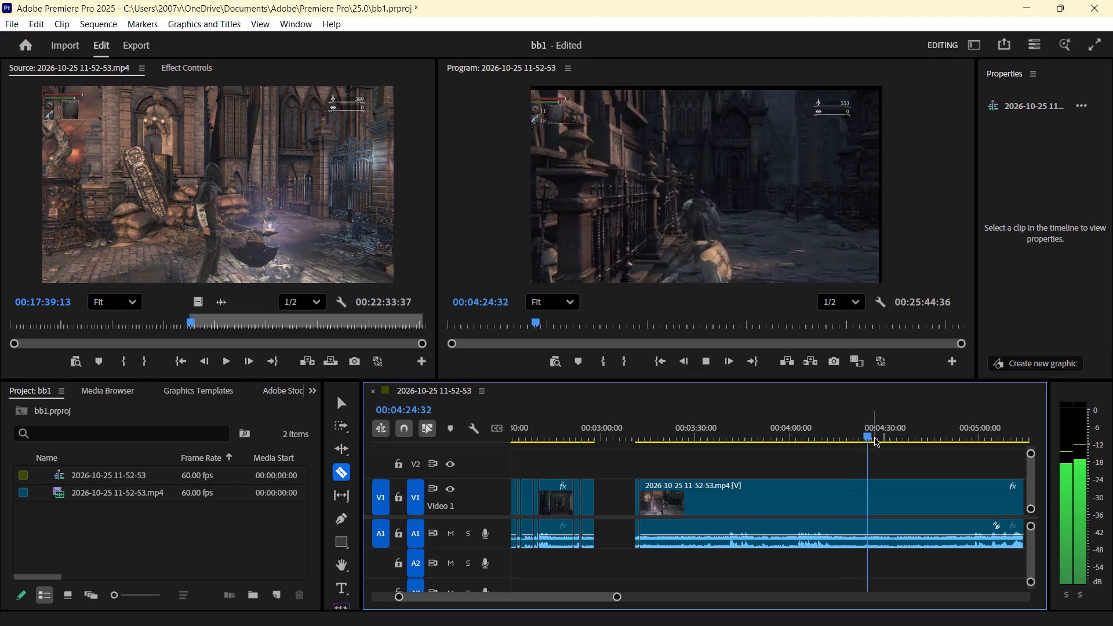
pyautogui.moveTo(868, 437); pyautogui.dragTo(874, 437)
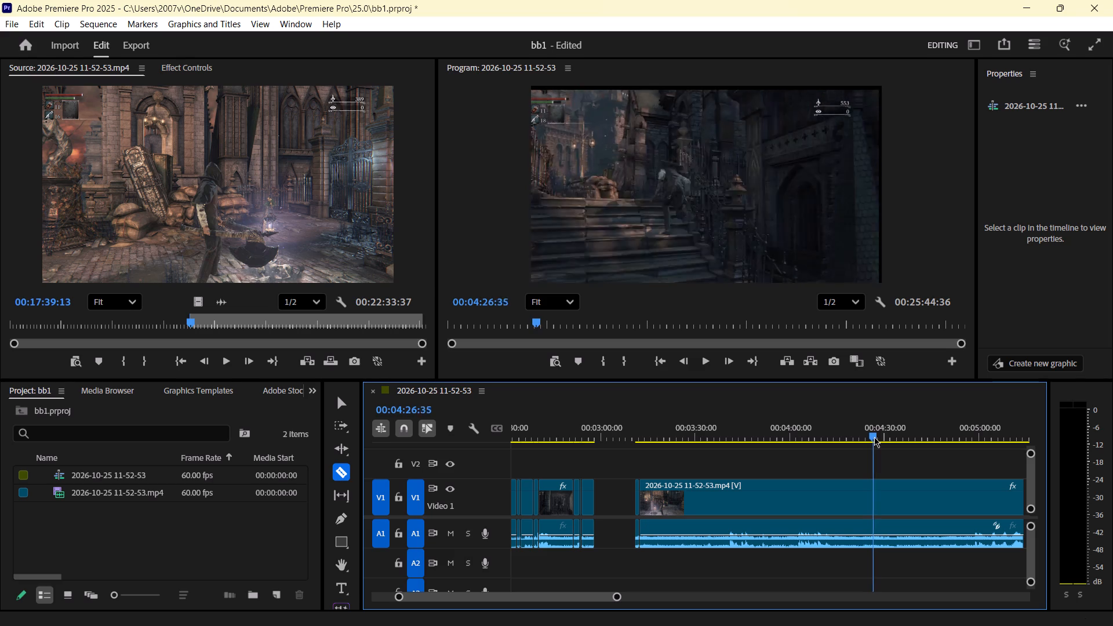
pyautogui.moveTo(874, 437); pyautogui.dragTo(881, 438)
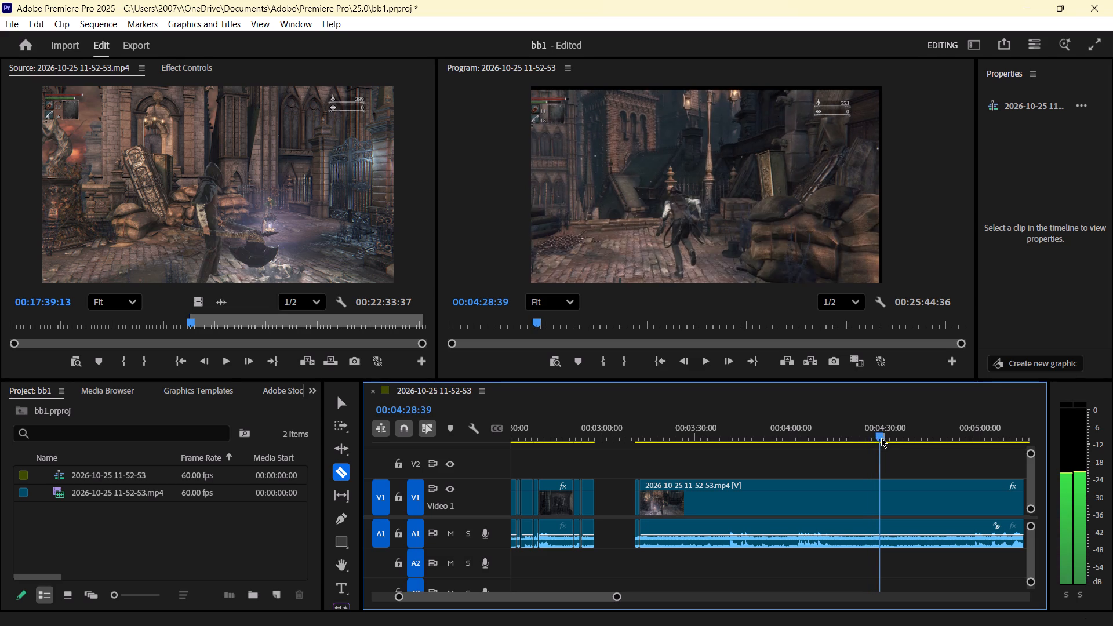
pyautogui.moveTo(881, 438); pyautogui.dragTo(883, 438)
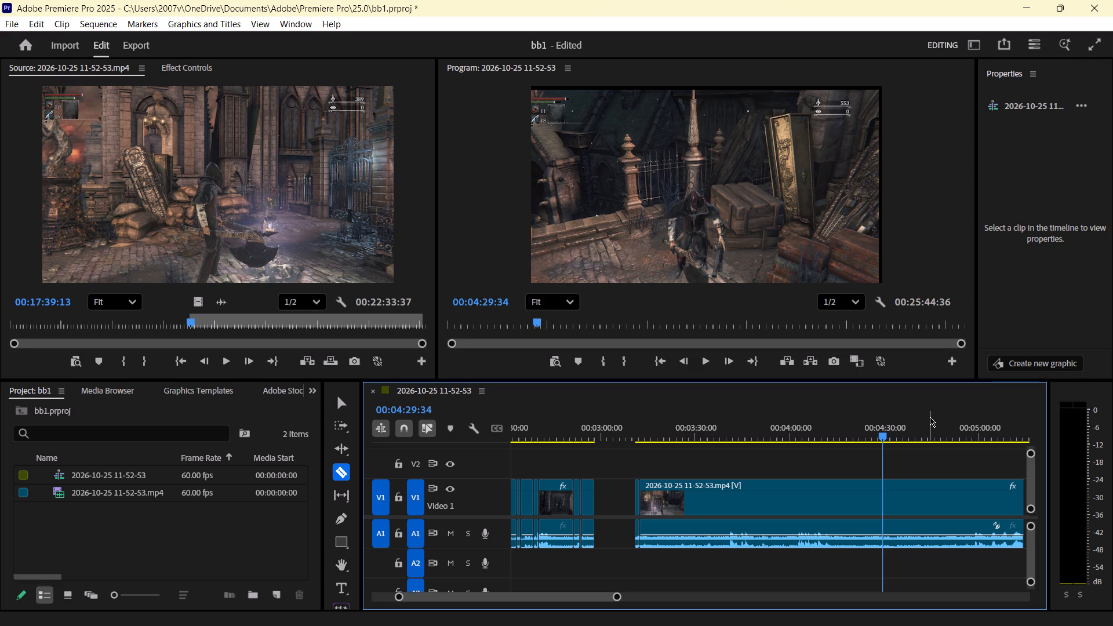
# Review the run through the streets after 00:04:29:34, up to the enemy encounter near 00:05:00.
pyautogui.press('space')
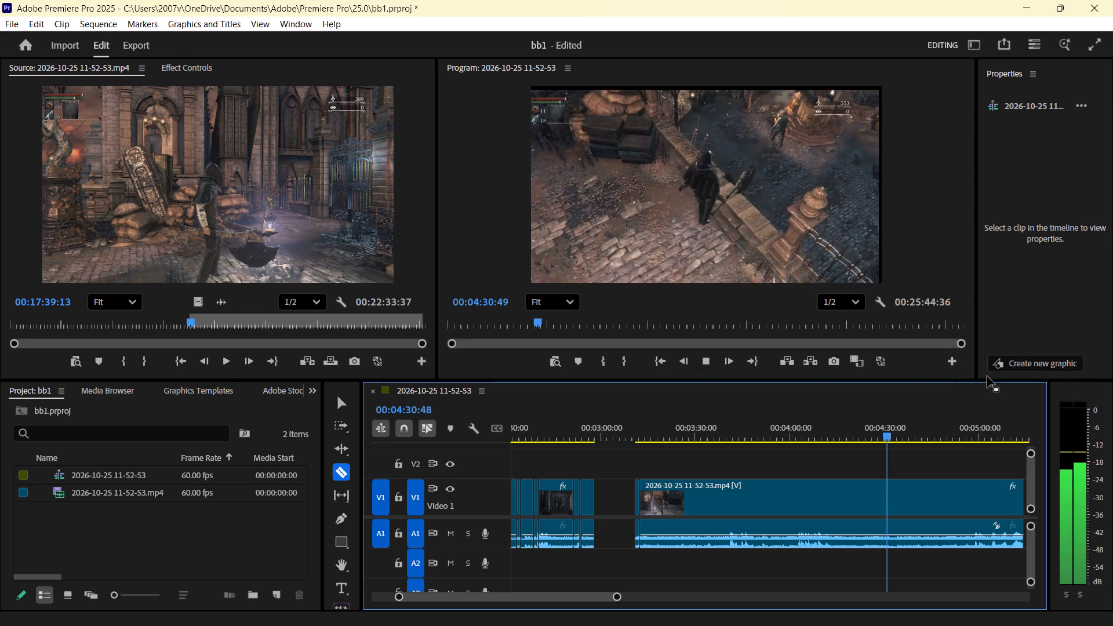
pyautogui.moveTo(892, 437); pyautogui.dragTo(905, 434)
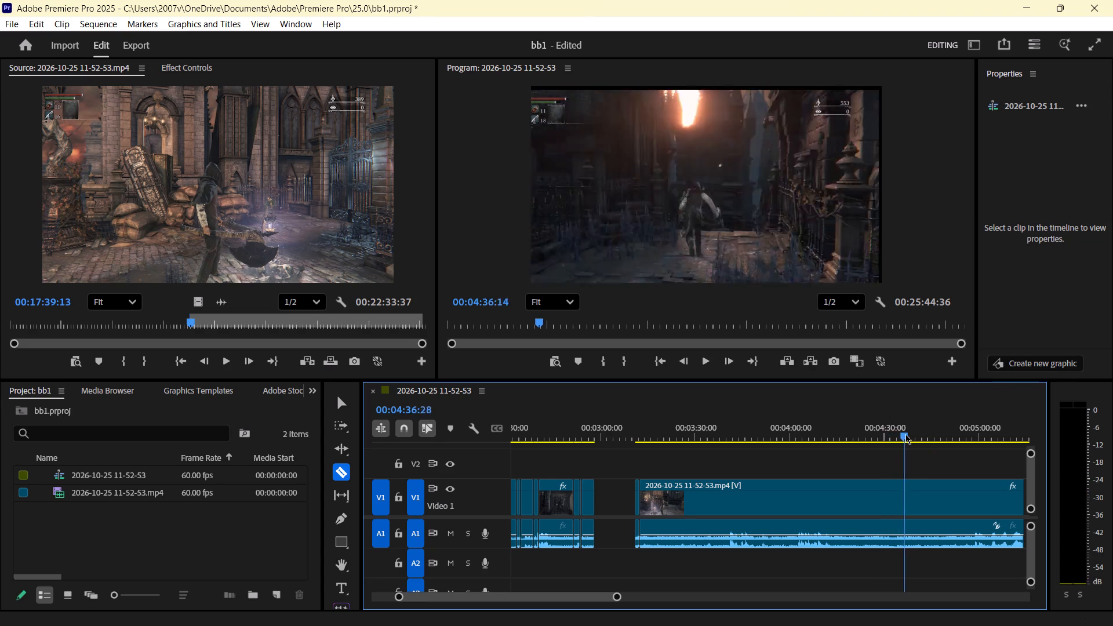
pyautogui.moveTo(905, 434); pyautogui.dragTo(929, 434)
pyautogui.press('space')
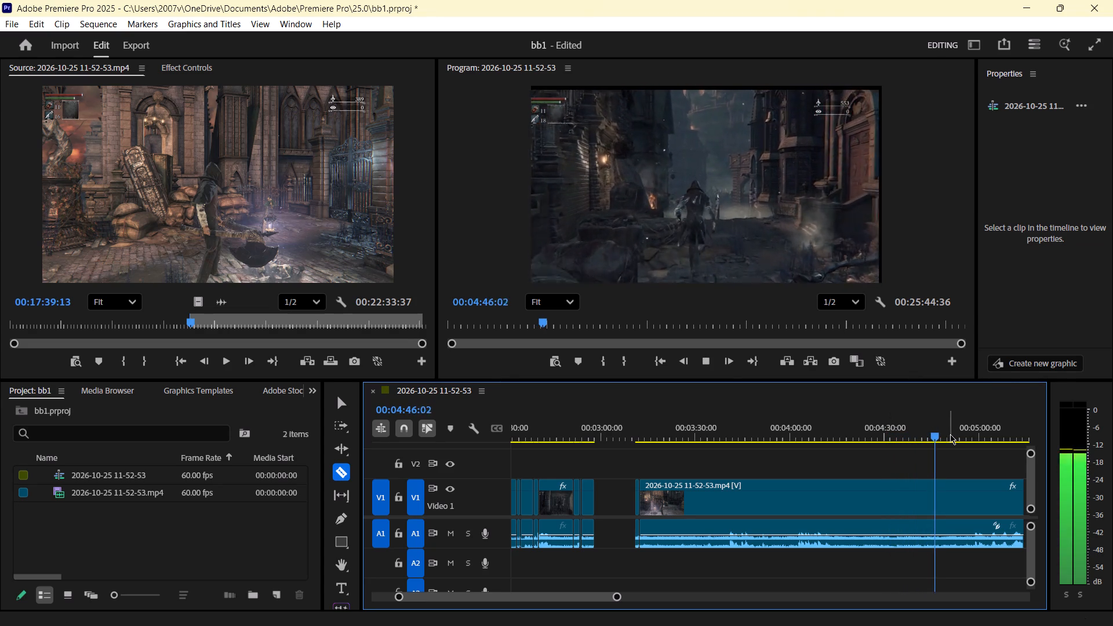
pyautogui.moveTo(941, 436); pyautogui.dragTo(951, 436)
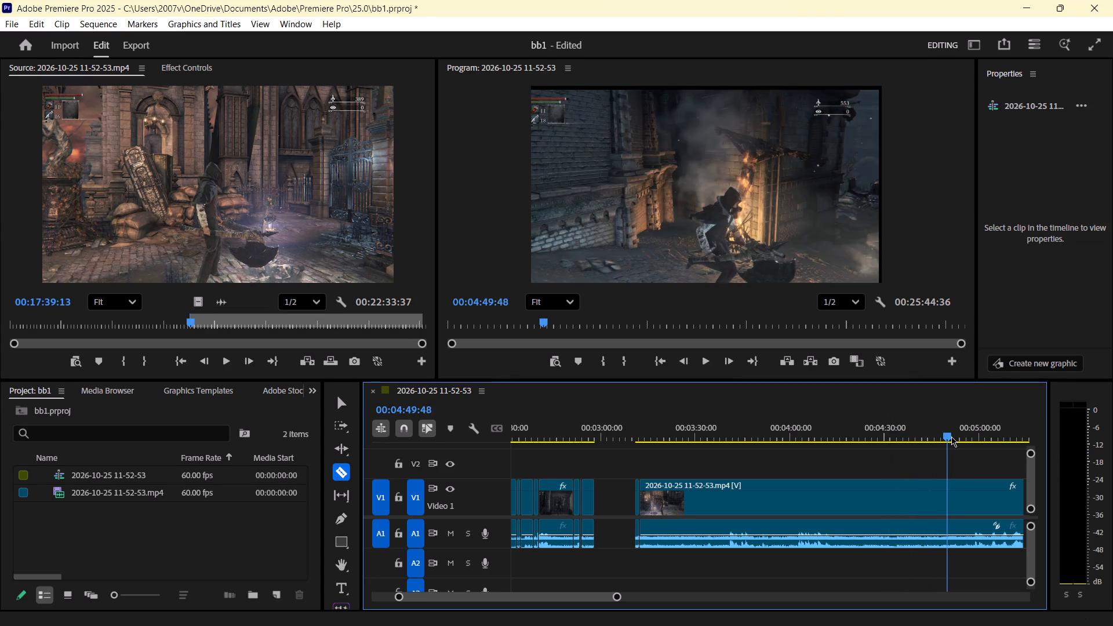
pyautogui.moveTo(951, 436); pyautogui.dragTo(961, 436)
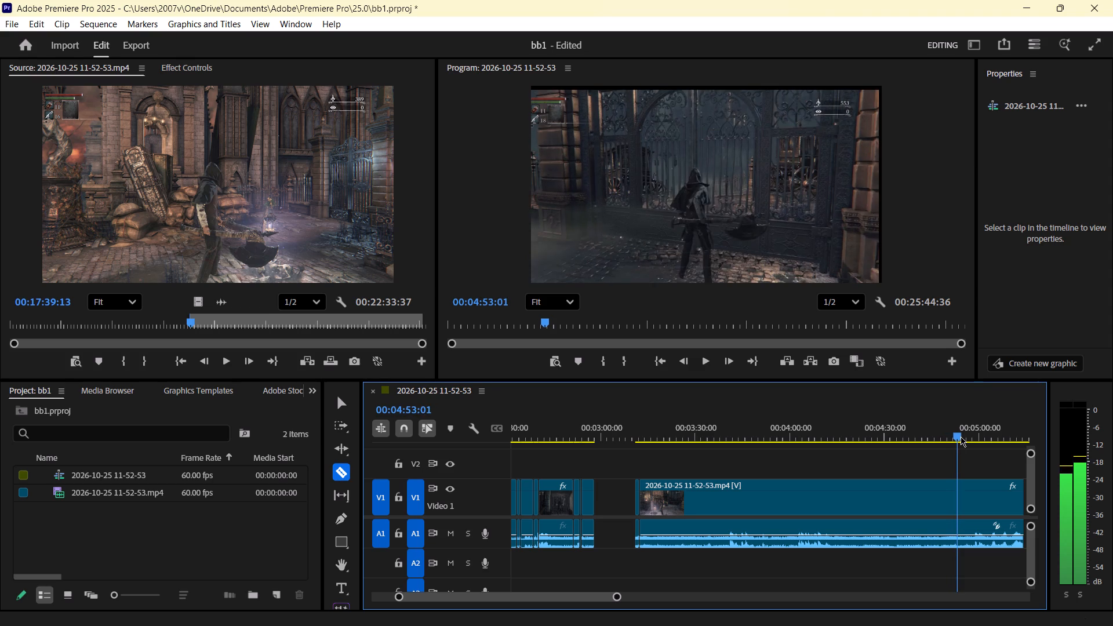
pyautogui.moveTo(961, 436); pyautogui.dragTo(972, 436)
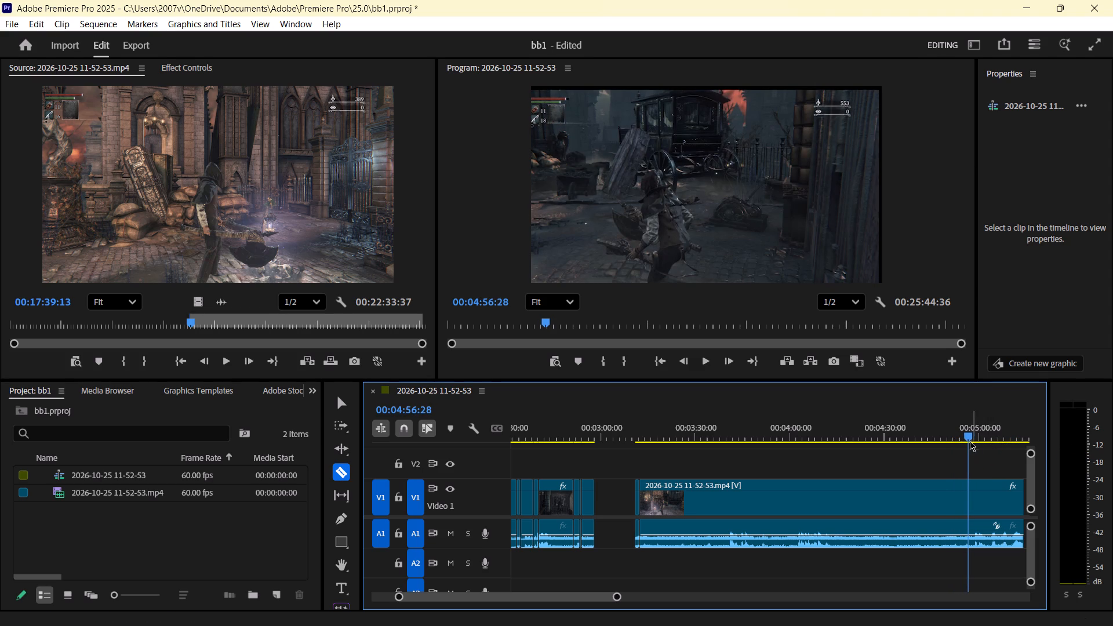
pyautogui.moveTo(970, 437); pyautogui.dragTo(976, 437)
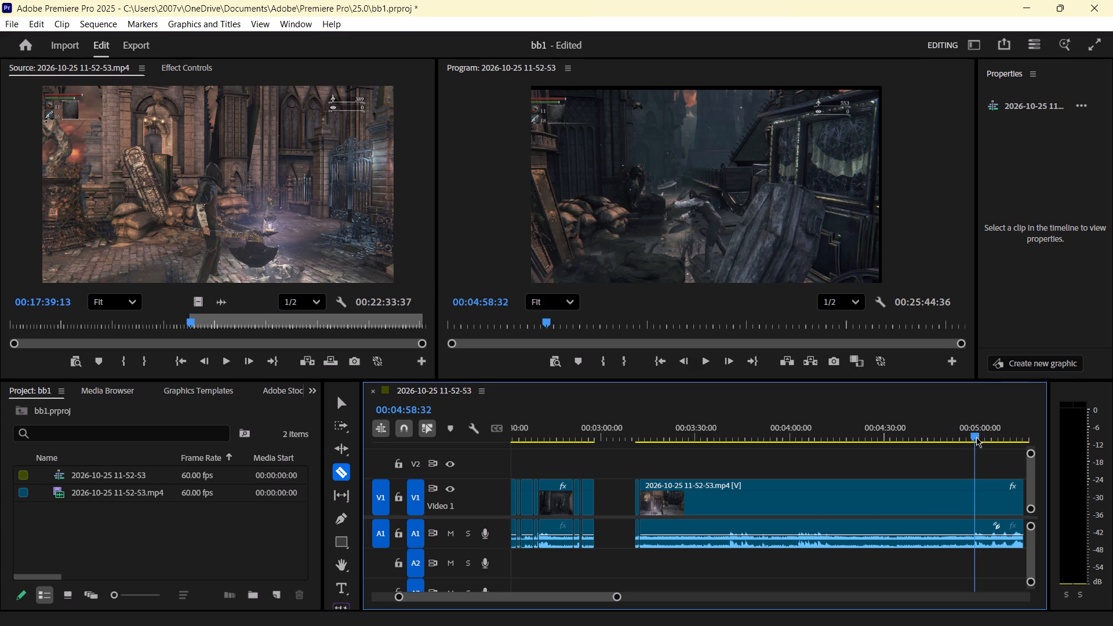
pyautogui.moveTo(976, 437); pyautogui.dragTo(983, 439)
pyautogui.press('space')
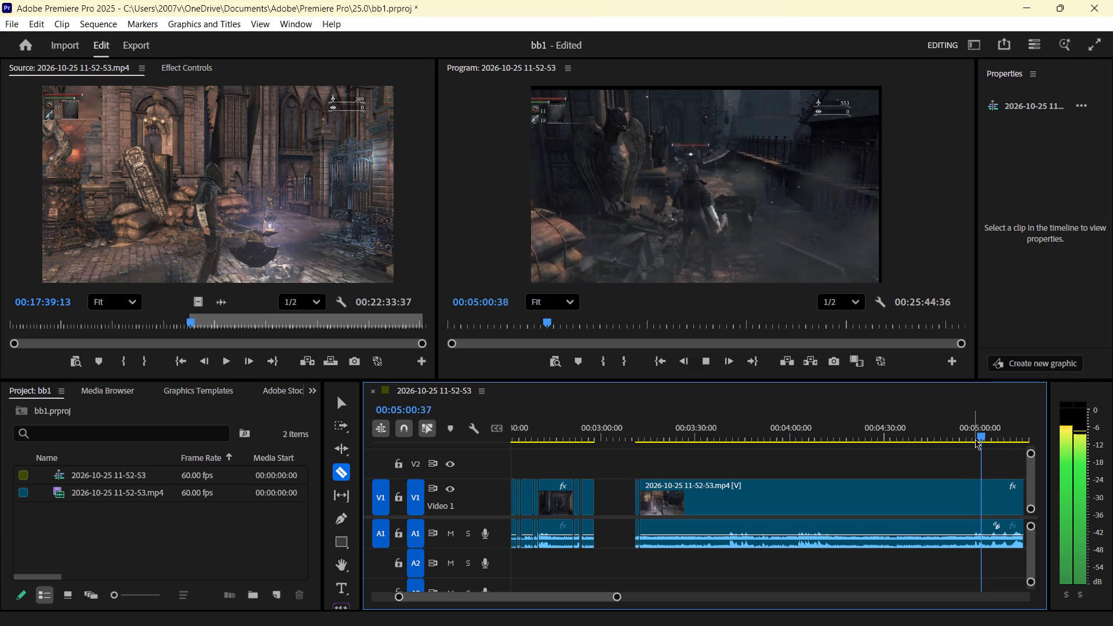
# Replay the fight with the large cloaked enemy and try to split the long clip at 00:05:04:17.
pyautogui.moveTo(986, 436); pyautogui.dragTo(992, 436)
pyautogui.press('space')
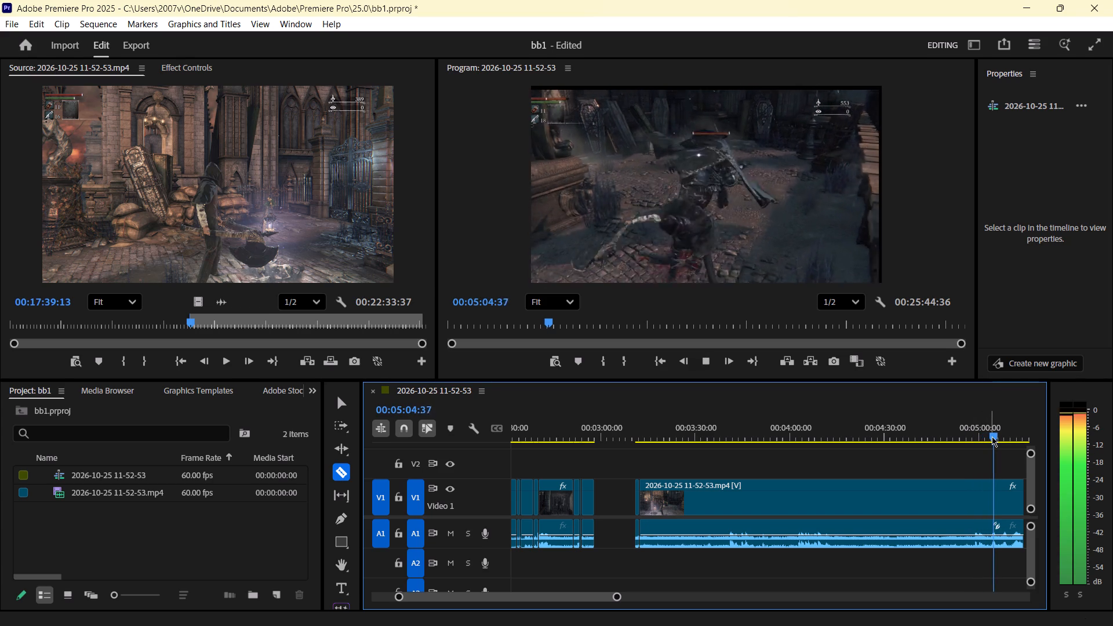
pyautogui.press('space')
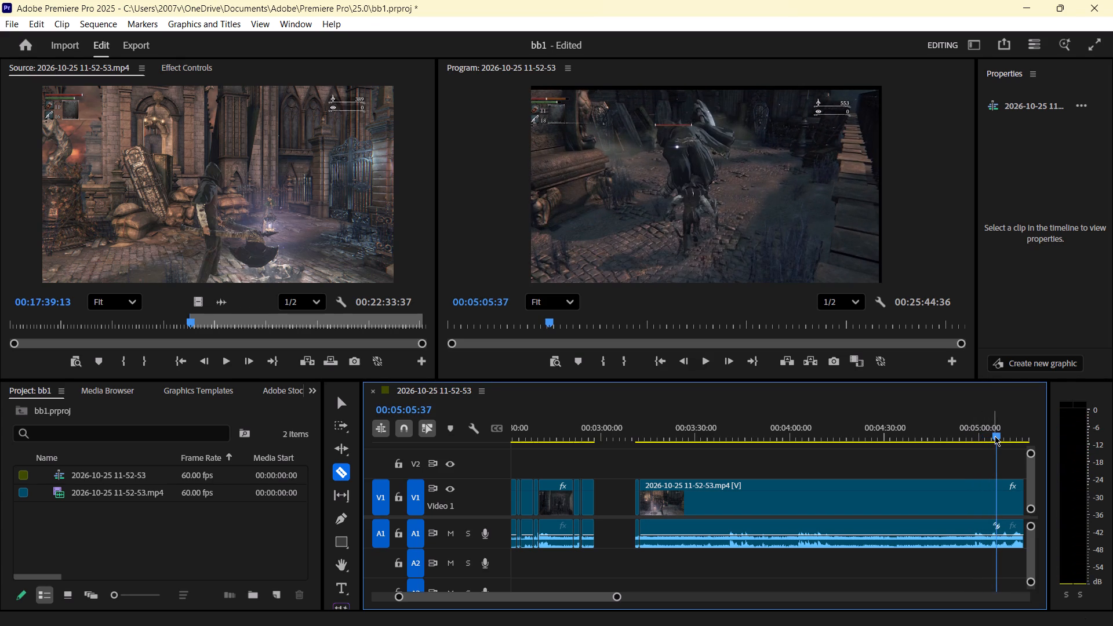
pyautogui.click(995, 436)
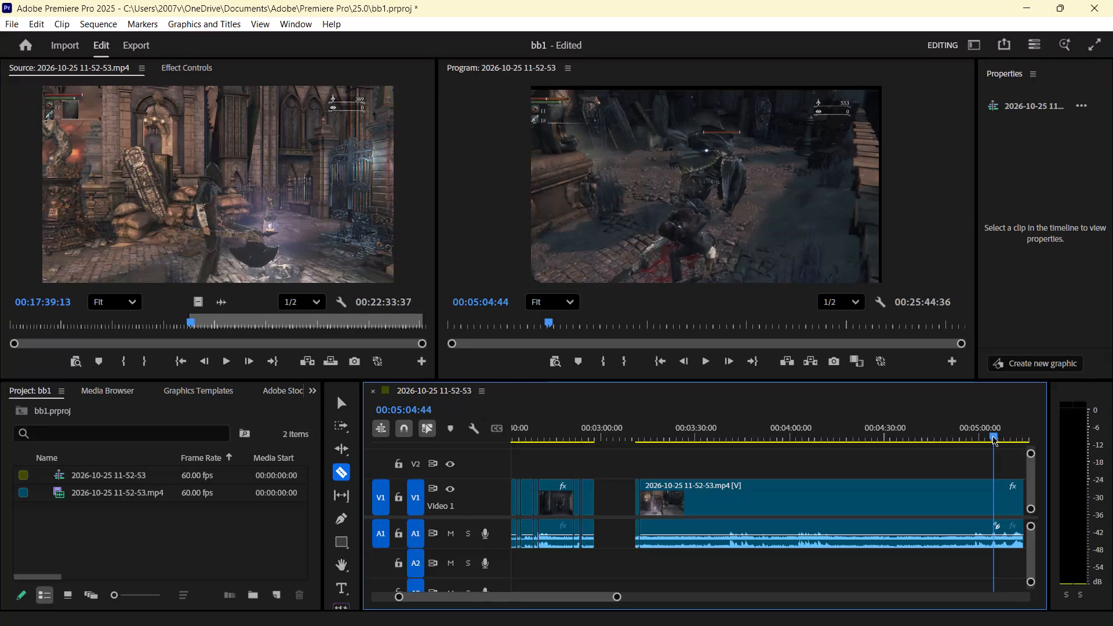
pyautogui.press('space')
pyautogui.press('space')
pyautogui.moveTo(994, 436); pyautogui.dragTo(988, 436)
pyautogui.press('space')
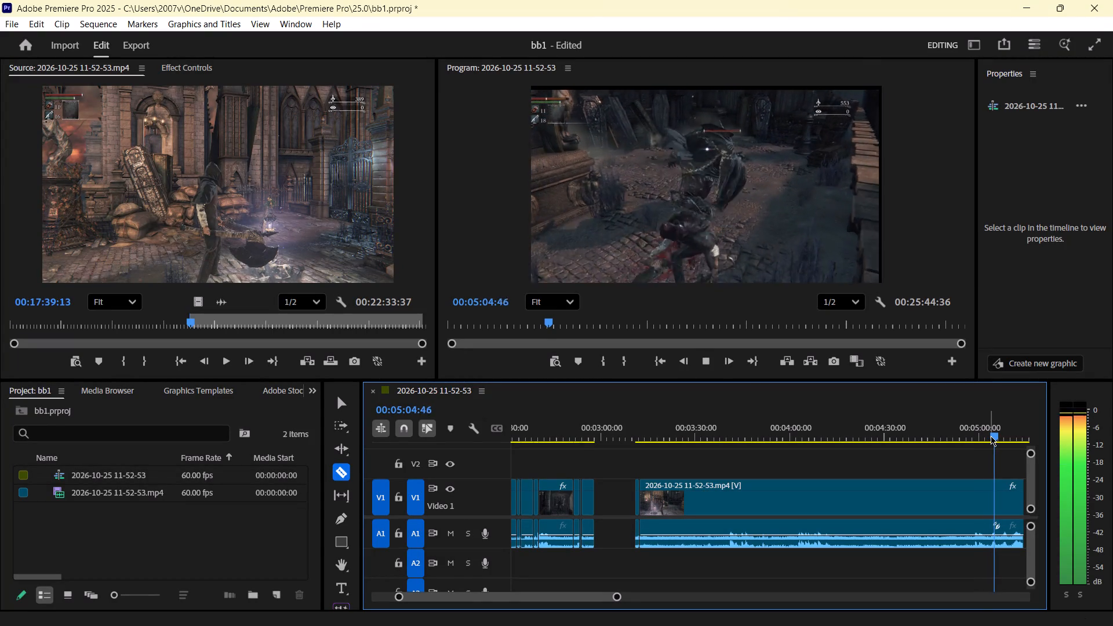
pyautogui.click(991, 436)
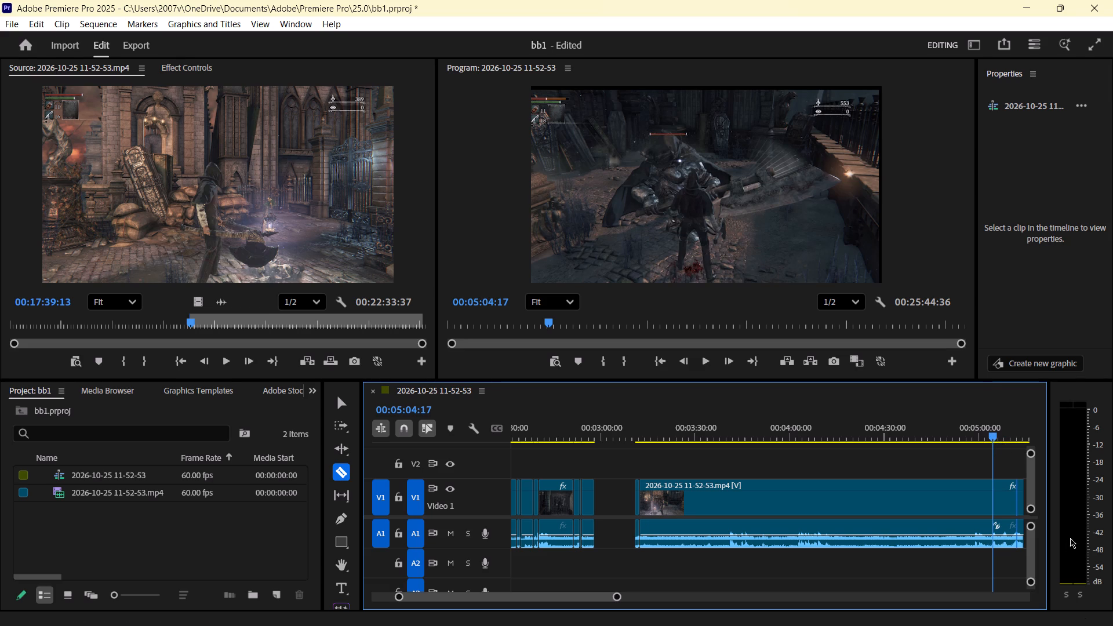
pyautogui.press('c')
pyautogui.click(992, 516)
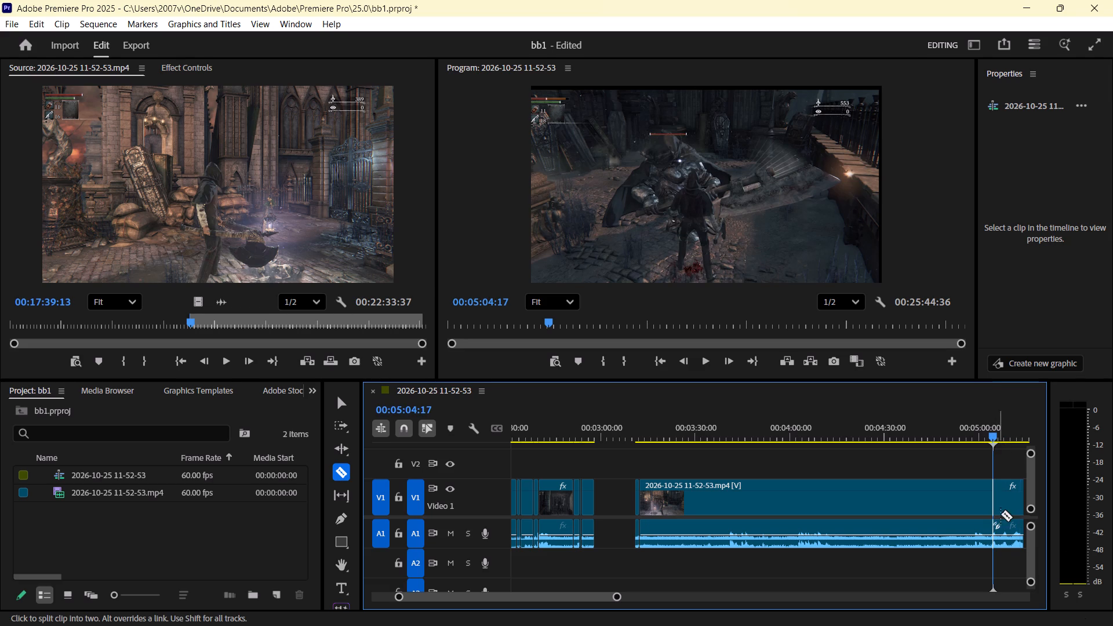
# Select and delete the long final clip that starts at 00:03:12:31.
pyautogui.press('v')
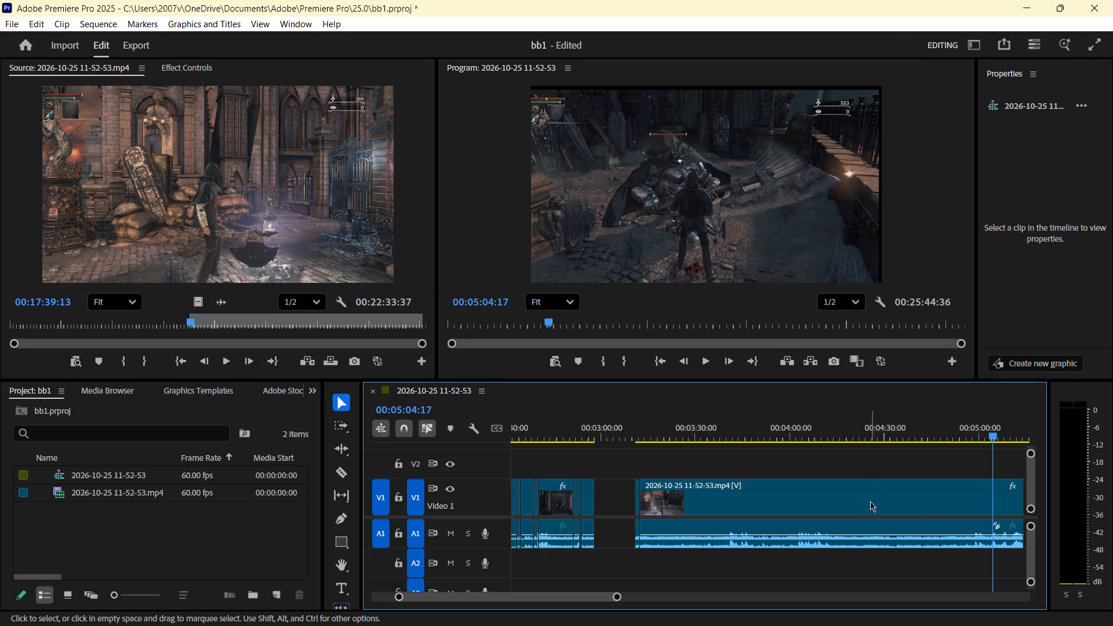
pyautogui.rightClick(869, 500)
pyautogui.click(795, 457)
pyautogui.rightClick(770, 494)
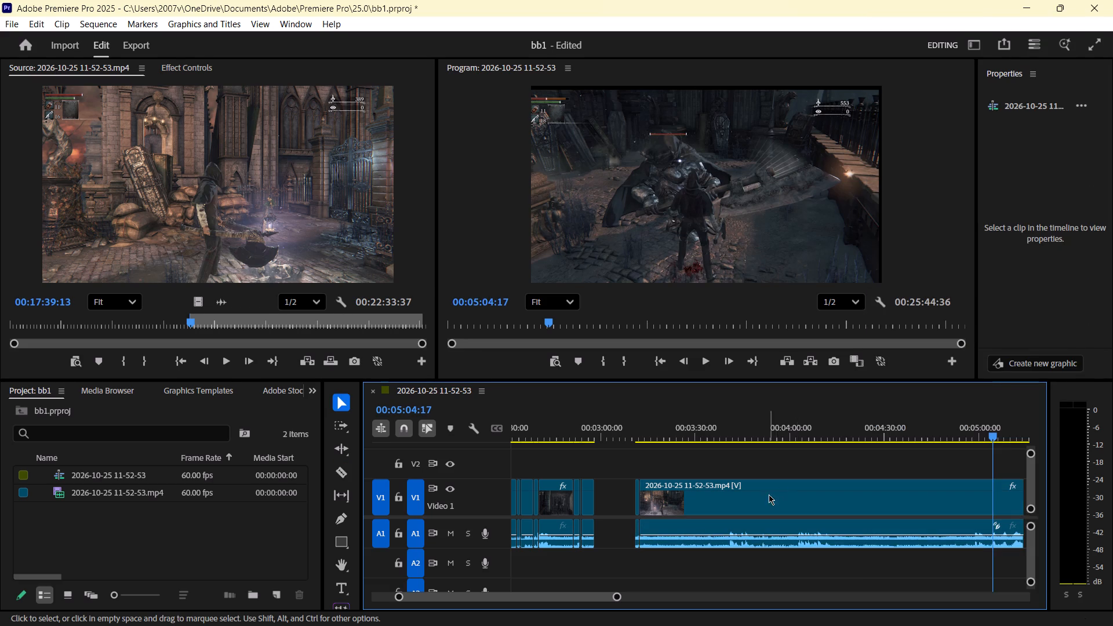
pyautogui.click(704, 461)
pyautogui.click(759, 505)
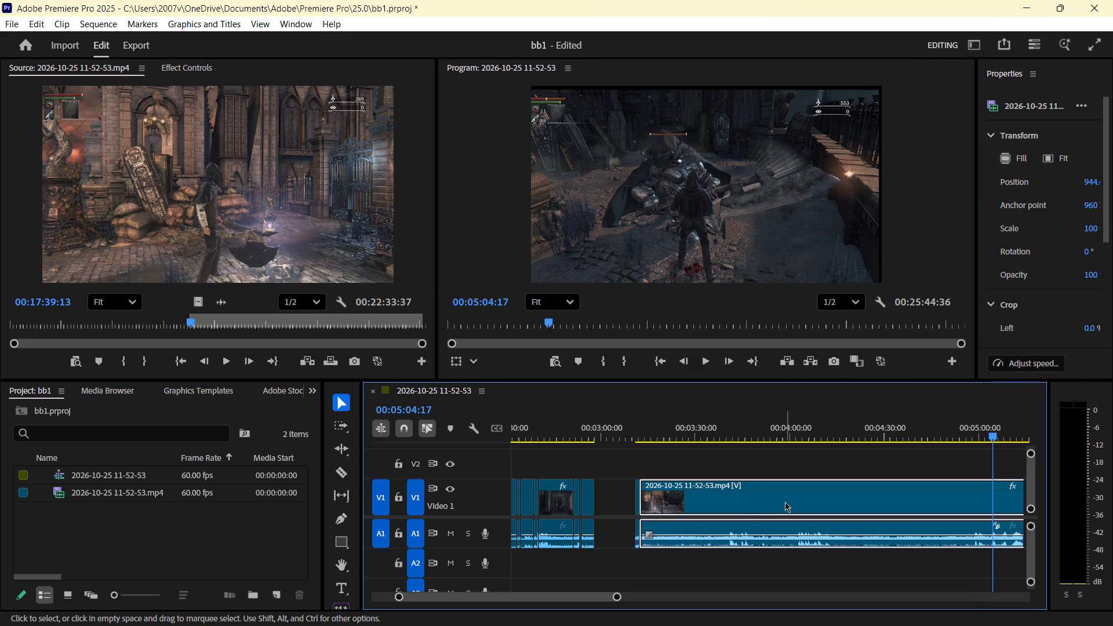
pyautogui.press('Delete')
# Play the start of the sequence and scrub forward past the last remaining clip to check what is left in the timeline.
pyautogui.press('space')
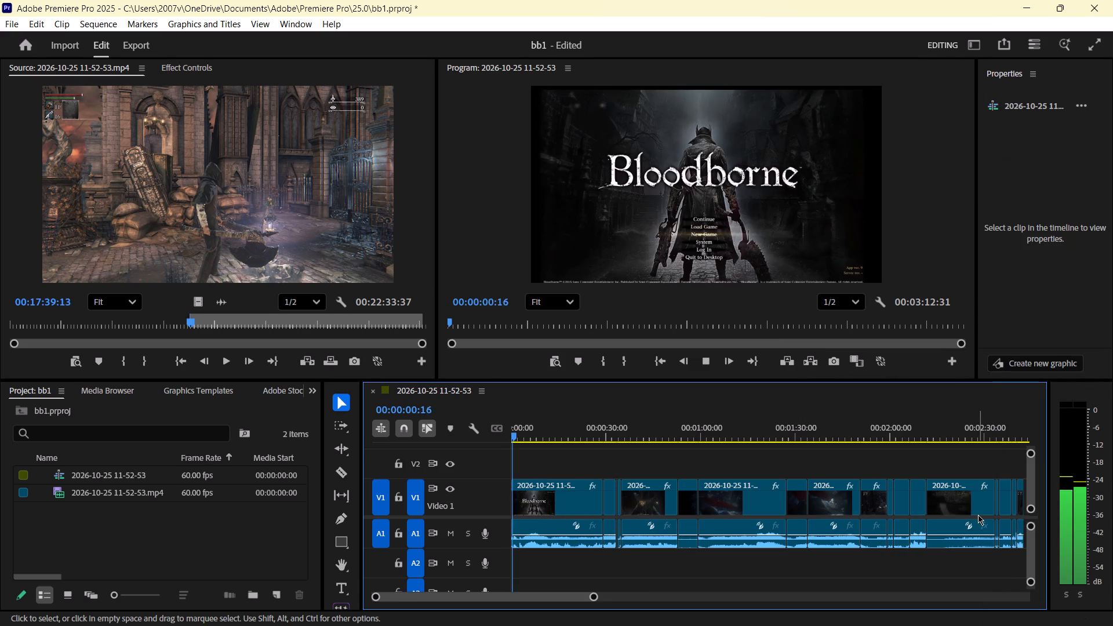
pyautogui.moveTo(519, 436); pyautogui.dragTo(534, 436)
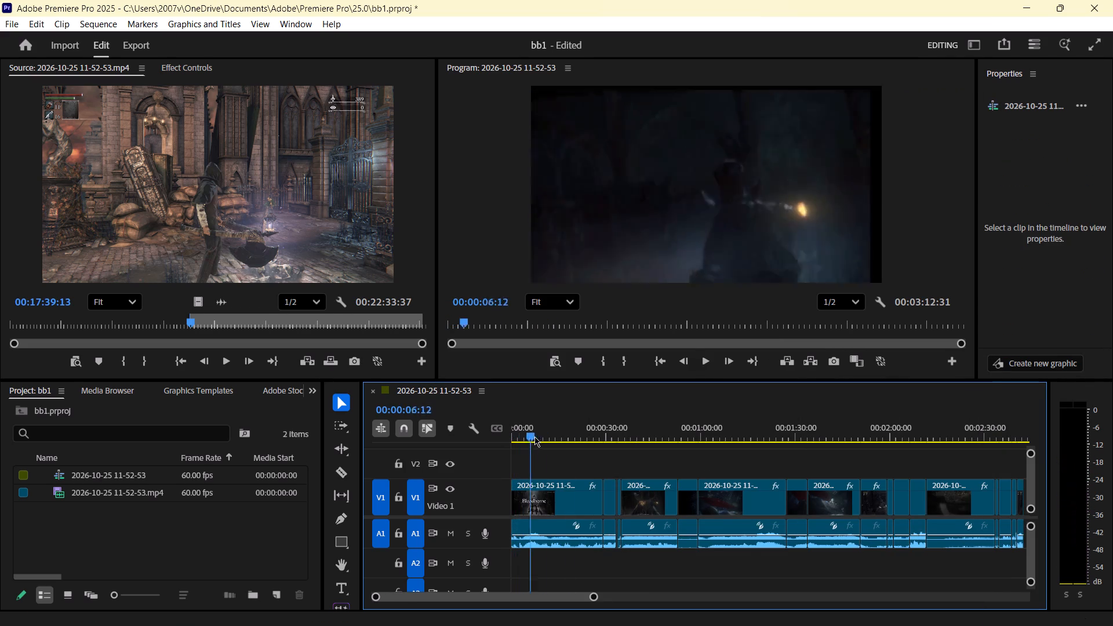
pyautogui.moveTo(534, 436); pyautogui.dragTo(1018, 469)
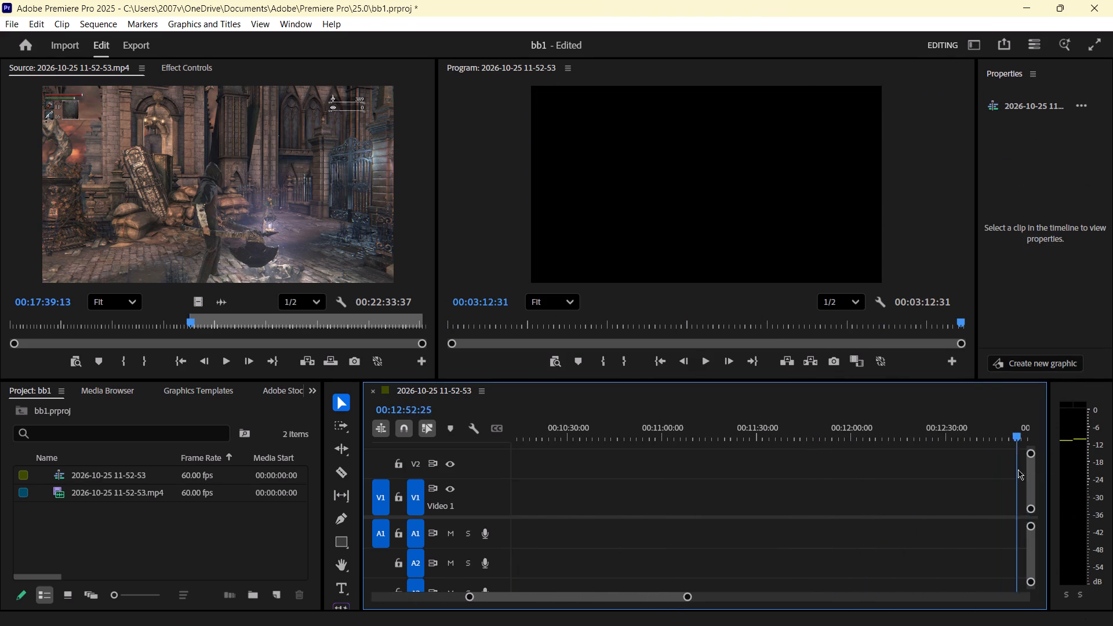
pyautogui.moveTo(1018, 469); pyautogui.dragTo(1036, 471)
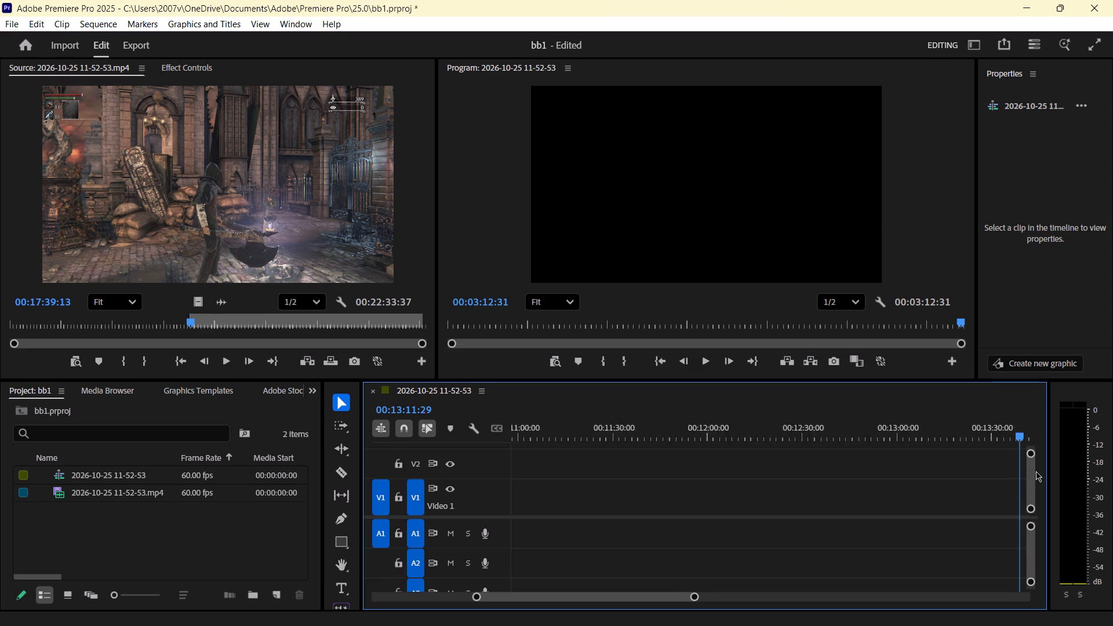
pyautogui.moveTo(1036, 471); pyautogui.dragTo(1034, 472)
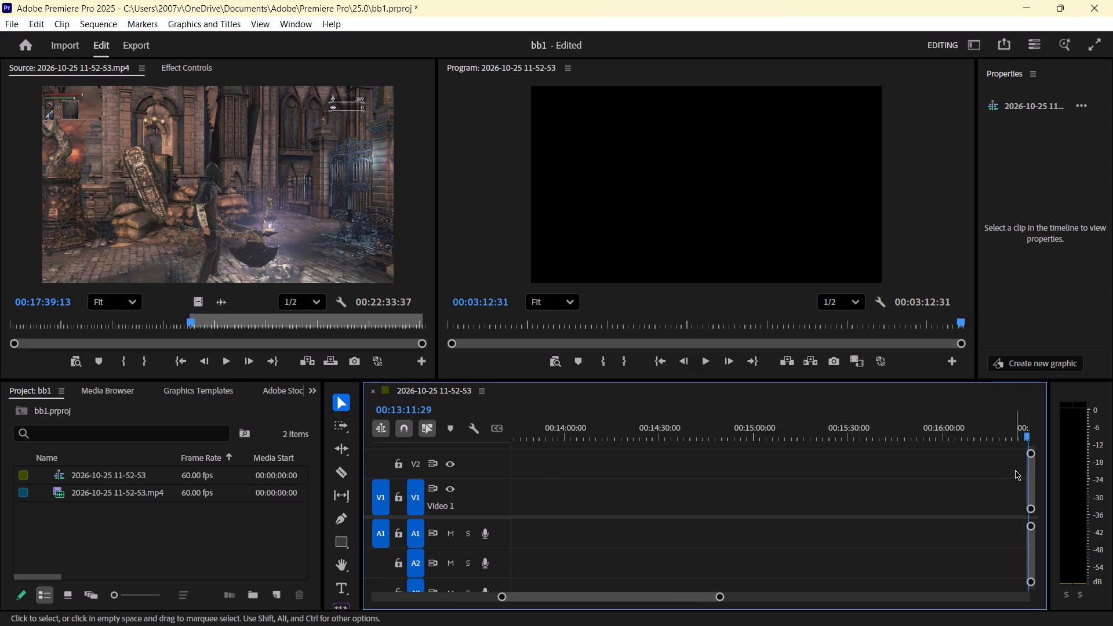
pyautogui.moveTo(1025, 436); pyautogui.dragTo(1050, 434)
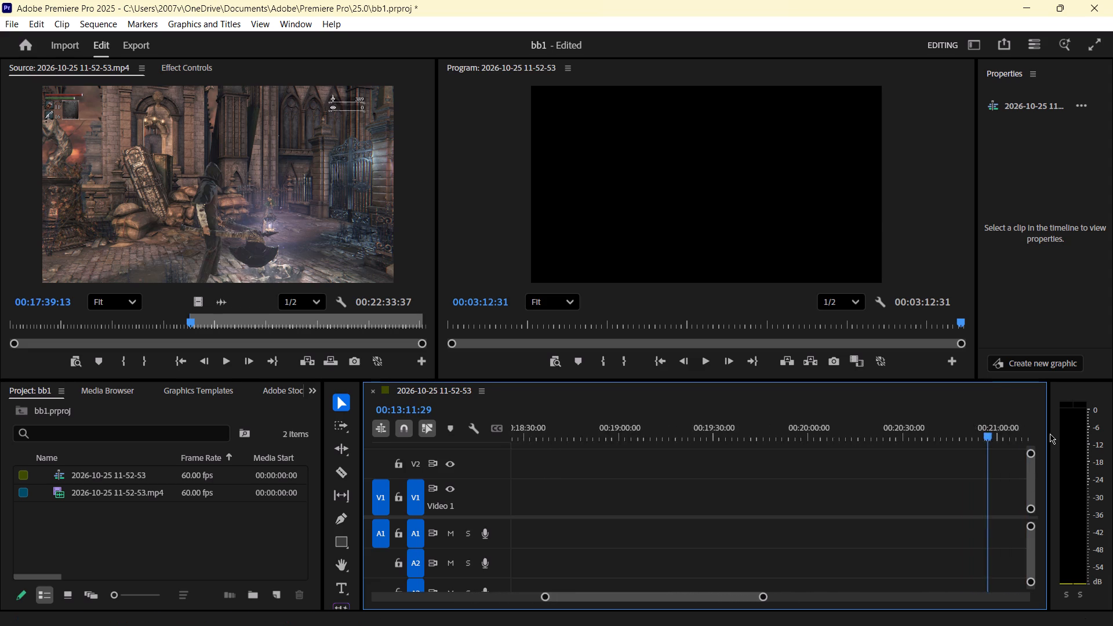
pyautogui.moveTo(1050, 434); pyautogui.dragTo(1049, 435)
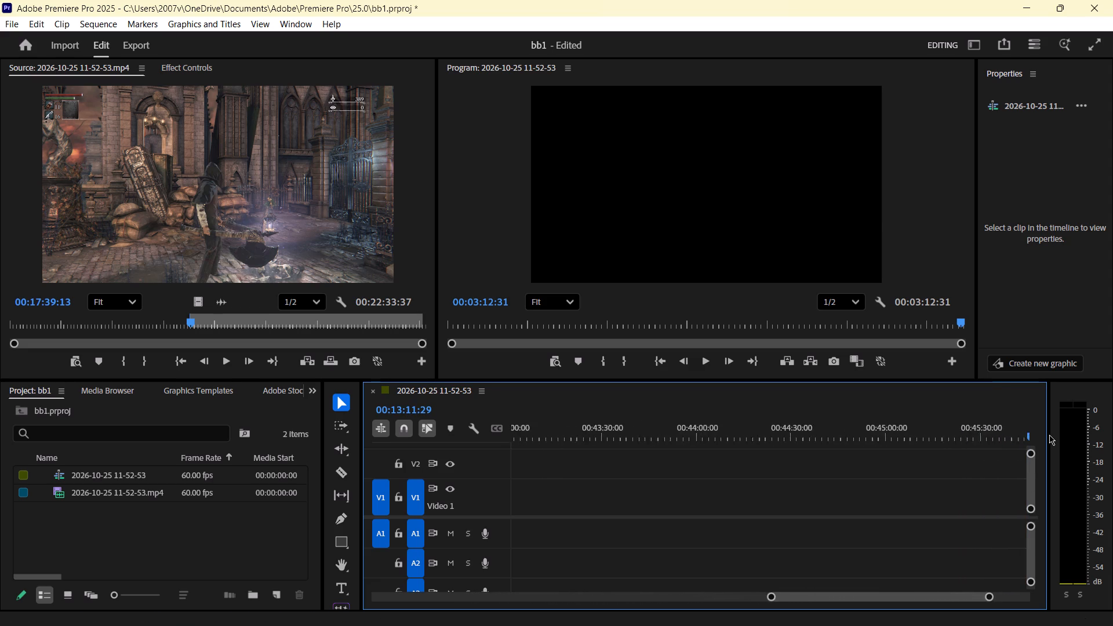
pyautogui.moveTo(1049, 435); pyautogui.dragTo(540, 456)
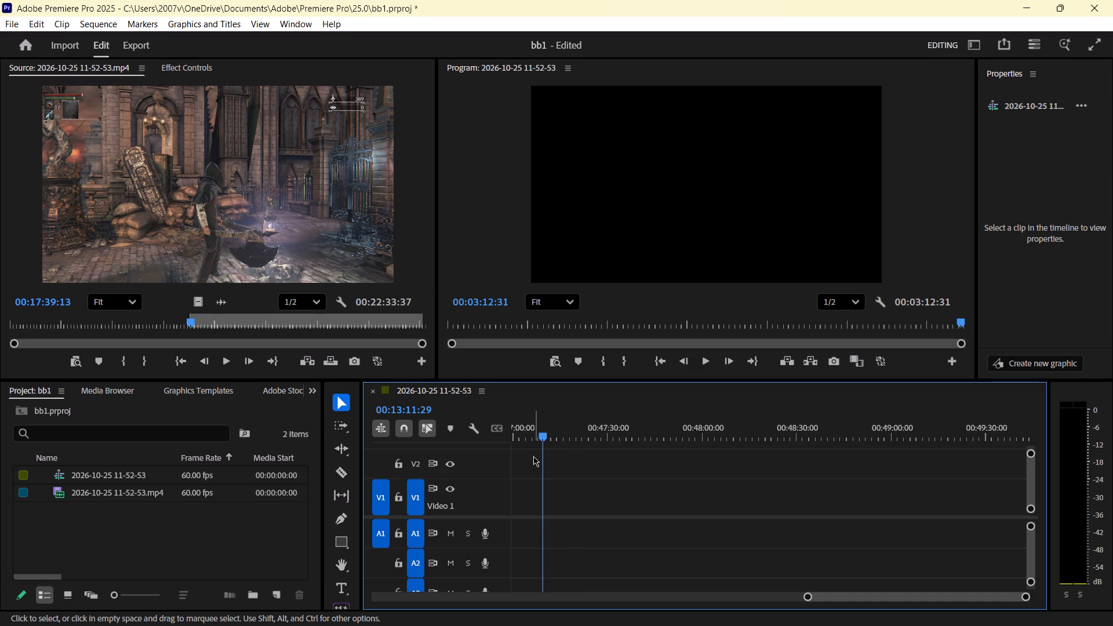
# Undo the deletion of the long final clip.
pyautogui.hotkey('ctrl', 'z')
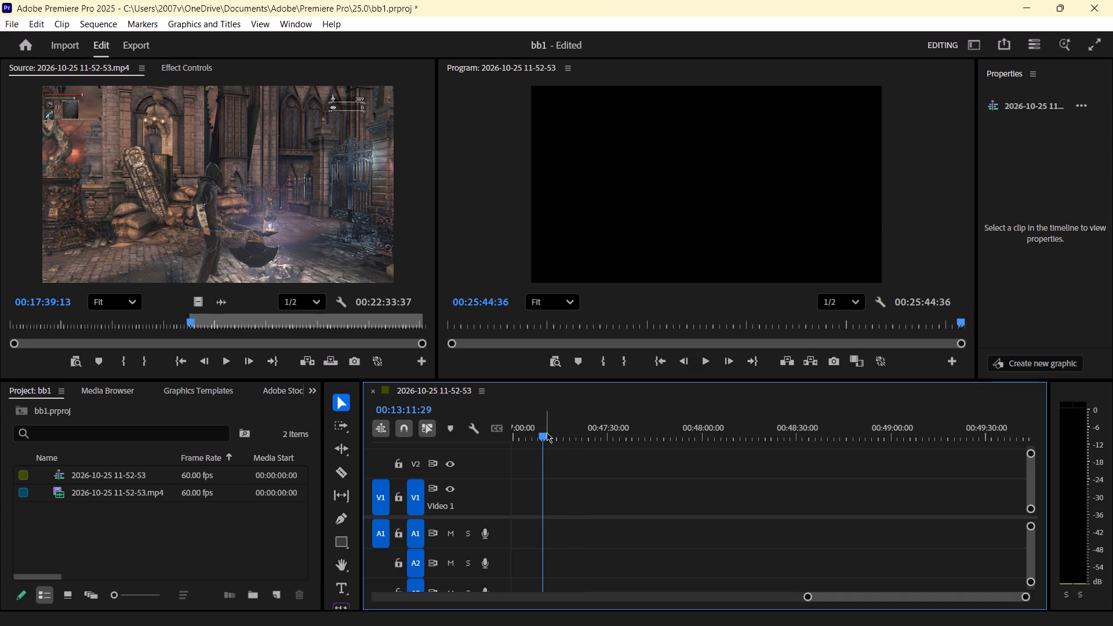
# Scrub back through the restored long clip and review the street run up to the cloaked enemy encounter near 00:05:03.
pyautogui.moveTo(546, 432); pyautogui.dragTo(421, 441)
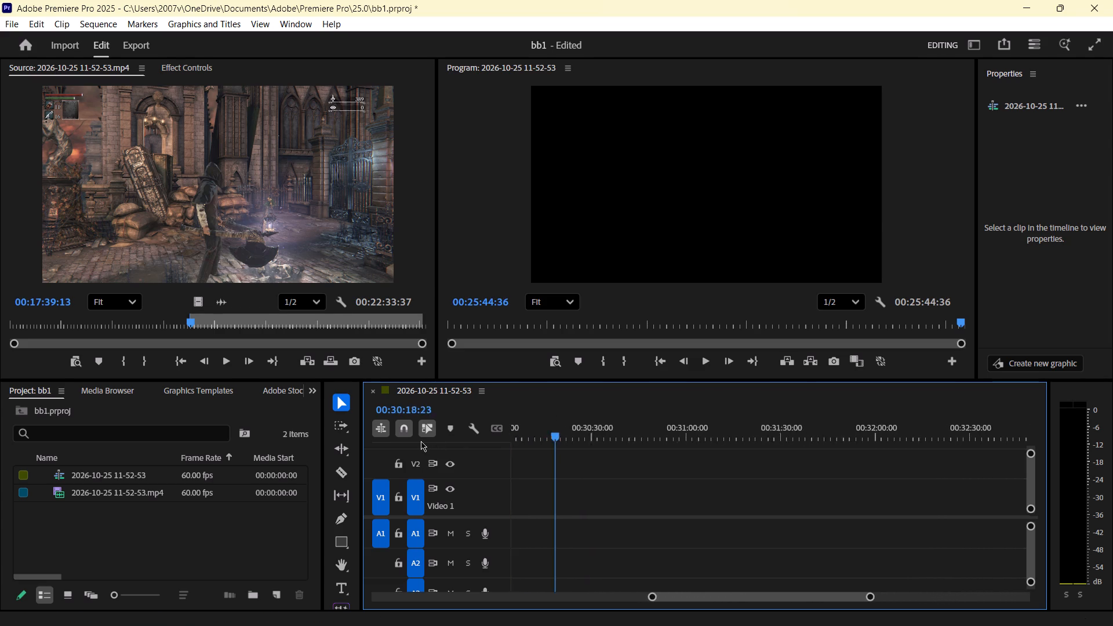
pyautogui.moveTo(421, 441); pyautogui.dragTo(437, 441)
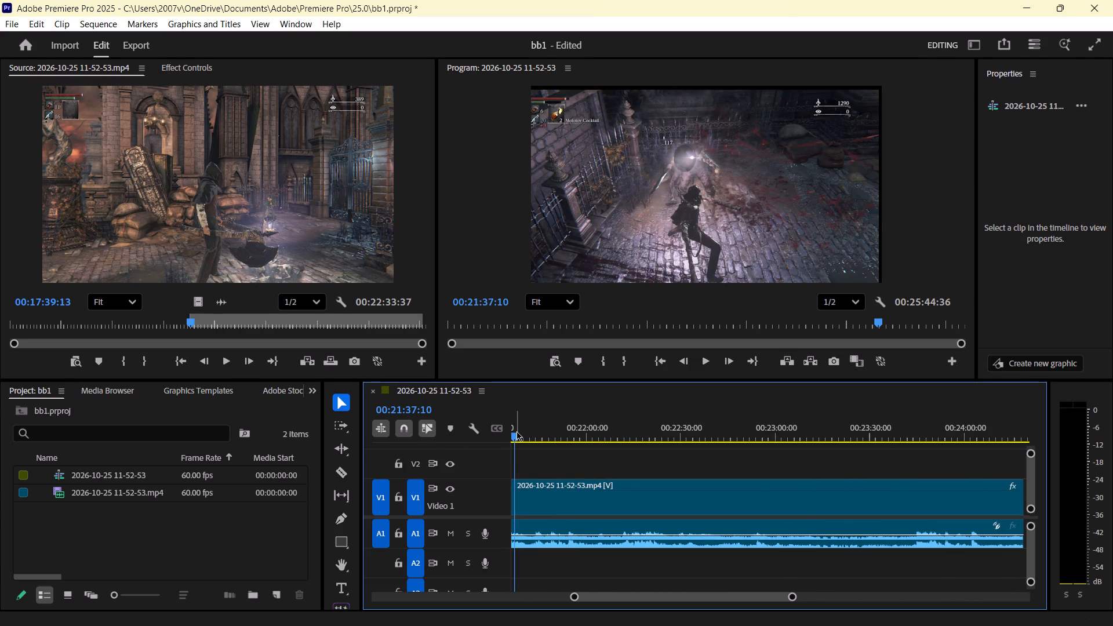
pyautogui.moveTo(517, 432); pyautogui.dragTo(500, 435)
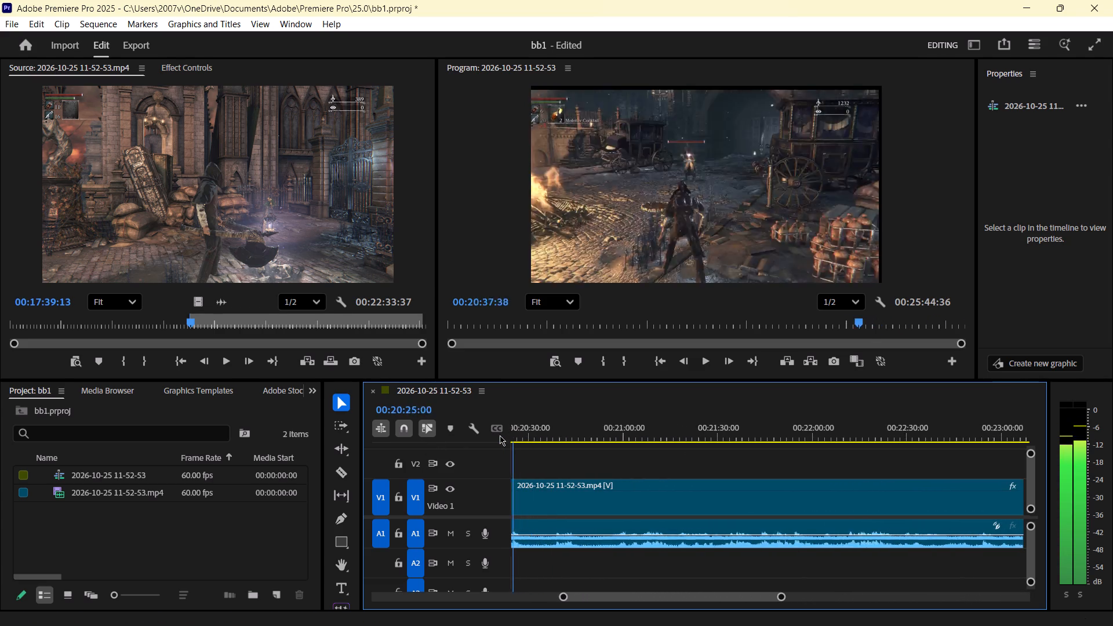
pyautogui.moveTo(500, 435); pyautogui.dragTo(484, 438)
pyautogui.moveTo(511, 434); pyautogui.dragTo(567, 440)
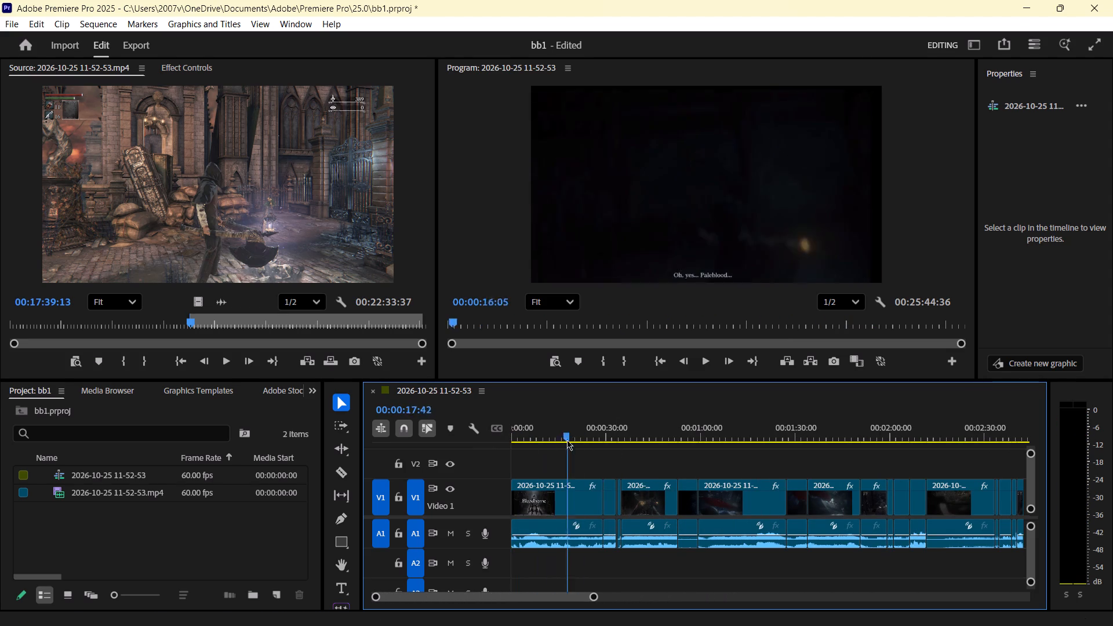
pyautogui.moveTo(567, 440); pyautogui.dragTo(613, 456)
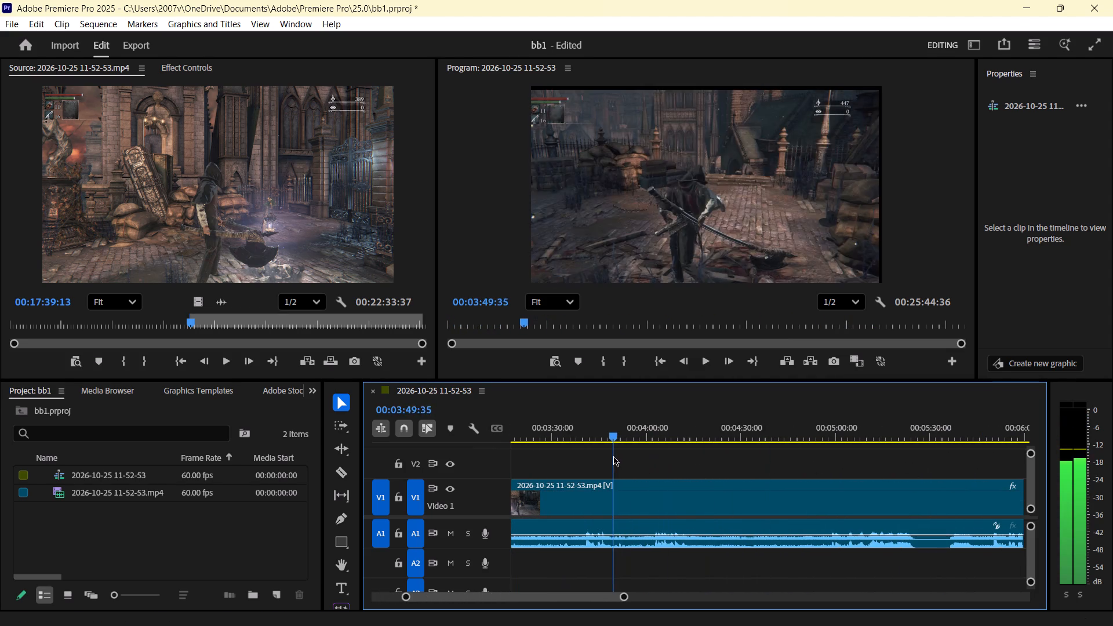
pyautogui.moveTo(613, 456); pyautogui.dragTo(707, 456)
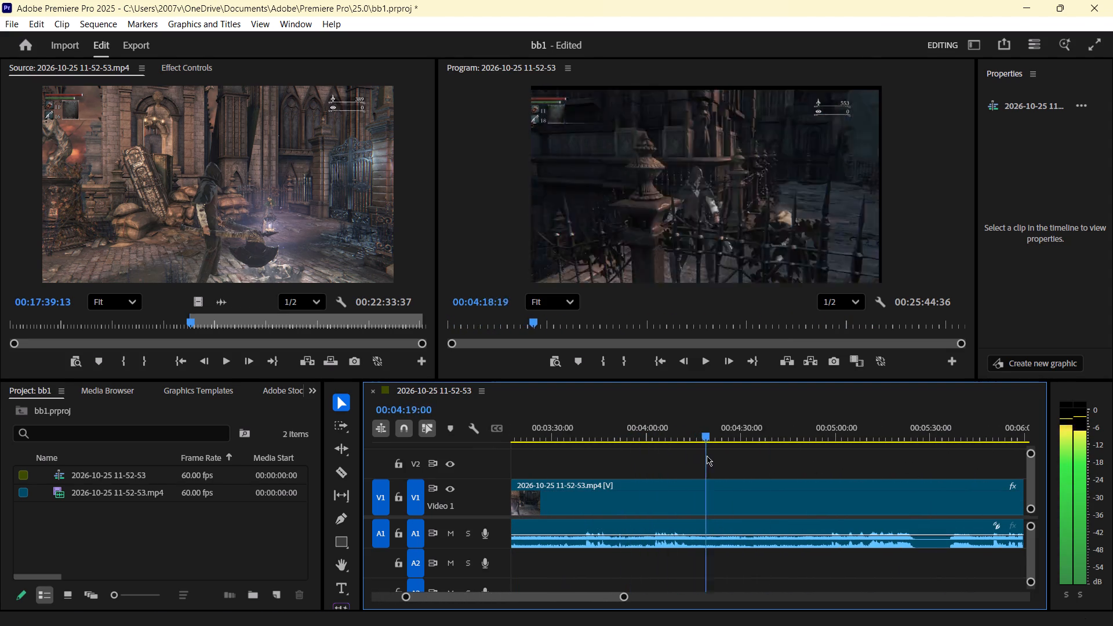
pyautogui.moveTo(707, 456); pyautogui.dragTo(768, 458)
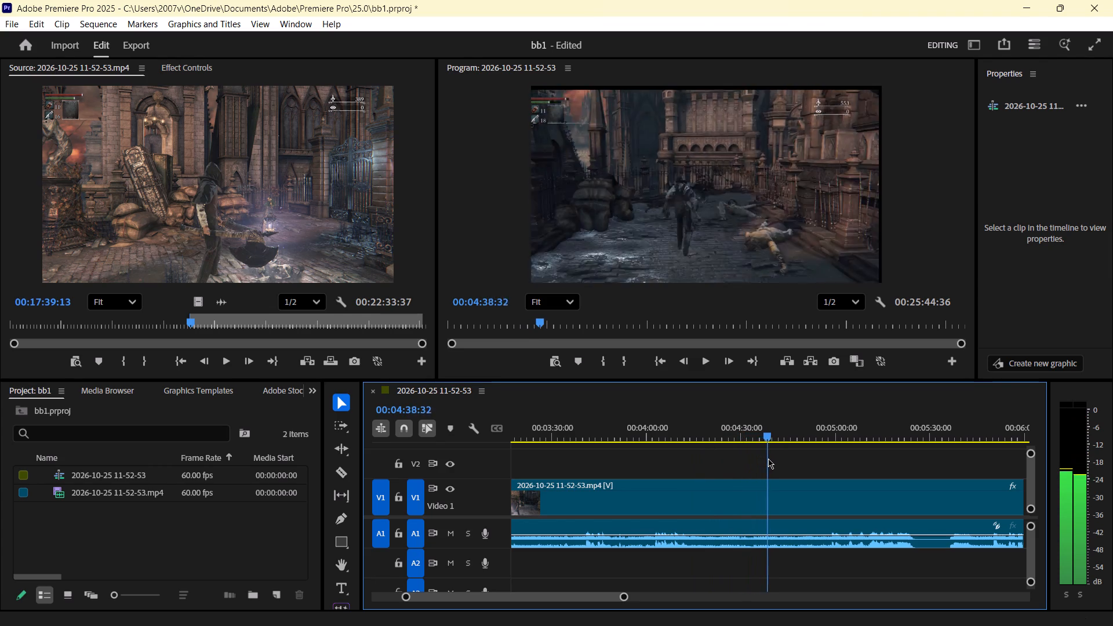
pyautogui.moveTo(768, 458); pyautogui.dragTo(804, 458)
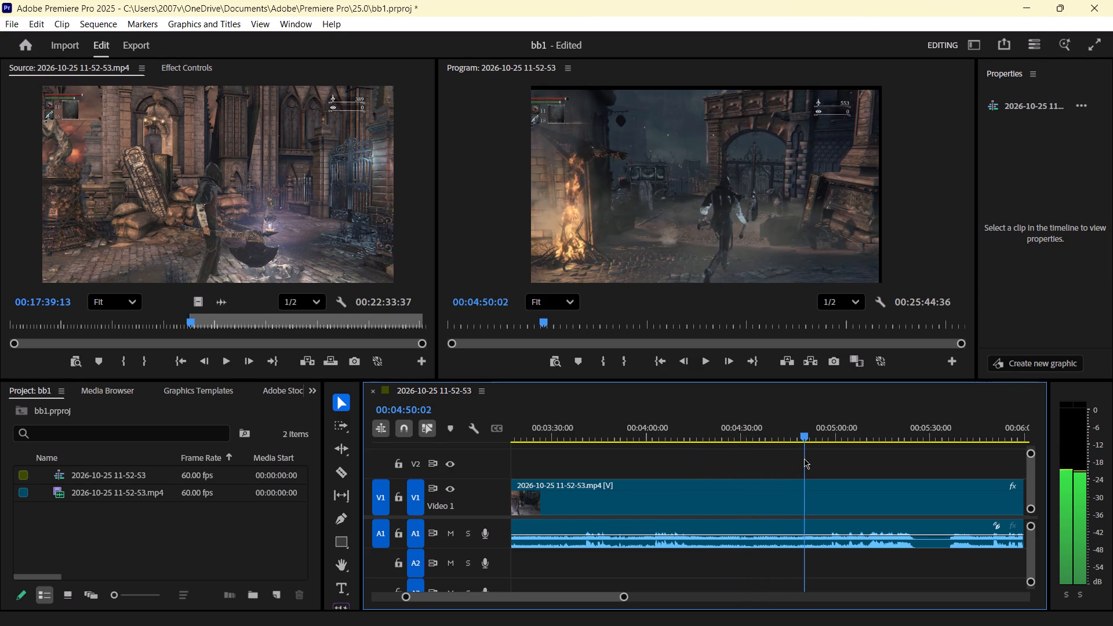
pyautogui.moveTo(804, 458); pyautogui.dragTo(825, 457)
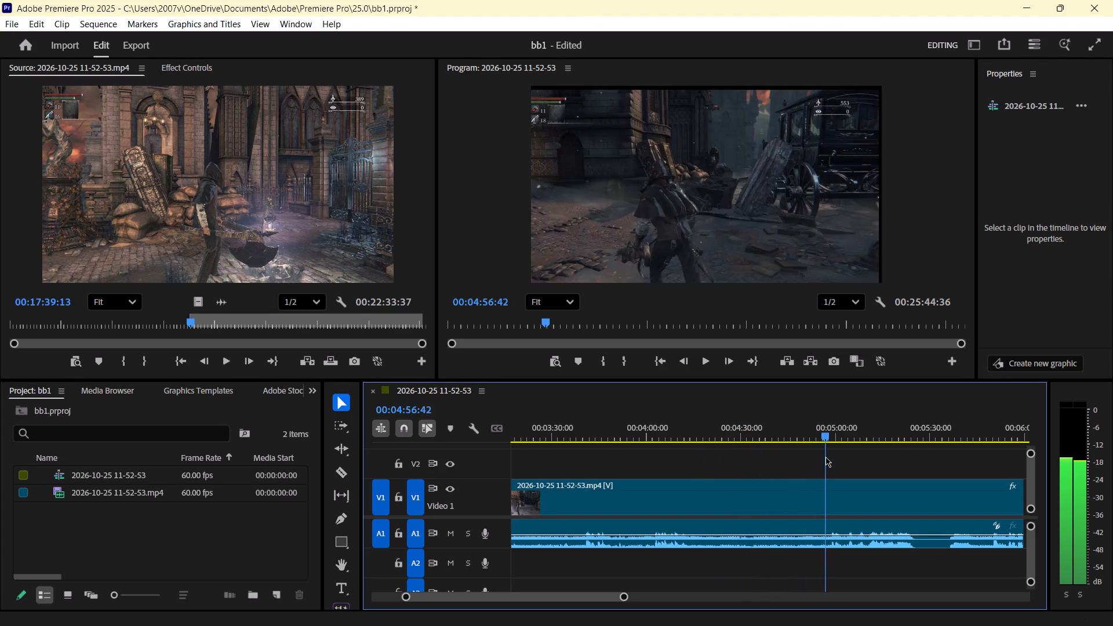
pyautogui.moveTo(825, 457); pyautogui.dragTo(842, 454)
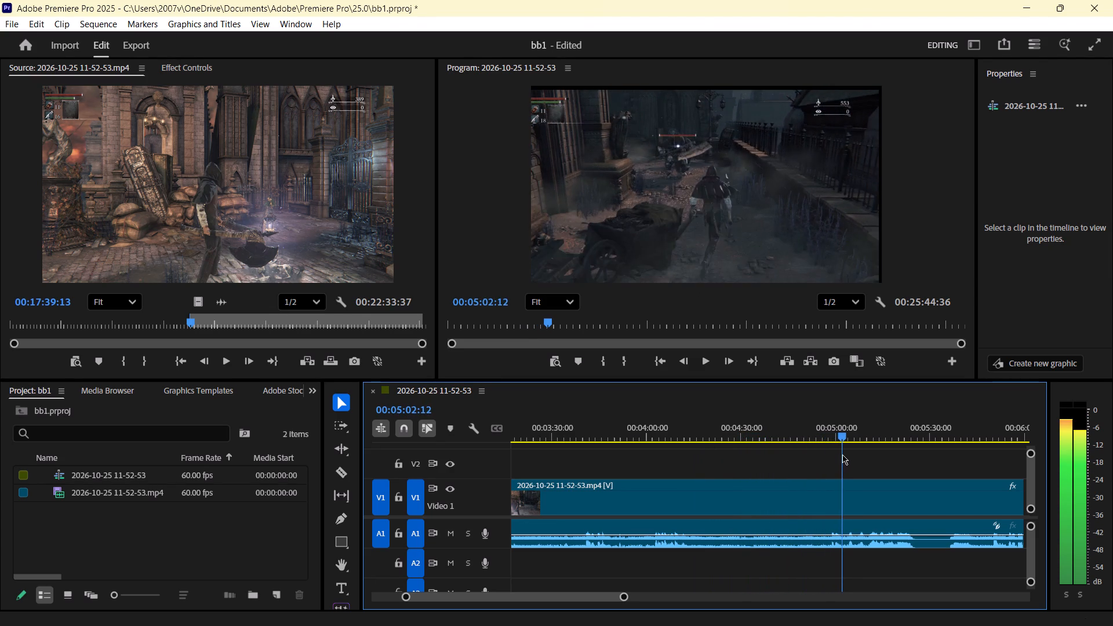
pyautogui.moveTo(842, 454); pyautogui.dragTo(847, 453)
# Split the long final clip at 00:05:03:31, during the fight with the large cloaked enemy.
pyautogui.press('space')
pyautogui.press('space')
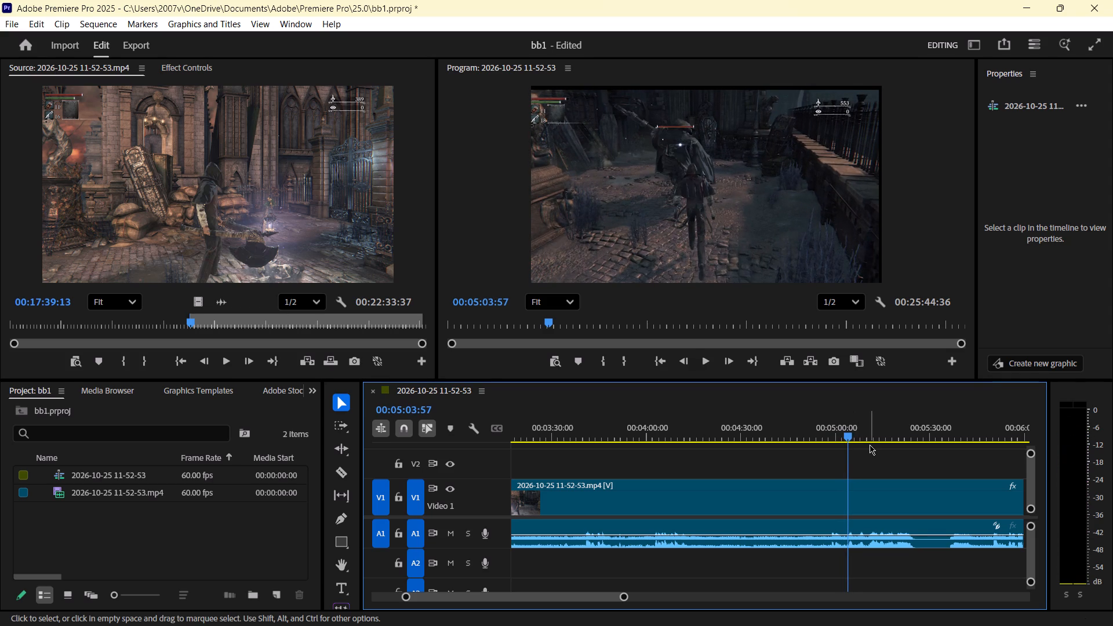
pyautogui.press('Left')
pyautogui.press('Left')
pyautogui.press('Left')
pyautogui.press('Left')
pyautogui.press('Left')
pyautogui.press('Left')
pyautogui.press('Left')
pyautogui.press('Left')
pyautogui.press('Left')
pyautogui.press('Left')
pyautogui.press('Left')
pyautogui.press('Left')
pyautogui.press('Left')
pyautogui.press('Left')
pyautogui.press('Left')
pyautogui.press('Left')
pyautogui.press('Left')
pyautogui.press('Left')
pyautogui.press('Left')
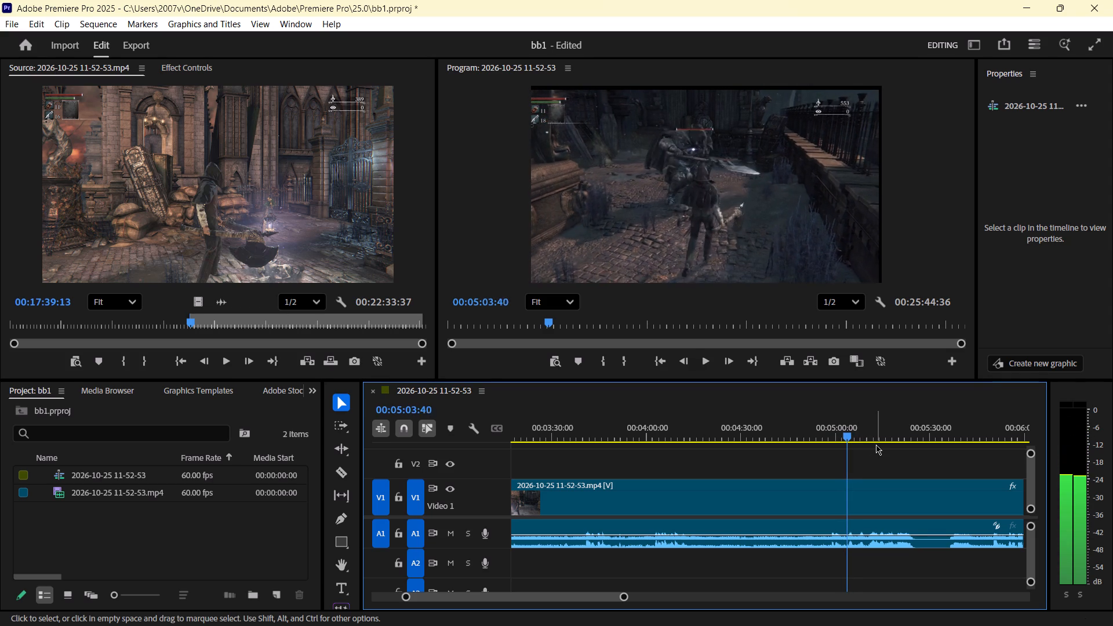
pyautogui.press('Left')
pyautogui.press('Left')
pyautogui.press('Left')
pyautogui.press('Left')
pyautogui.press('Left')
pyautogui.press('Left')
pyautogui.press('Left')
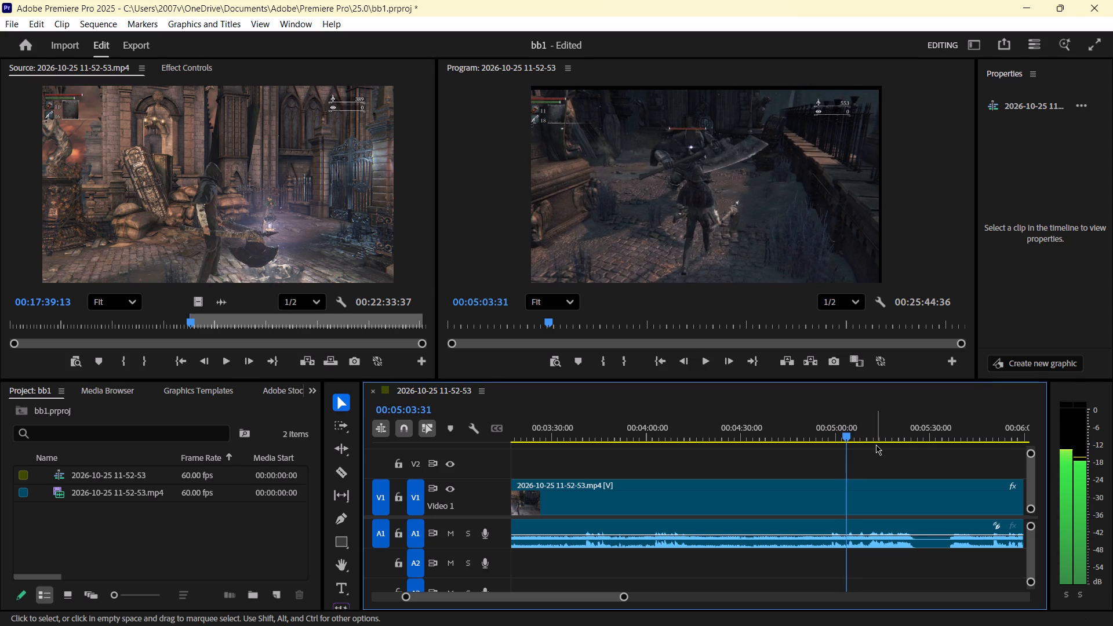
pyautogui.press('c')
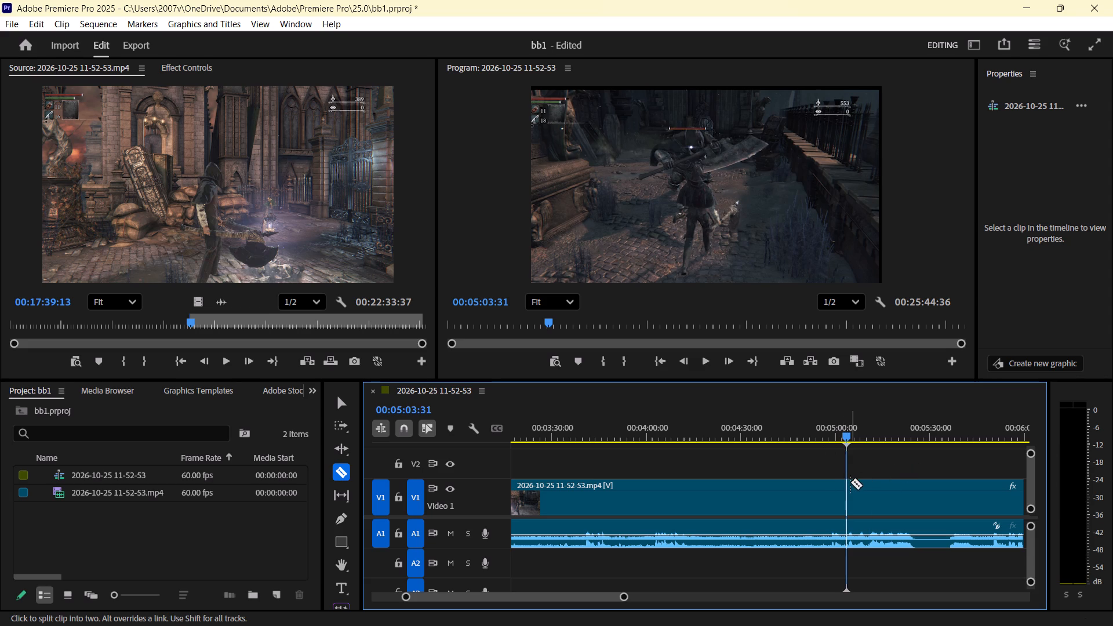
pyautogui.click(846, 483)
# Split the remaining long clip again at 00:05:04:52, after the exchange with the cloaked enemy.
pyautogui.press('space')
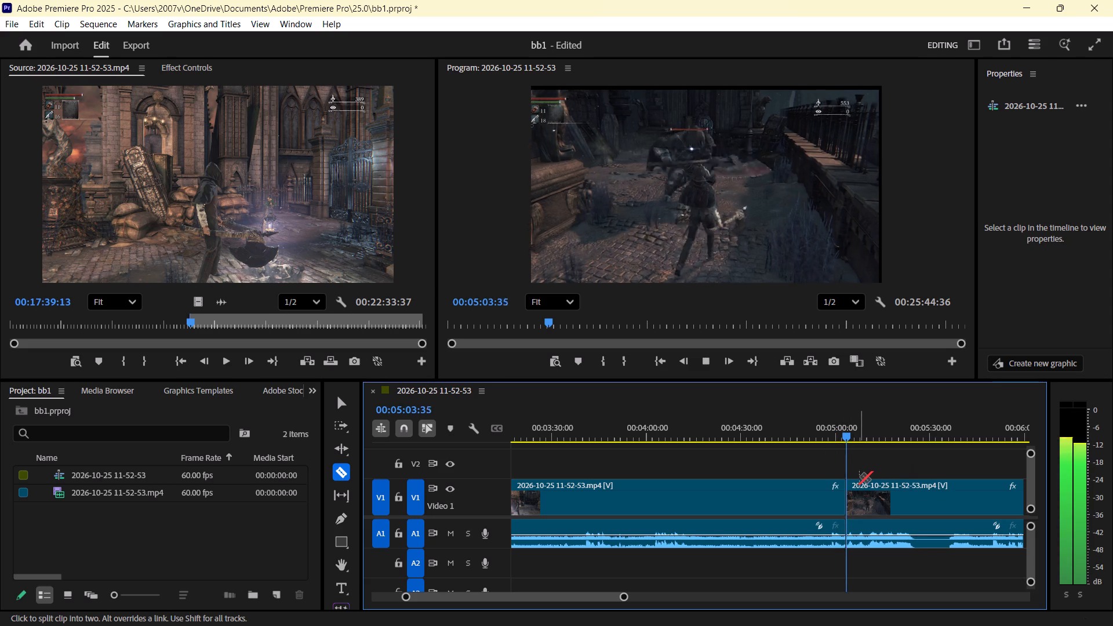
pyautogui.press('space')
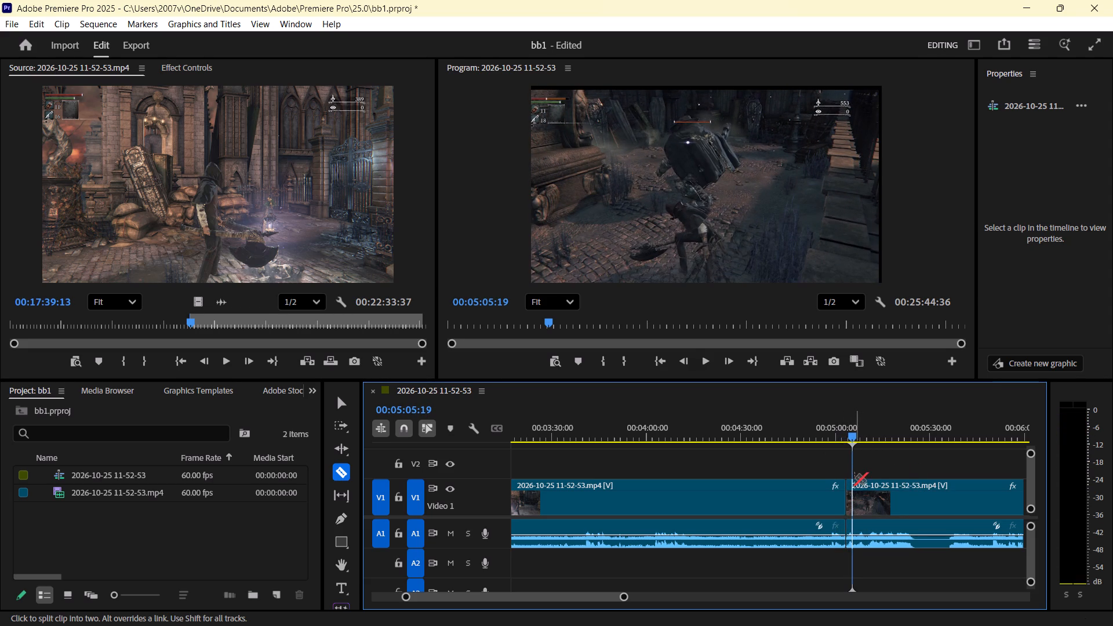
pyautogui.press('Left')
pyautogui.press('Left')
pyautogui.press('Left')
pyautogui.press('Left')
pyautogui.press('Left')
pyautogui.press('Left')
pyautogui.press('Left')
pyautogui.press('Left')
pyautogui.press('Left')
pyautogui.press('Left')
pyautogui.press('Left')
pyautogui.press('Left')
pyautogui.press('Left')
pyautogui.press('Left')
pyautogui.press('Left')
pyautogui.press('Left')
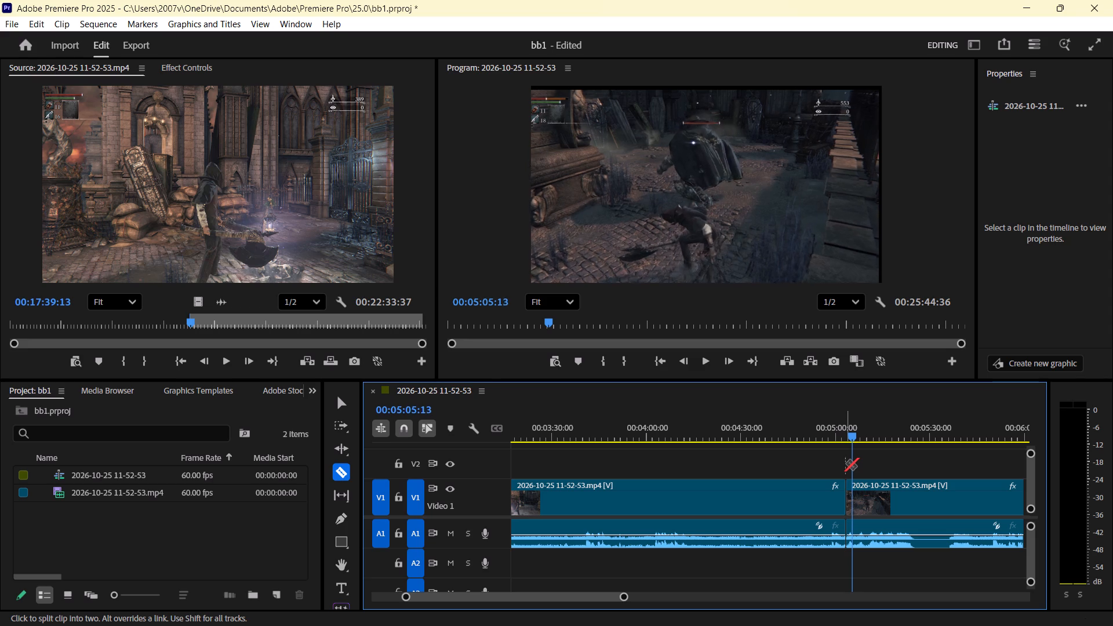
pyautogui.press('Left')
pyautogui.press('Left')
pyautogui.press('Left')
pyautogui.press('Left')
pyautogui.press('Left')
pyautogui.press('Left')
pyautogui.press('Left')
pyautogui.press('Left')
pyautogui.press('Left')
pyautogui.press('Left')
pyautogui.press('Left')
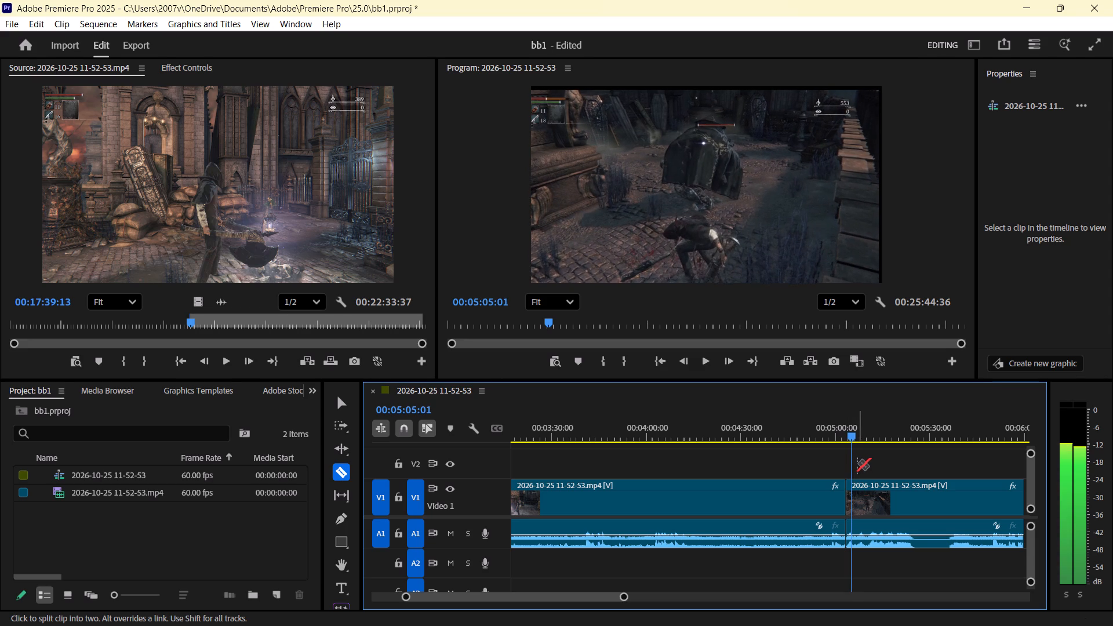
pyautogui.click(850, 508)
# Review the footage after the 00:05:04:52 cut, through the Ritual Blood item screen to 00:05:42:12.
pyautogui.press('space')
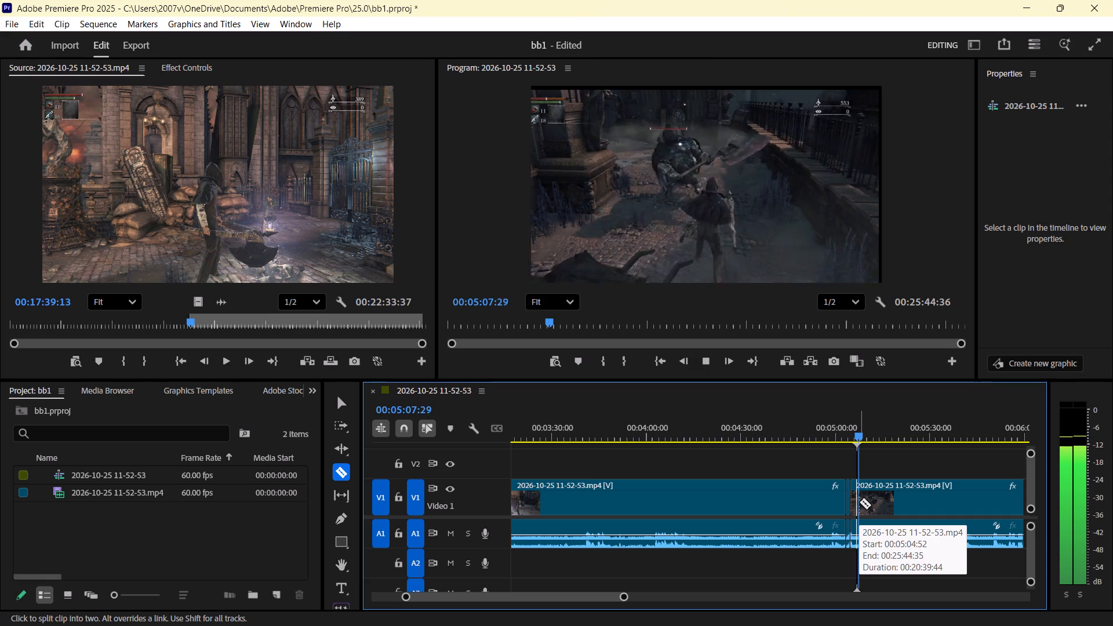
pyautogui.moveTo(865, 438); pyautogui.dragTo(882, 436)
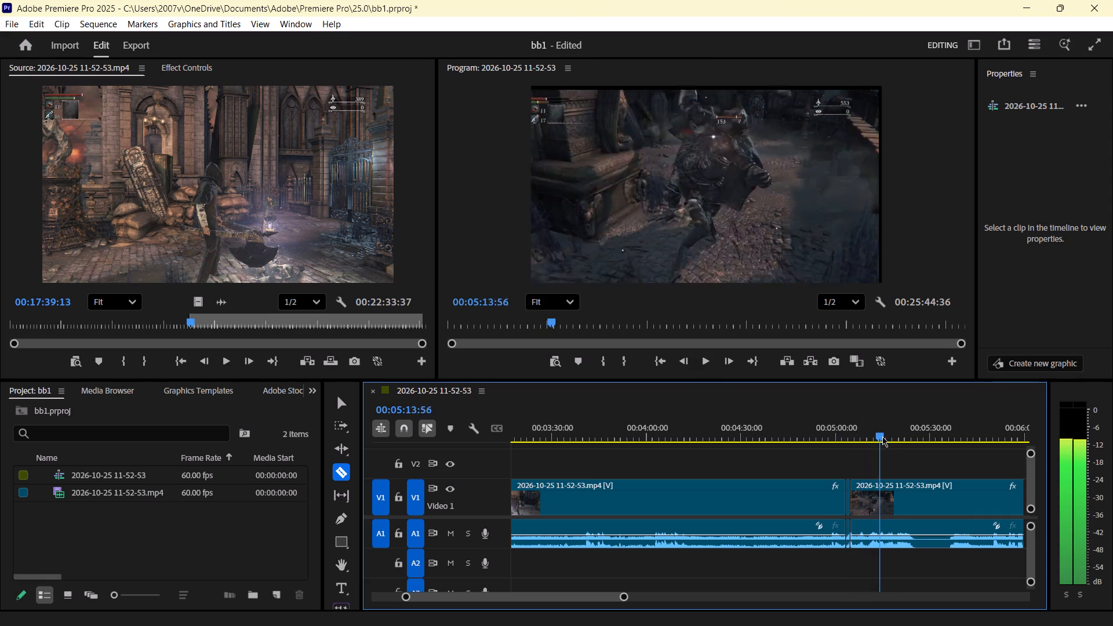
pyautogui.moveTo(882, 436); pyautogui.dragTo(940, 439)
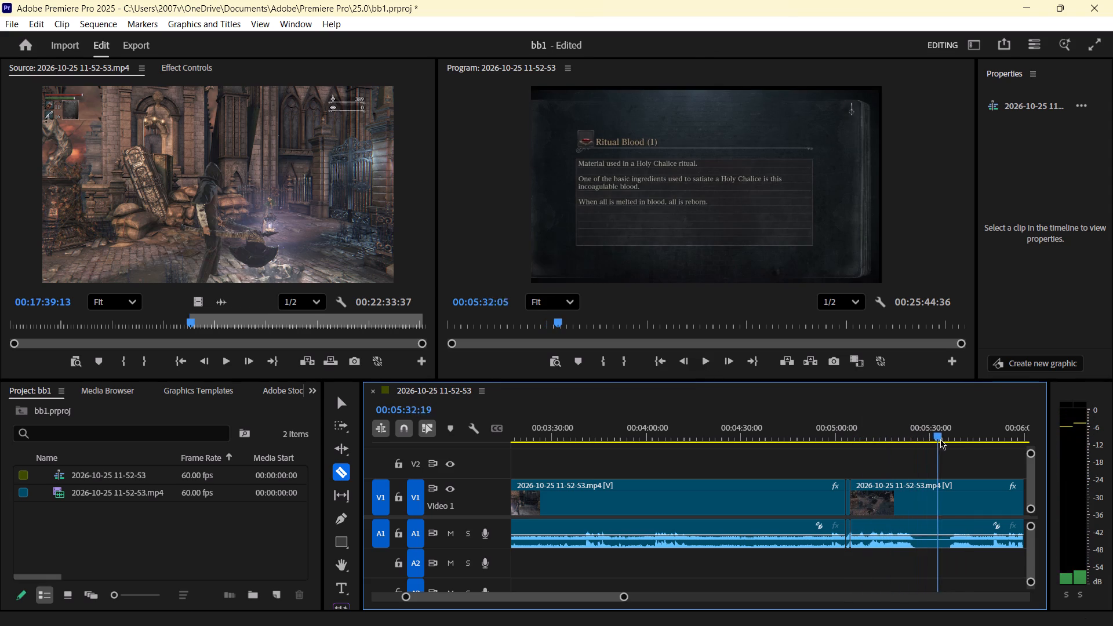
pyautogui.moveTo(940, 439); pyautogui.dragTo(972, 443)
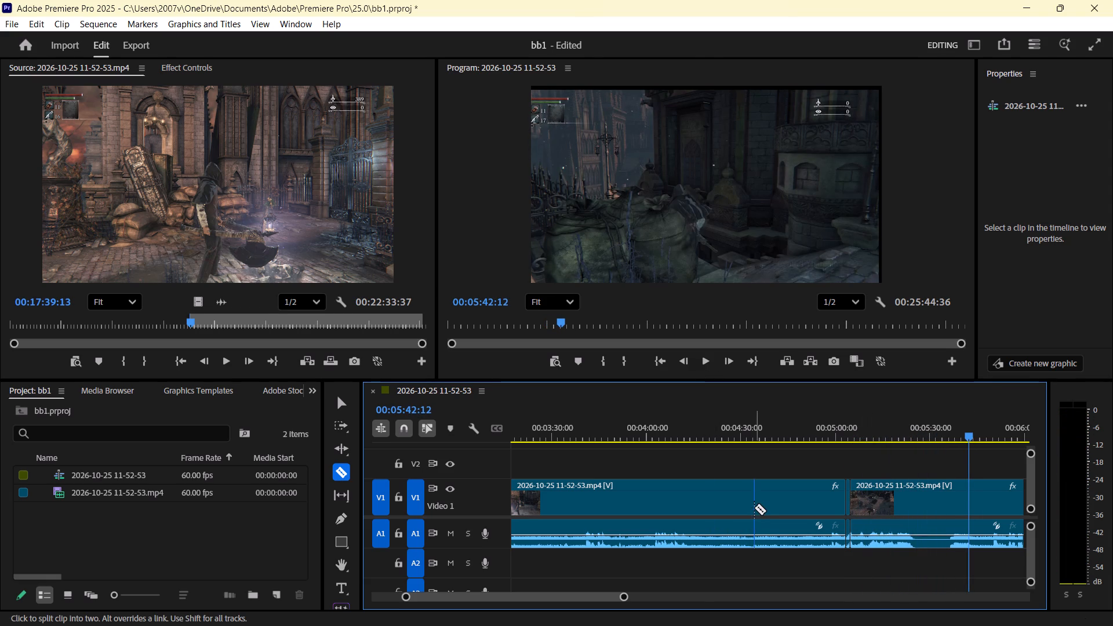
# Select and delete the long clip section that ends at the 00:05:03:31 cut.
pyautogui.press('v')
pyautogui.rightClick(737, 501)
pyautogui.click(624, 498)
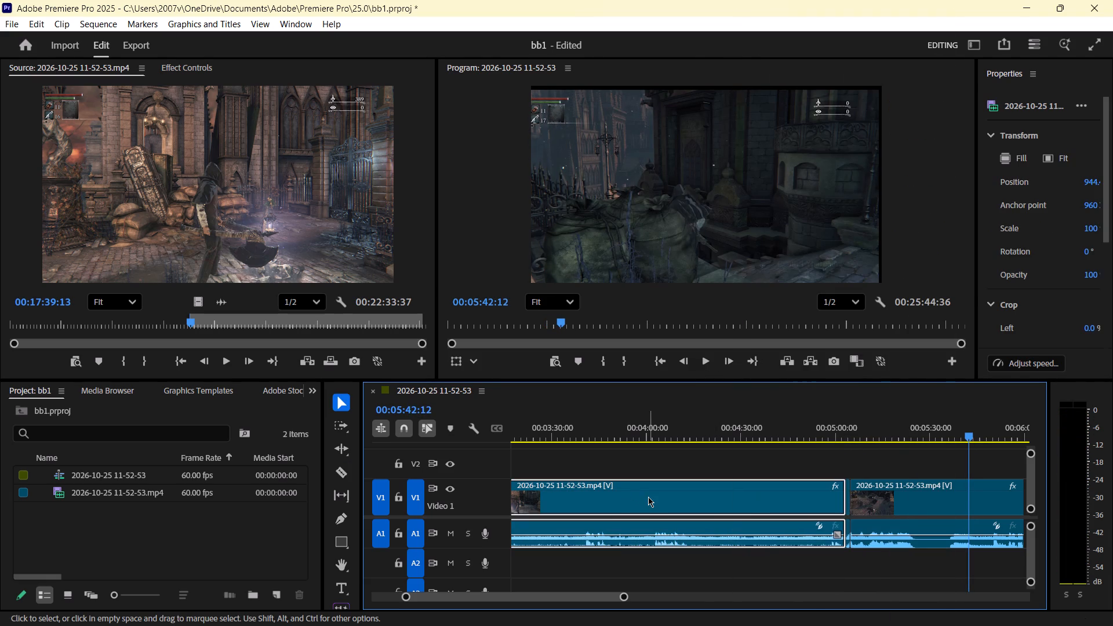
pyautogui.press('Delete')
# Scan the remaining long clip from 00:05:42:12 to about 00:07:31, looking for the next fight moment worth keeping.
pyautogui.press('space')
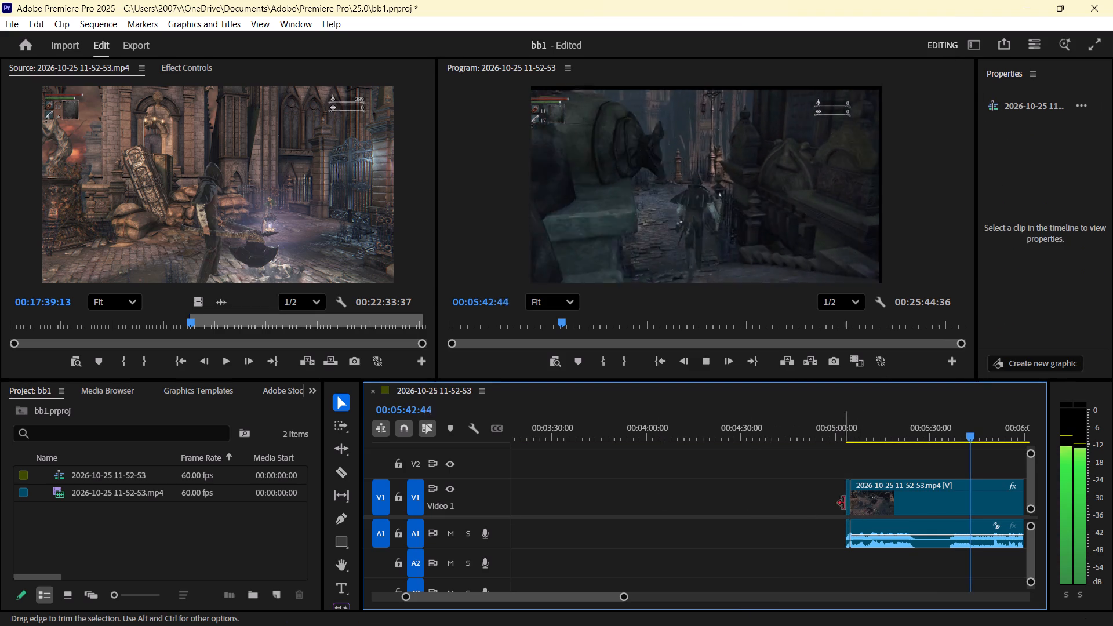
pyautogui.moveTo(975, 435); pyautogui.dragTo(984, 435)
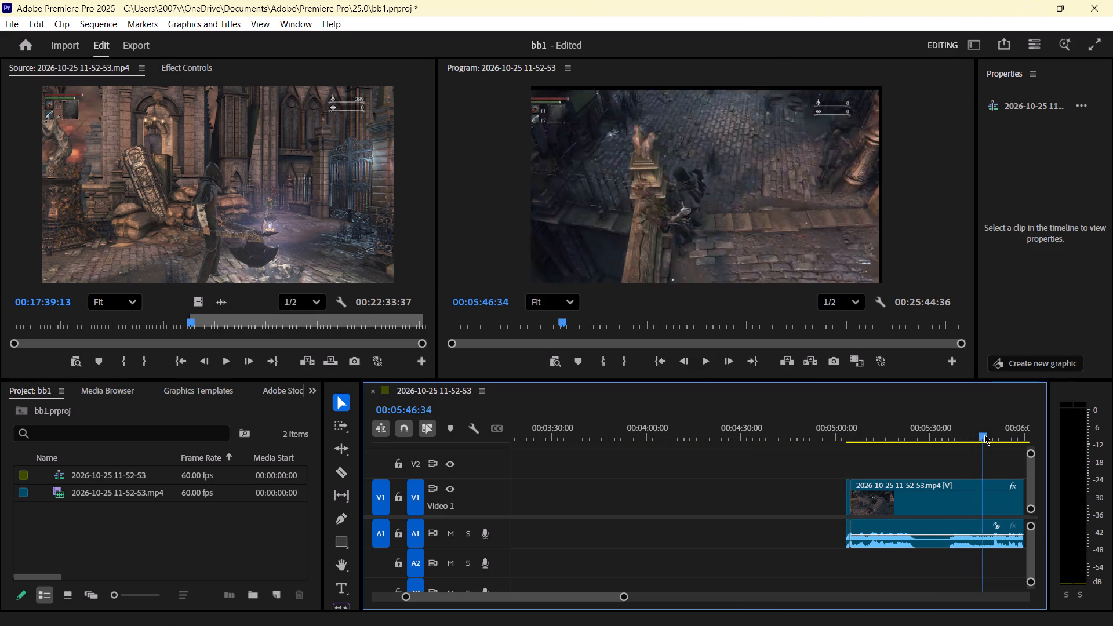
pyautogui.moveTo(984, 435); pyautogui.dragTo(1001, 439)
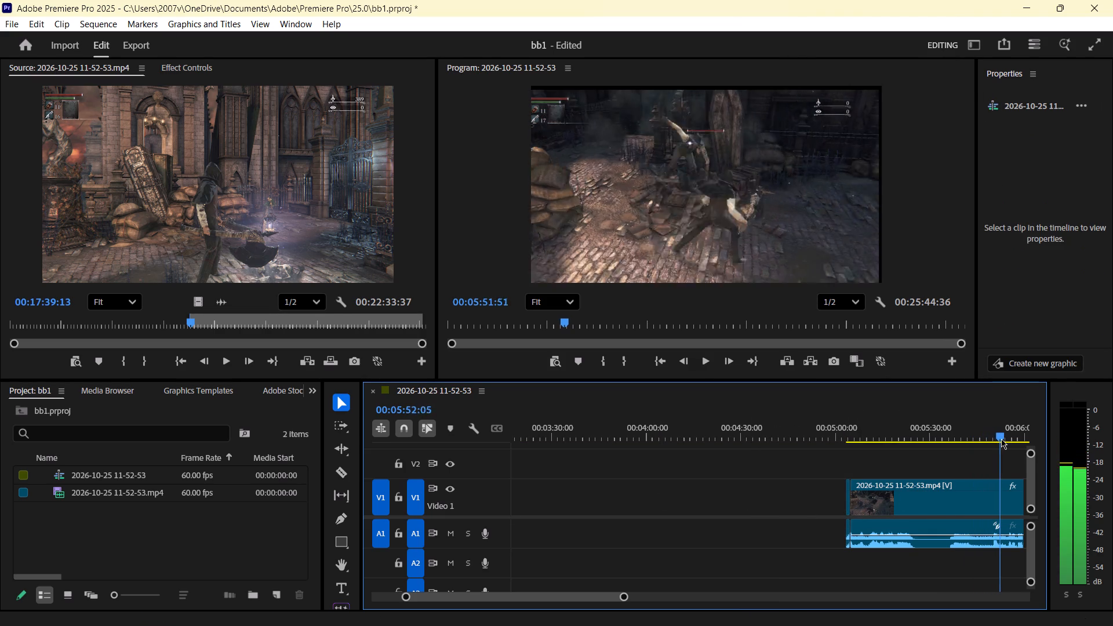
pyautogui.moveTo(1001, 439); pyautogui.dragTo(1017, 447)
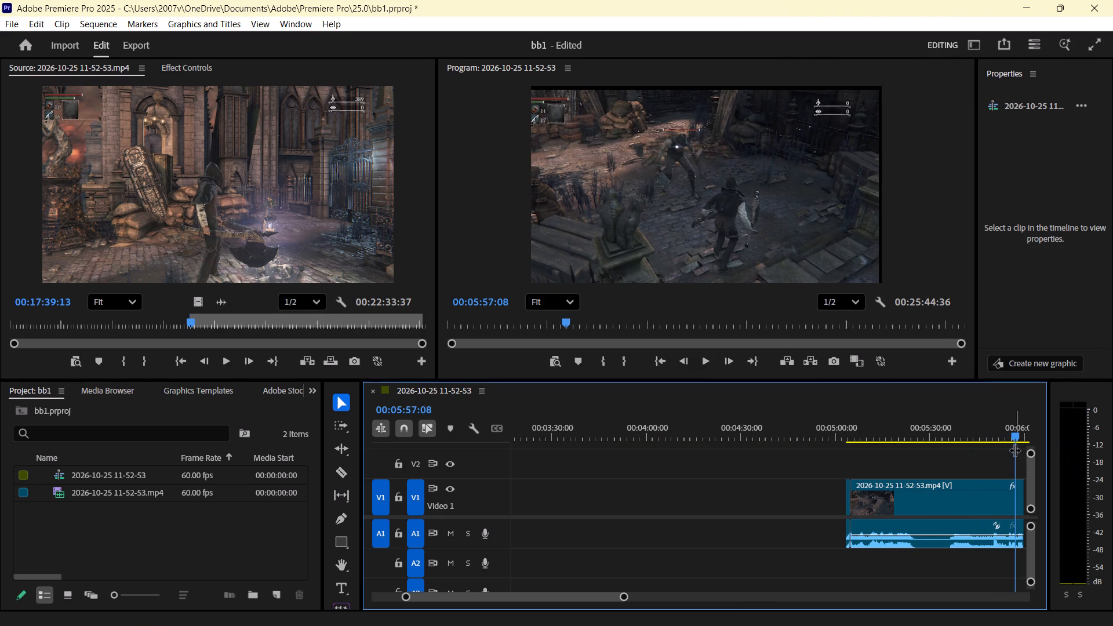
pyautogui.scroll(-12, 1005, 464)
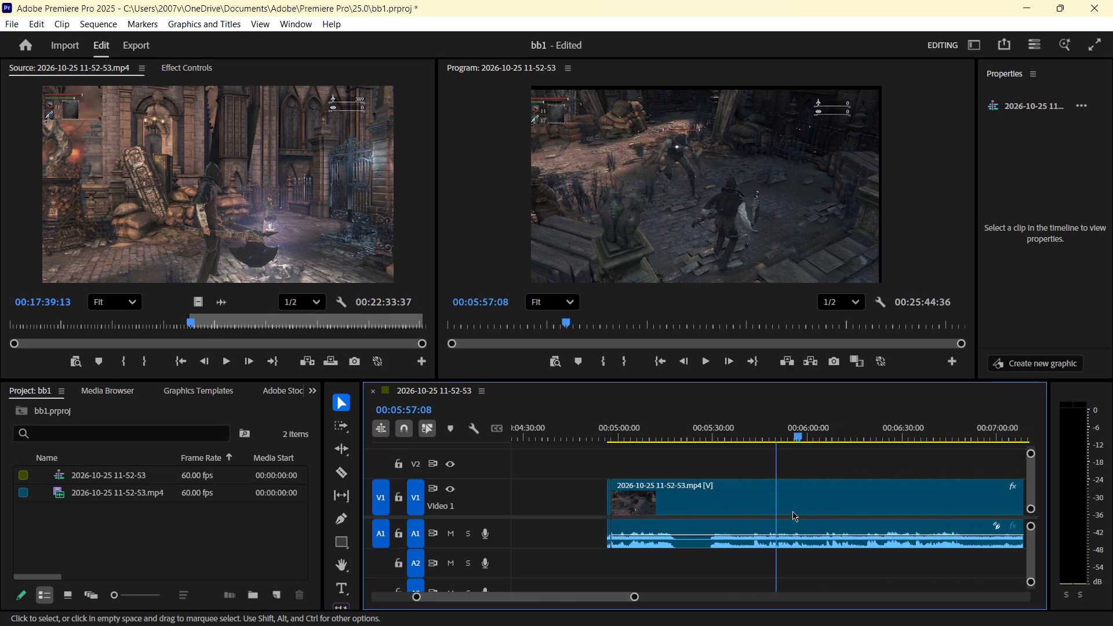
pyautogui.scroll(-4, 792, 511)
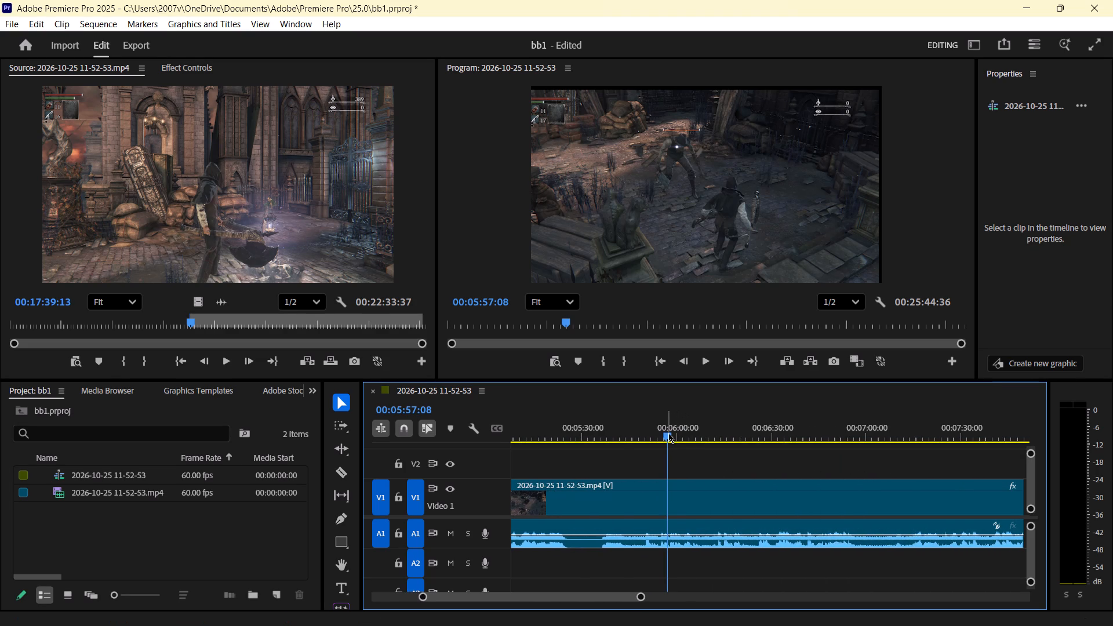
pyautogui.moveTo(669, 431); pyautogui.dragTo(733, 438)
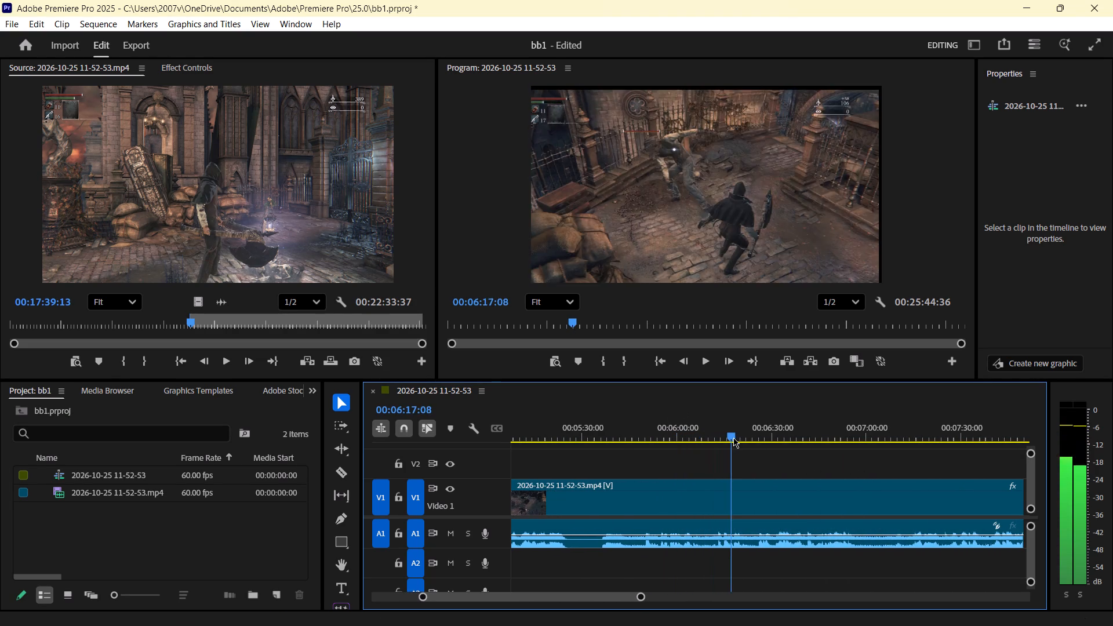
pyautogui.moveTo(733, 438); pyautogui.dragTo(759, 436)
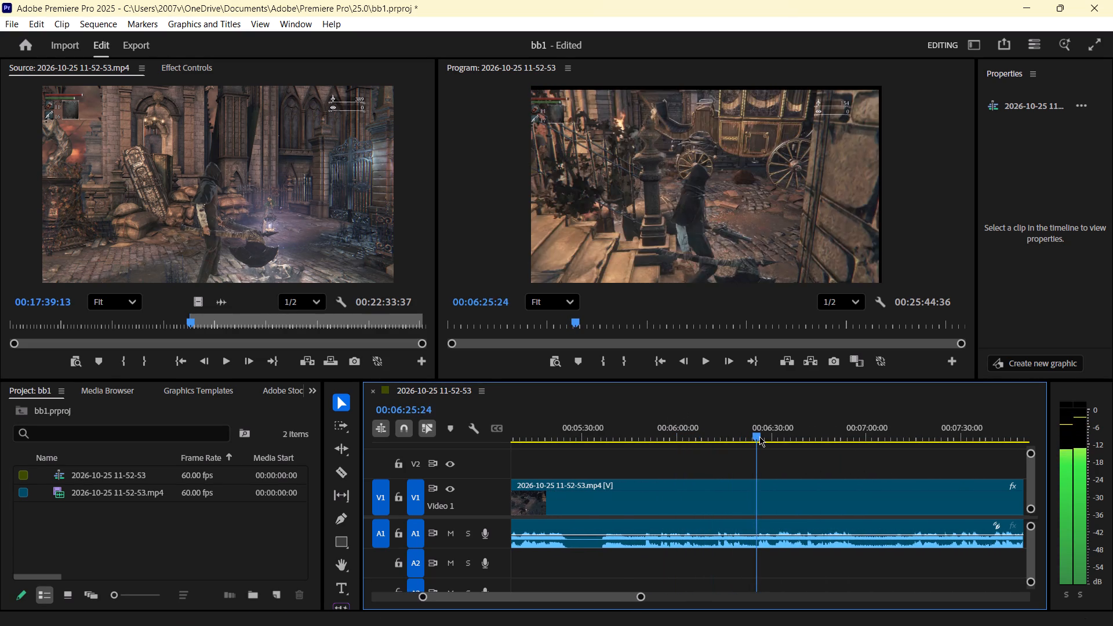
pyautogui.moveTo(759, 436); pyautogui.dragTo(787, 435)
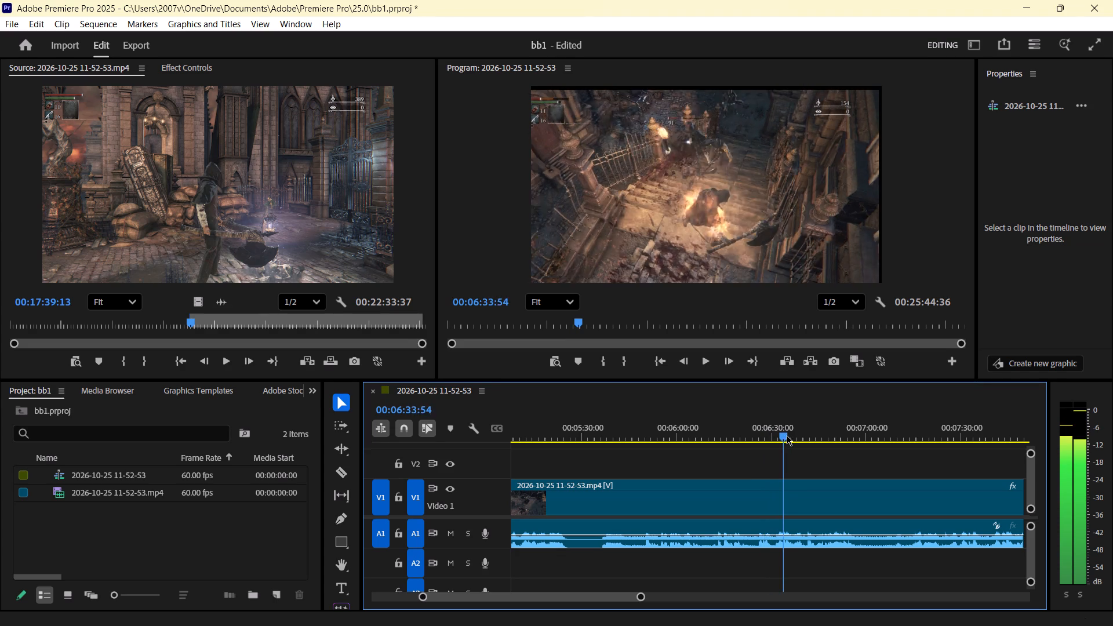
pyautogui.moveTo(787, 435); pyautogui.dragTo(808, 435)
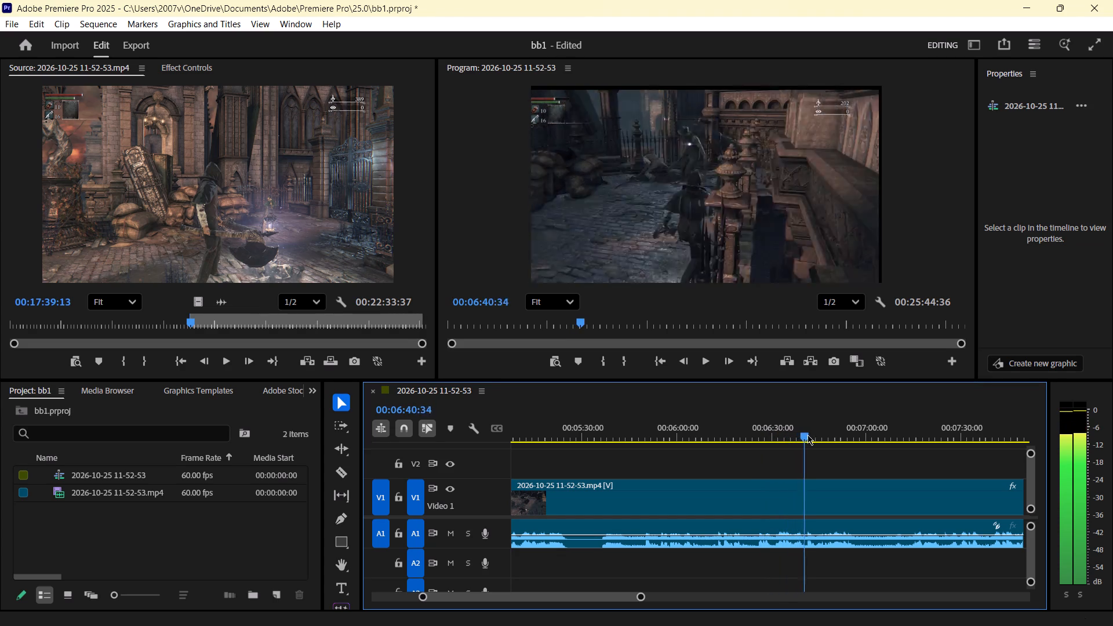
pyautogui.moveTo(808, 435); pyautogui.dragTo(831, 437)
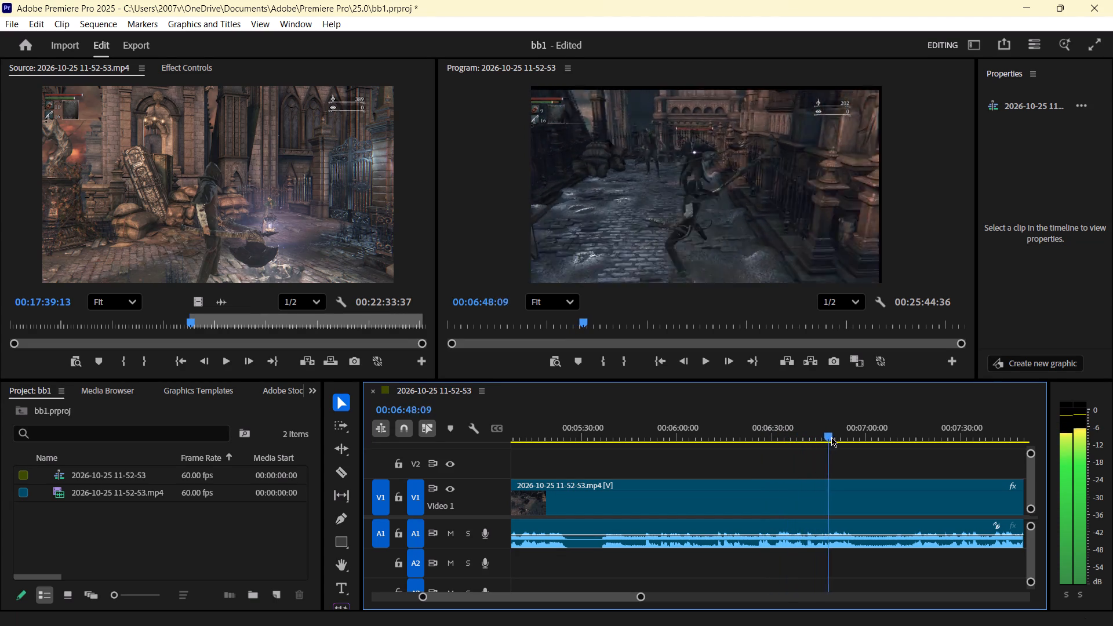
pyautogui.moveTo(831, 437); pyautogui.dragTo(869, 438)
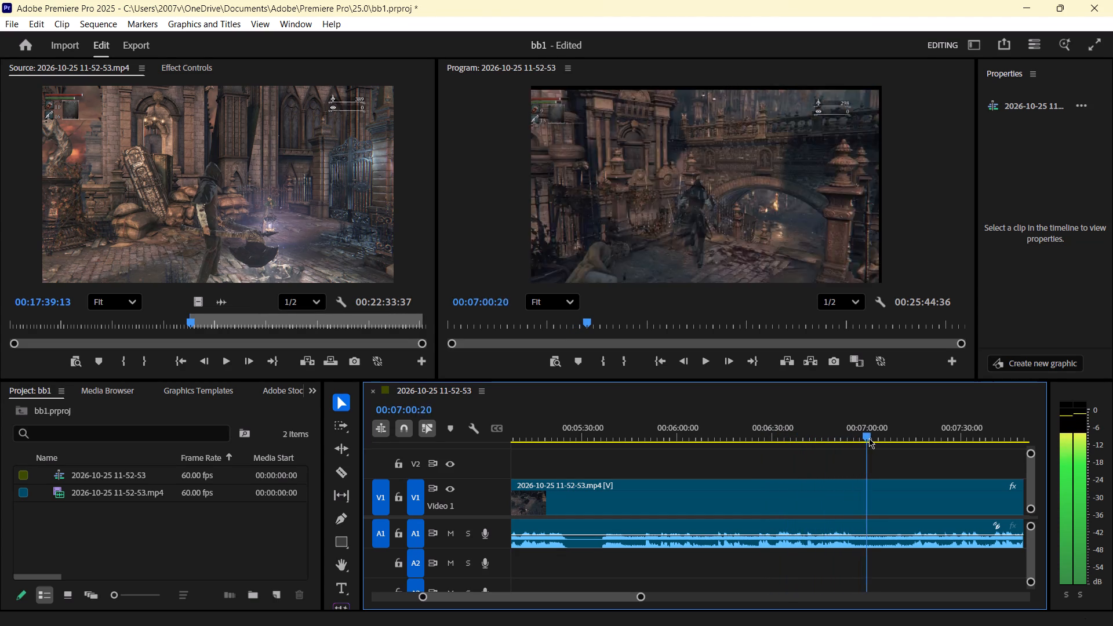
pyautogui.moveTo(869, 438); pyautogui.dragTo(967, 445)
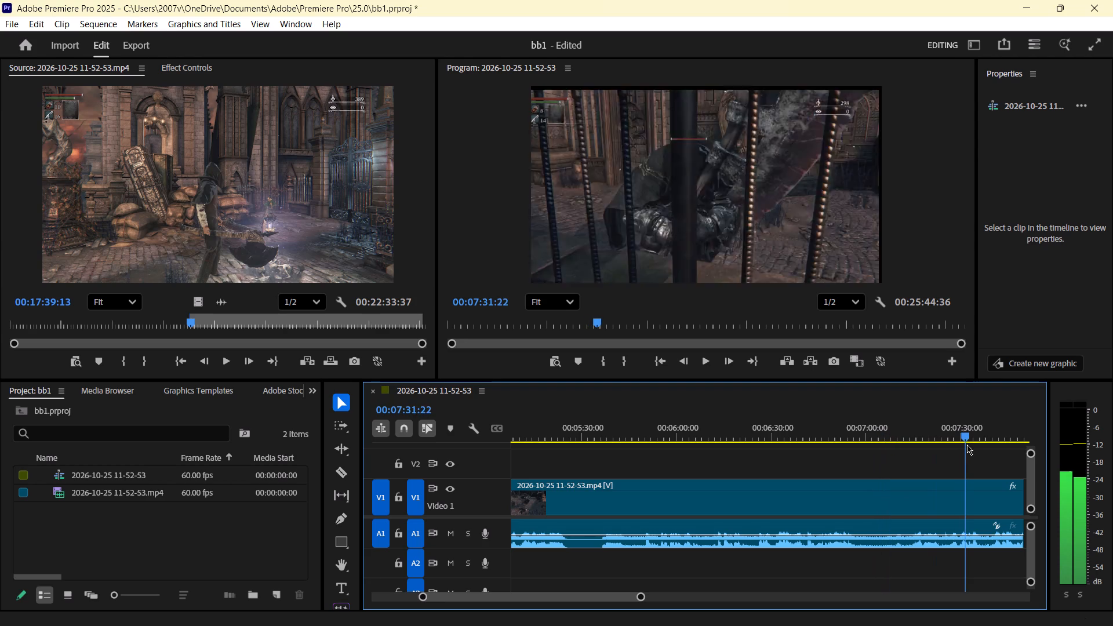
pyautogui.moveTo(967, 445); pyautogui.dragTo(963, 445)
# Review the fight with the large armoured enemy from about 00:07:31, stepping back frame by frame to 00:07:42:08.
pyautogui.press('space')
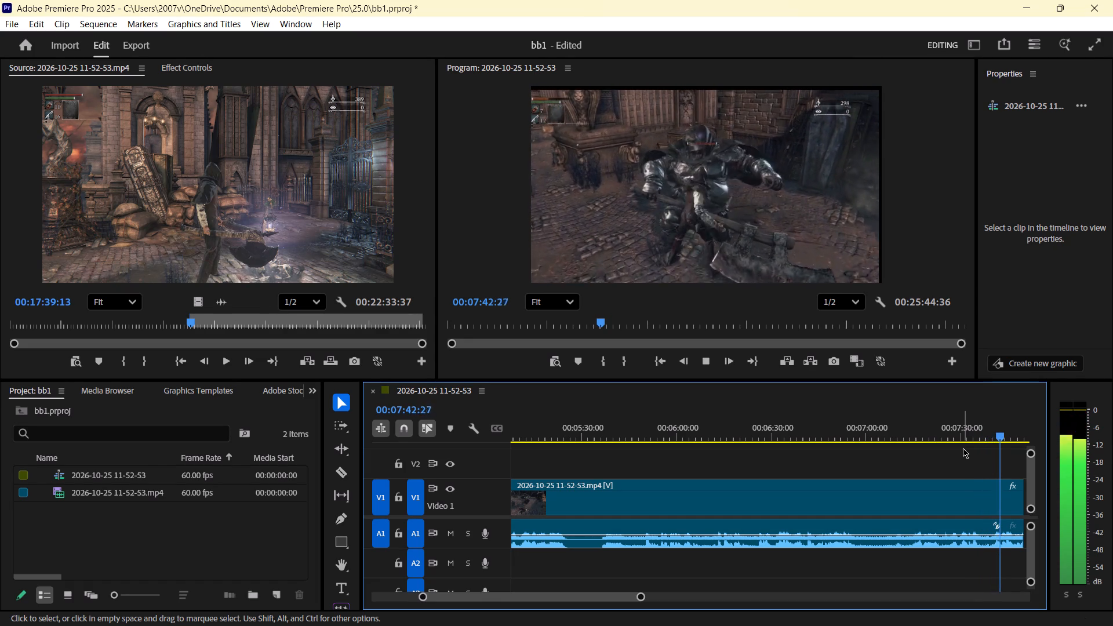
pyautogui.press('Left')
pyautogui.press('Left')
pyautogui.press('Left')
pyautogui.press('Left')
pyautogui.press('Left')
pyautogui.press('Left')
pyautogui.press('Left')
pyautogui.press('Left')
pyautogui.press('Left')
pyautogui.press('Left')
pyautogui.press('Left')
pyautogui.press('Left')
pyautogui.press('Left')
pyautogui.press('Left')
pyautogui.press('Left')
pyautogui.press('Left')
pyautogui.press('Left')
pyautogui.press('Left')
pyautogui.press('Left')
pyautogui.press('Left')
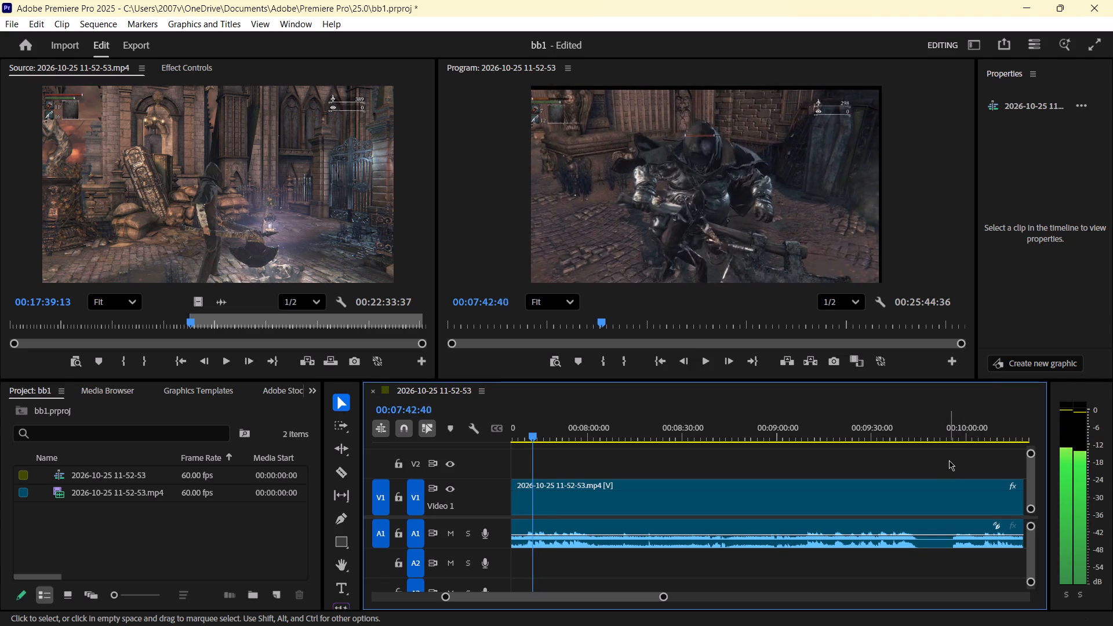
pyautogui.press('Left')
pyautogui.press('Left')
pyautogui.press('Left')
pyautogui.press('Left')
pyautogui.press('Left')
pyautogui.press('Left')
pyautogui.press('Left')
pyautogui.press('Left')
pyautogui.press('Left')
pyautogui.press('Left')
pyautogui.press('Left')
pyautogui.press('Left')
pyautogui.press('Left')
pyautogui.press('Left')
pyautogui.press('Left')
pyautogui.press('Left')
pyautogui.press('Left')
pyautogui.press('Left')
pyautogui.press('Left')
pyautogui.press('Left')
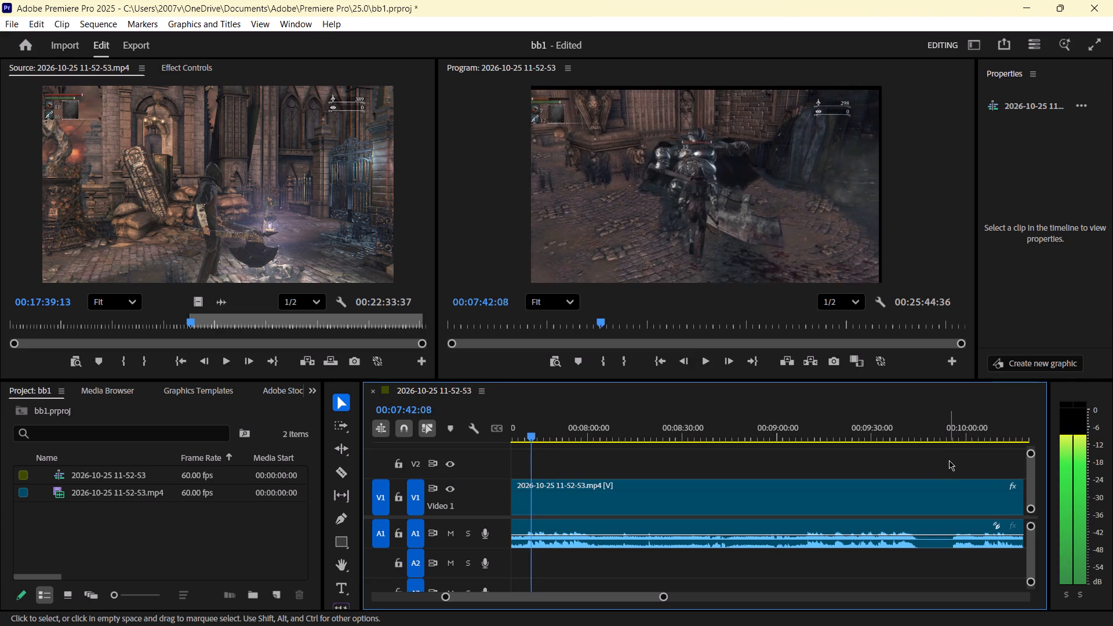
# Replay the exchange with the armoured enemy from 00:07:42:08, and examine it frame by frame backward to 00:07:39:20.
pyautogui.press('space')
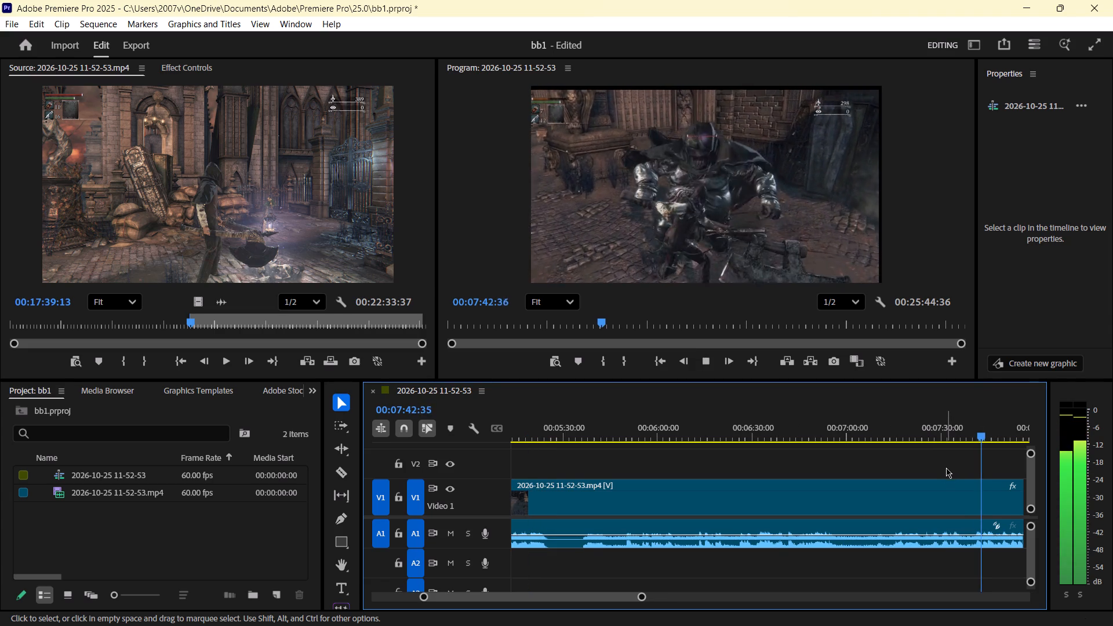
pyautogui.press('Left')
pyautogui.press('Left')
pyautogui.press('Left')
pyautogui.press('Left')
pyautogui.press('Left')
pyautogui.press('Left')
pyautogui.press('Left')
pyautogui.press('Left')
pyautogui.press('Left')
pyautogui.press('Left')
pyautogui.press('Left')
pyautogui.press('Left')
pyautogui.press('Left')
pyautogui.press('Left')
pyautogui.press('Left')
pyautogui.press('Left')
pyautogui.press('Left')
pyautogui.press('Left')
pyautogui.press('Left')
pyautogui.press('Left')
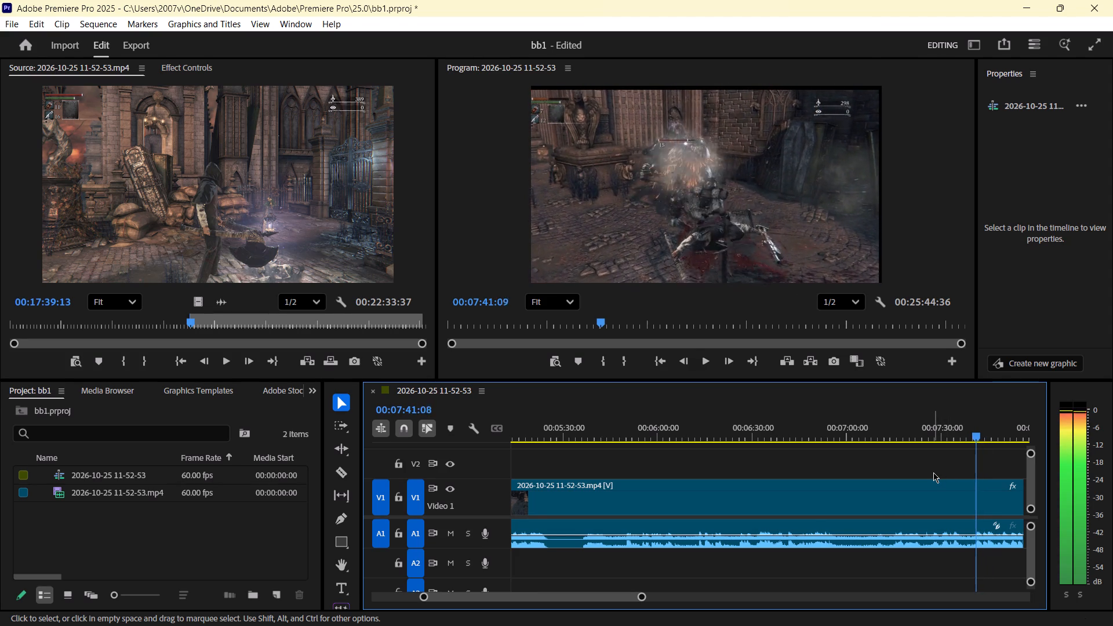
pyautogui.press('Left')
pyautogui.press('Left')
pyautogui.press('Left')
pyautogui.press('Left')
pyautogui.press('Left')
pyautogui.press('Left')
pyautogui.press('Left')
pyautogui.press('Left')
pyautogui.press('Left')
pyautogui.press('Left')
pyautogui.press('Left')
pyautogui.press('Left')
pyautogui.press('Left')
pyautogui.press('Left')
pyautogui.press('Left')
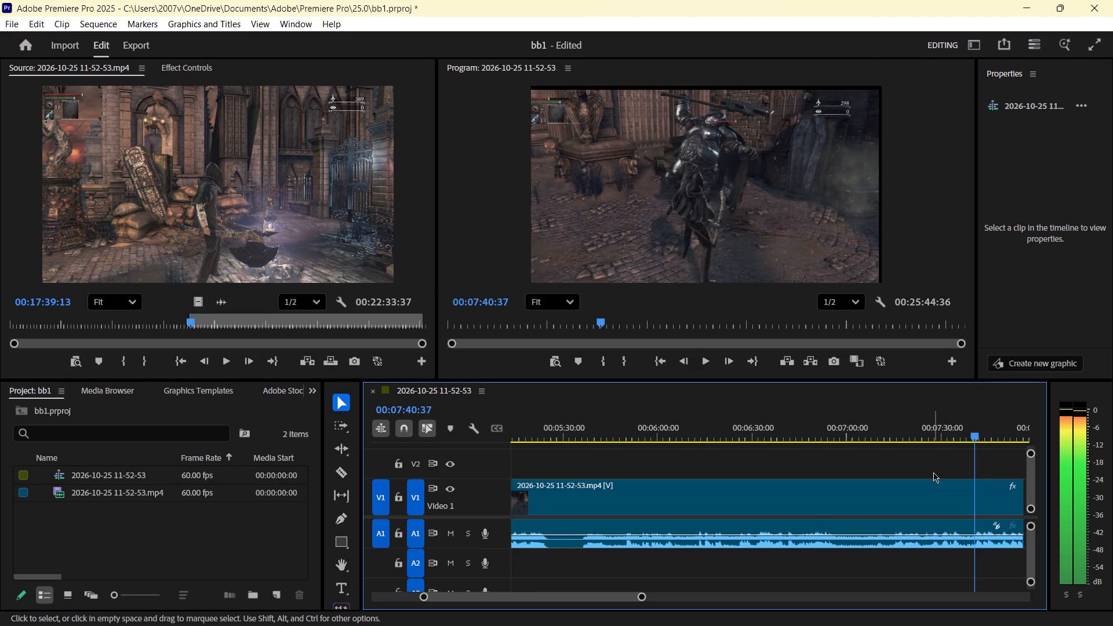
pyautogui.press('Left')
pyautogui.press('Left')
pyautogui.press('Left')
pyautogui.press('Left')
pyautogui.press('Left')
pyautogui.press('Left')
pyautogui.press('Left')
pyautogui.press('Left')
pyautogui.press('Left')
pyautogui.press('Left')
pyautogui.press('Left')
pyautogui.press('Left')
pyautogui.press('Left')
pyautogui.press('Left')
pyautogui.press('Left')
pyautogui.press('Left')
pyautogui.press('Left')
pyautogui.press('Left')
pyautogui.press('Left')
pyautogui.press('Left')
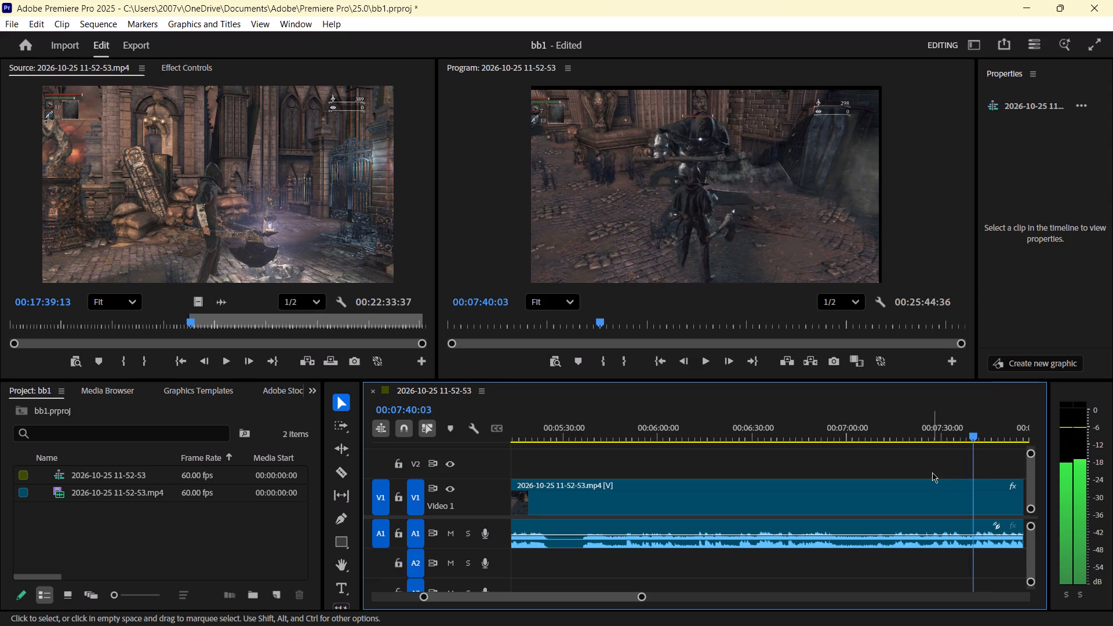
pyautogui.press('Left')
pyautogui.press('Left')
pyautogui.press('Left')
pyautogui.press('Left')
pyautogui.press('Left')
pyautogui.press('Left')
pyautogui.press('Left')
pyautogui.press('Left')
pyautogui.press('Left')
pyautogui.press('Left')
pyautogui.press('Left')
pyautogui.press('Left')
pyautogui.press('Left')
pyautogui.press('Left')
pyautogui.press('Left')
pyautogui.press('Left')
pyautogui.press('Left')
pyautogui.press('Left')
pyautogui.press('Left')
pyautogui.press('Left')
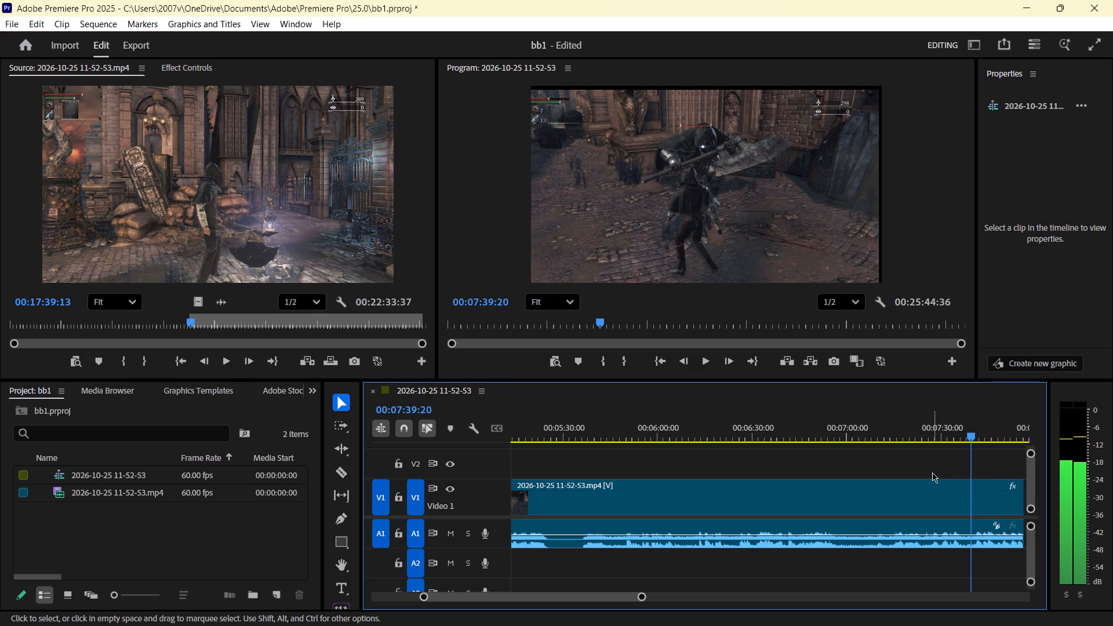
# Replay the armoured enemy's exchange from 00:07:39:20 and examine it frame by frame between 00:07:40:43 and about 00:07:40:12.
pyautogui.press('space')
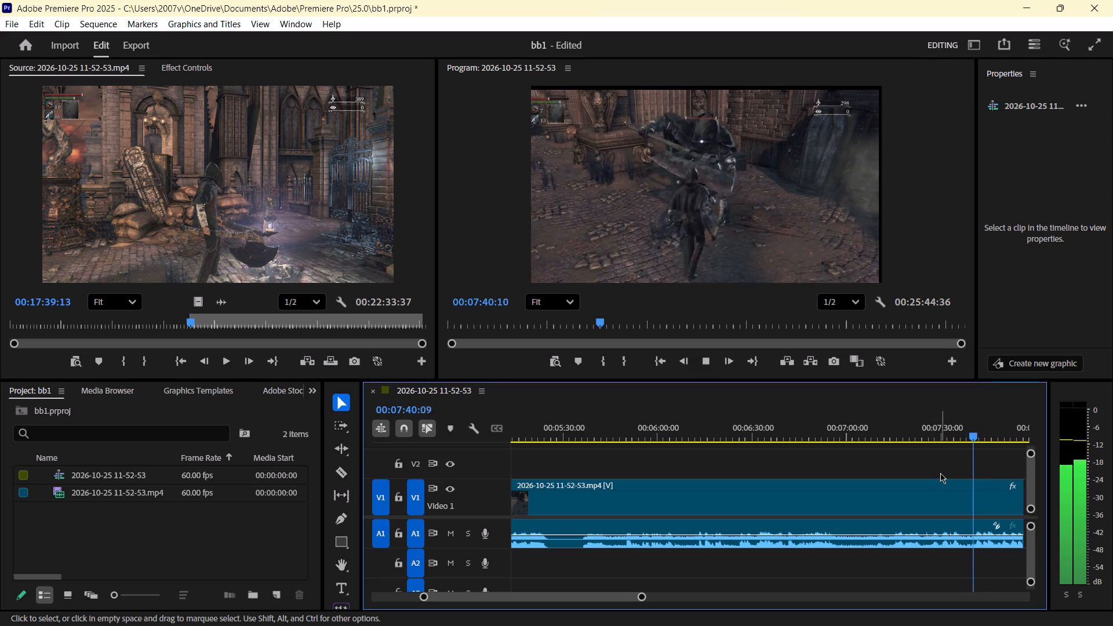
pyautogui.press('space')
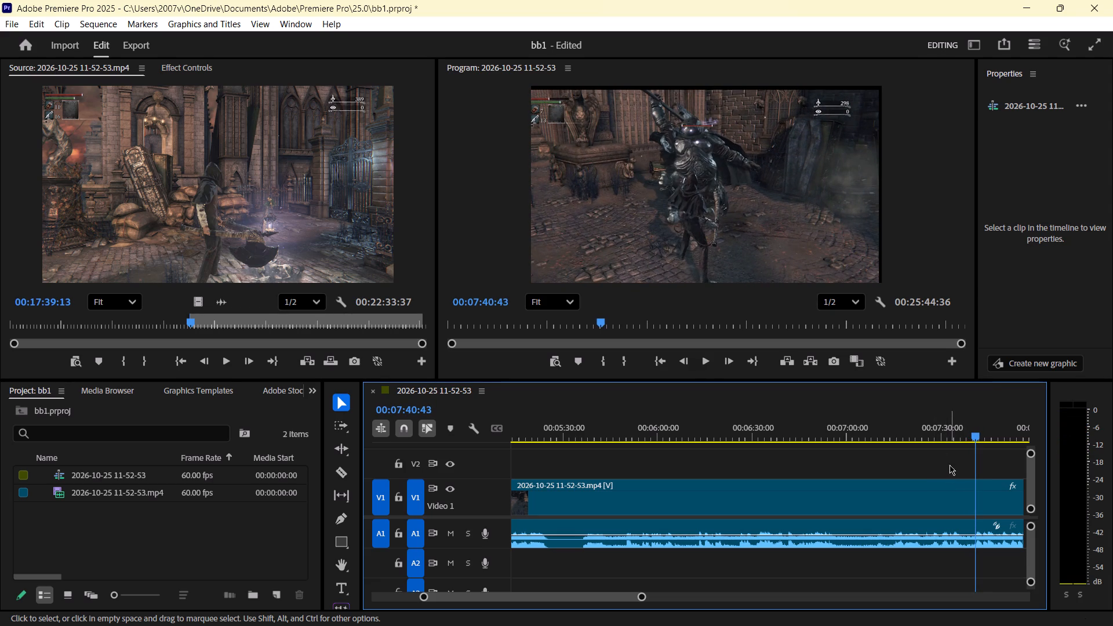
pyautogui.press('Left')
pyautogui.press('Left')
pyautogui.press('Left')
pyautogui.press('Left')
pyautogui.press('Left')
pyautogui.press('Left')
pyautogui.press('Left')
pyautogui.press('Left')
pyautogui.press('Left')
pyautogui.press('Left')
pyautogui.press('Left')
pyautogui.press('Left')
pyautogui.press('Left')
pyautogui.press('Left')
pyautogui.press('Left')
pyautogui.press('Left')
pyautogui.press('Left')
pyautogui.press('Left')
pyautogui.press('Left')
pyautogui.press('Left')
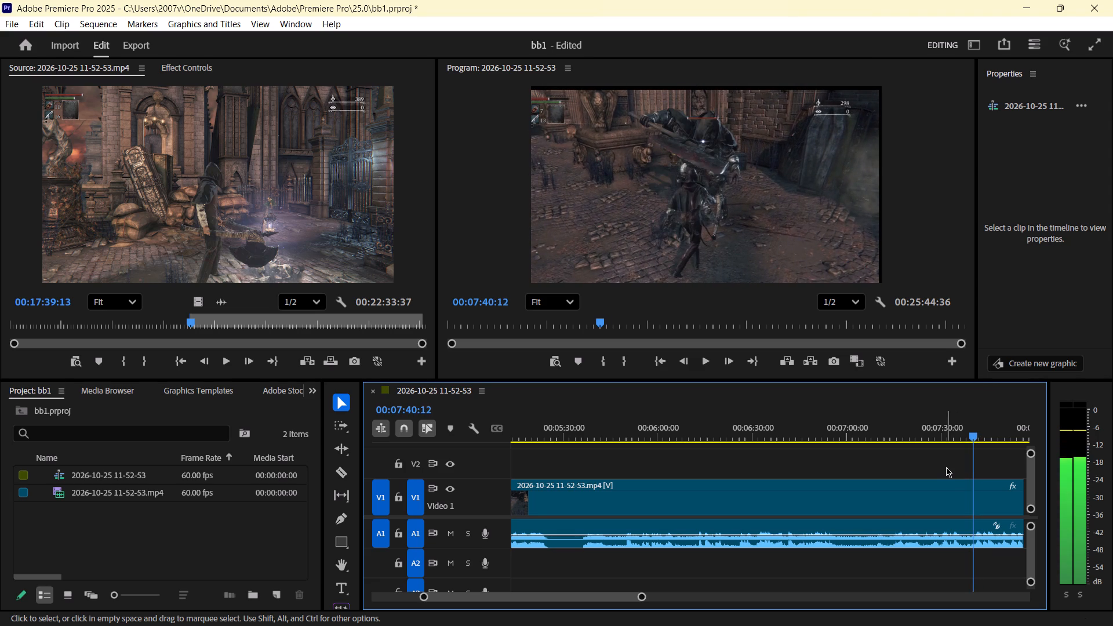
pyautogui.press('Left')
# Ripple-trim the start of the long clip up to 00:07:40:20, in the exchange with the armoured enemy, closing the gap.
pyautogui.press('space')
pyautogui.press('space')
pyautogui.press('space')
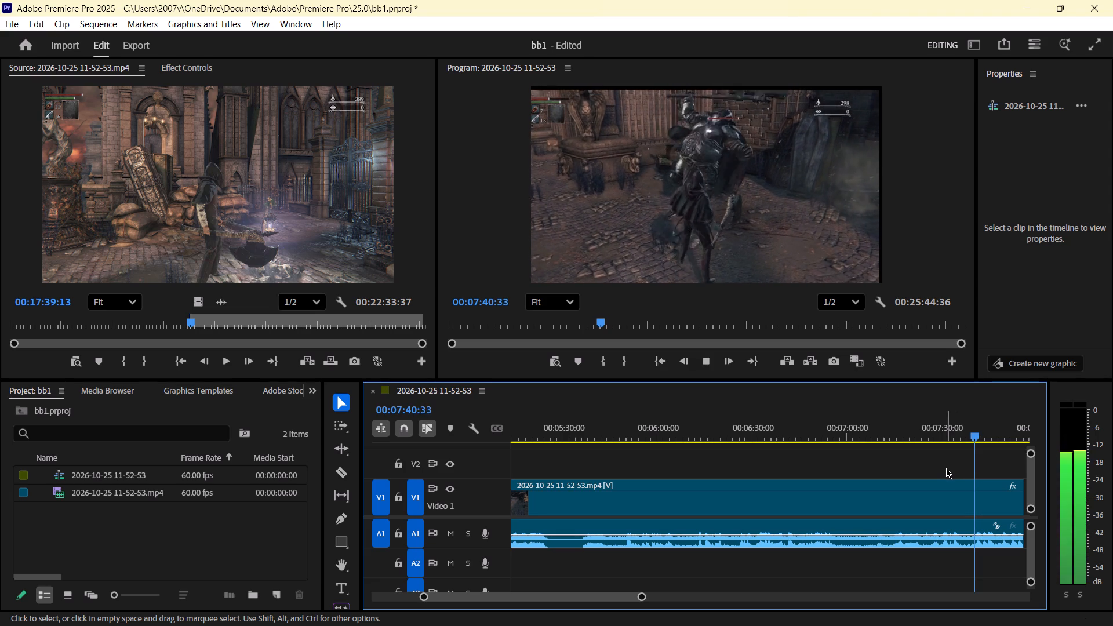
pyautogui.press('space')
pyautogui.press('Left')
pyautogui.press('Left')
pyautogui.press('Left')
pyautogui.press('Left')
pyautogui.press('Left')
pyautogui.press('Left')
pyautogui.press('Left')
pyautogui.press('Left')
pyautogui.press('Left')
pyautogui.press('Left')
pyautogui.press('Left')
pyautogui.press('Left')
pyautogui.press('Left')
pyautogui.press('Left')
pyautogui.press('Left')
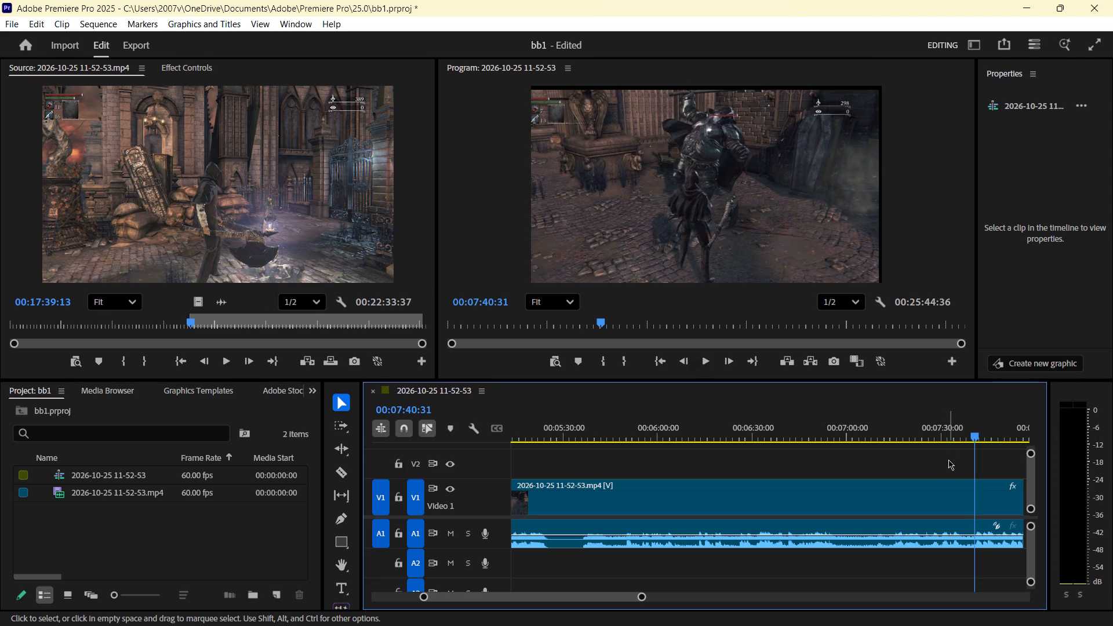
pyautogui.press('Left')
pyautogui.press('Left')
pyautogui.press('Left')
pyautogui.press('Left')
pyautogui.press('Left')
pyautogui.press('Left')
pyautogui.press('Left')
pyautogui.press('Left')
pyautogui.press('Left')
pyautogui.press('Left')
pyautogui.press('Left')
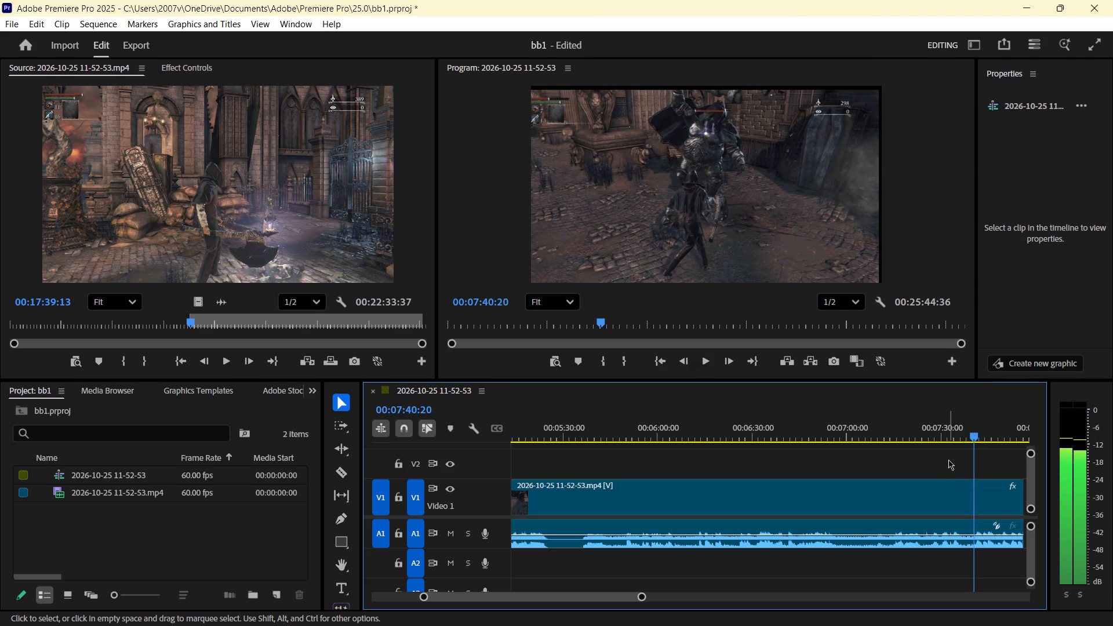
pyautogui.press('q')
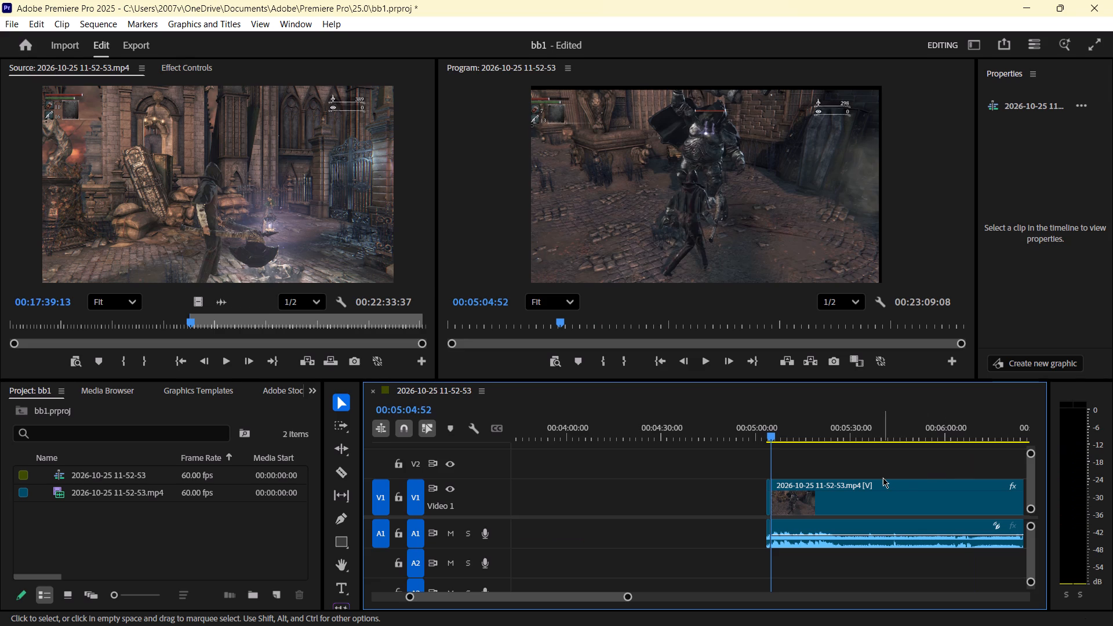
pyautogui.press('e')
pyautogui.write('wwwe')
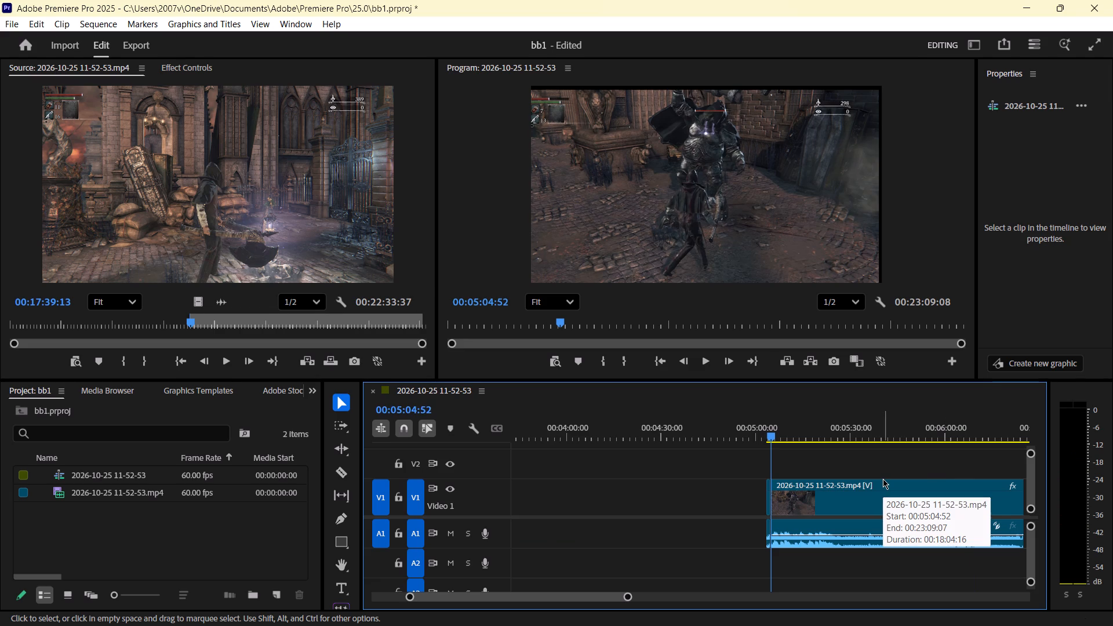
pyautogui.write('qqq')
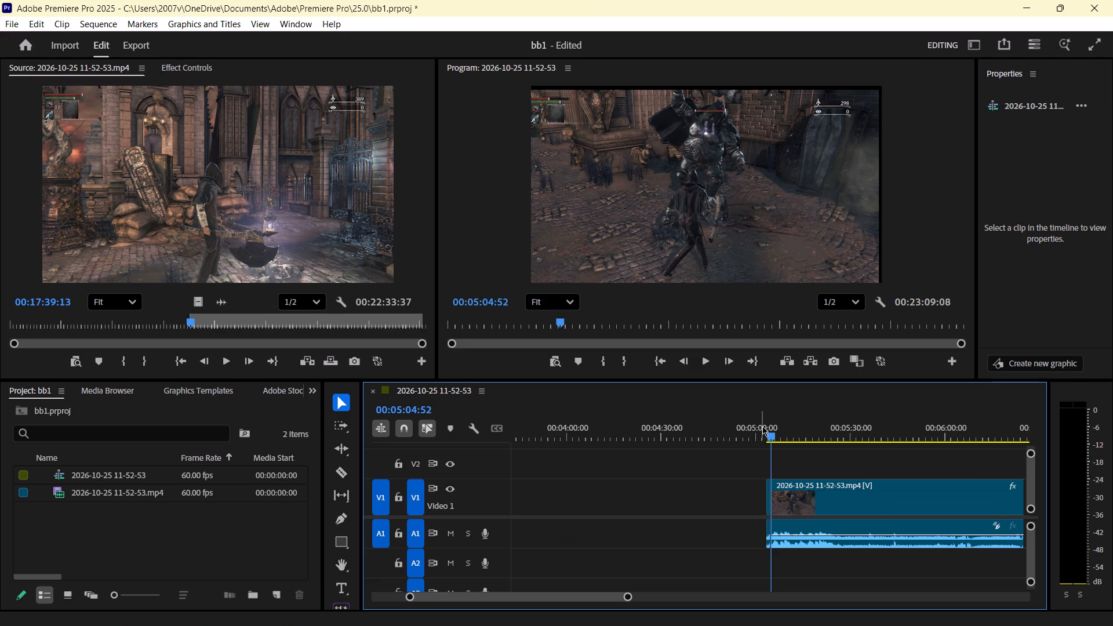
# Review the join at 00:05:04:52 by replaying the end of the short clip into the fight with the armoured enemy.
pyautogui.moveTo(769, 433); pyautogui.dragTo(787, 436)
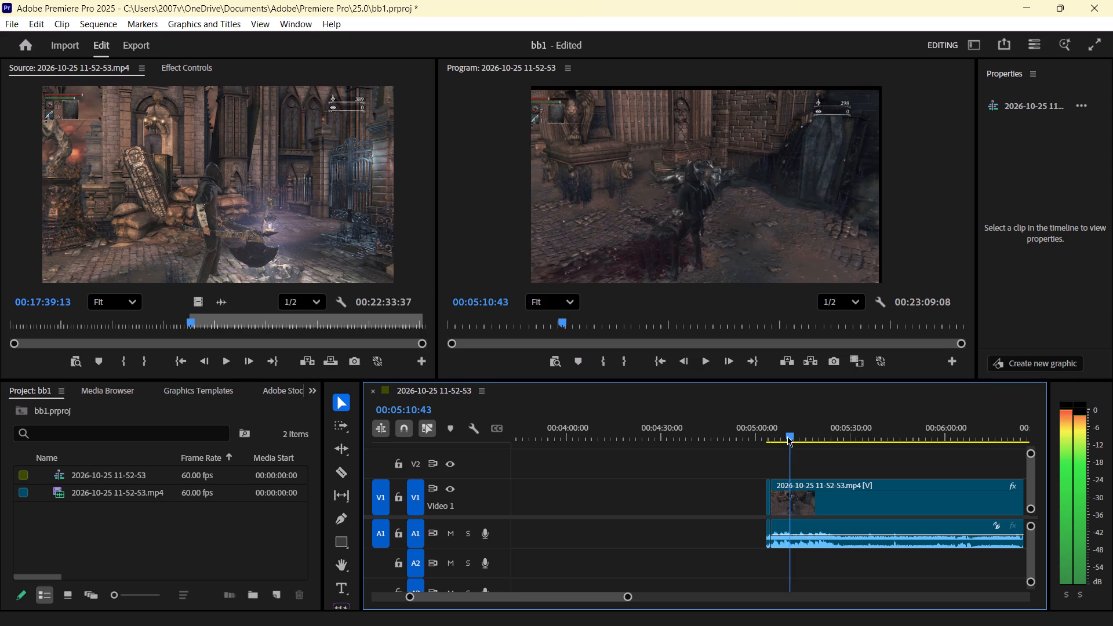
pyautogui.moveTo(787, 436); pyautogui.dragTo(769, 439)
pyautogui.press('space')
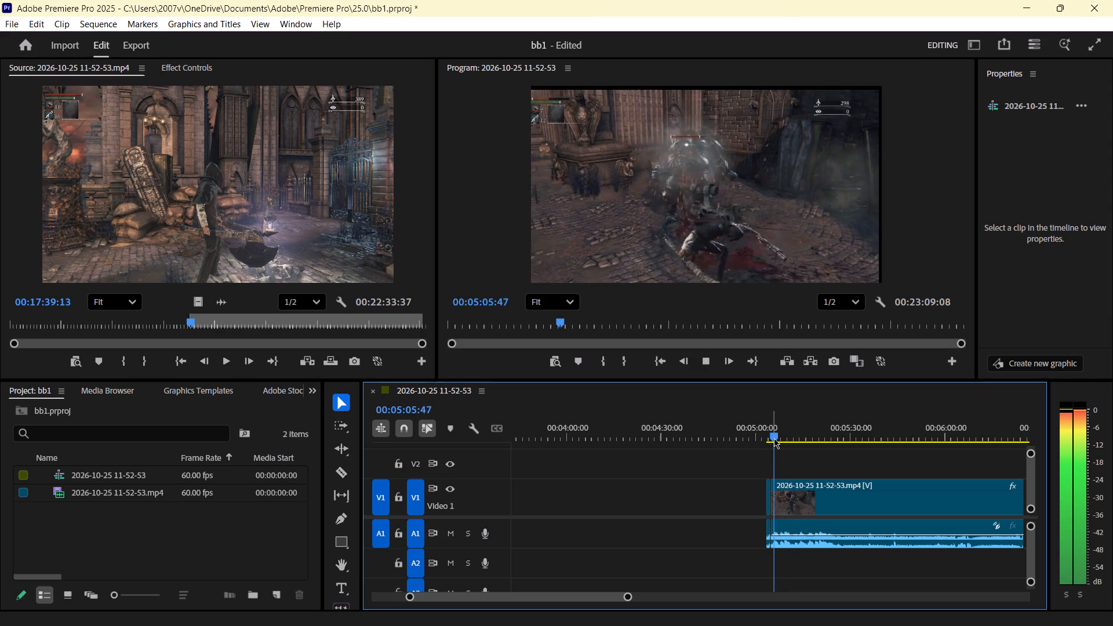
pyautogui.moveTo(776, 435); pyautogui.dragTo(768, 436)
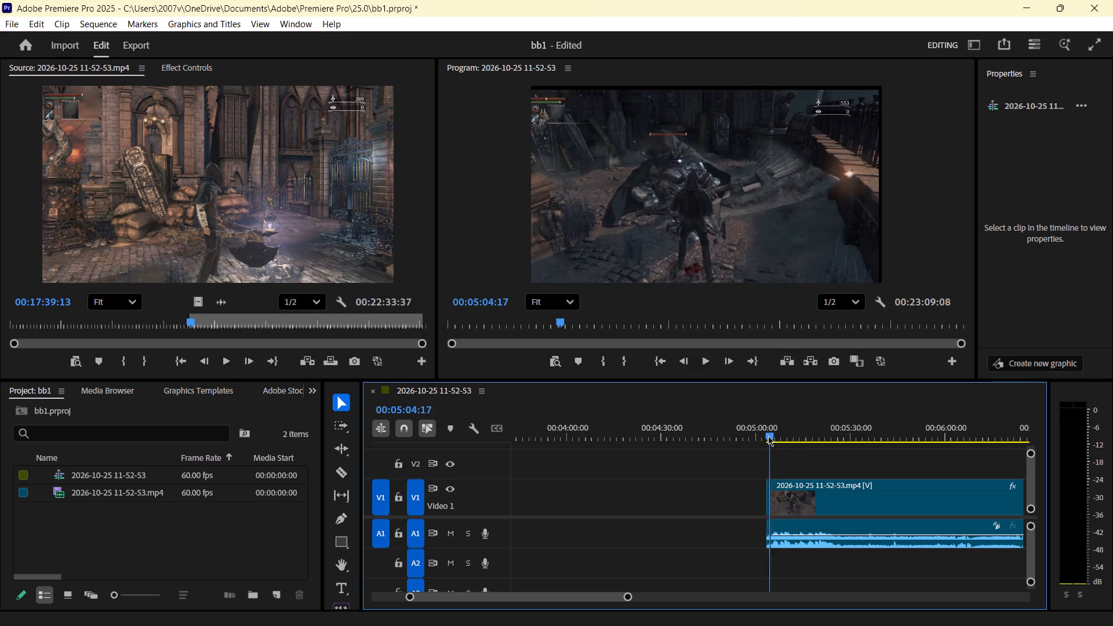
pyautogui.moveTo(768, 436); pyautogui.dragTo(765, 438)
pyautogui.press('space')
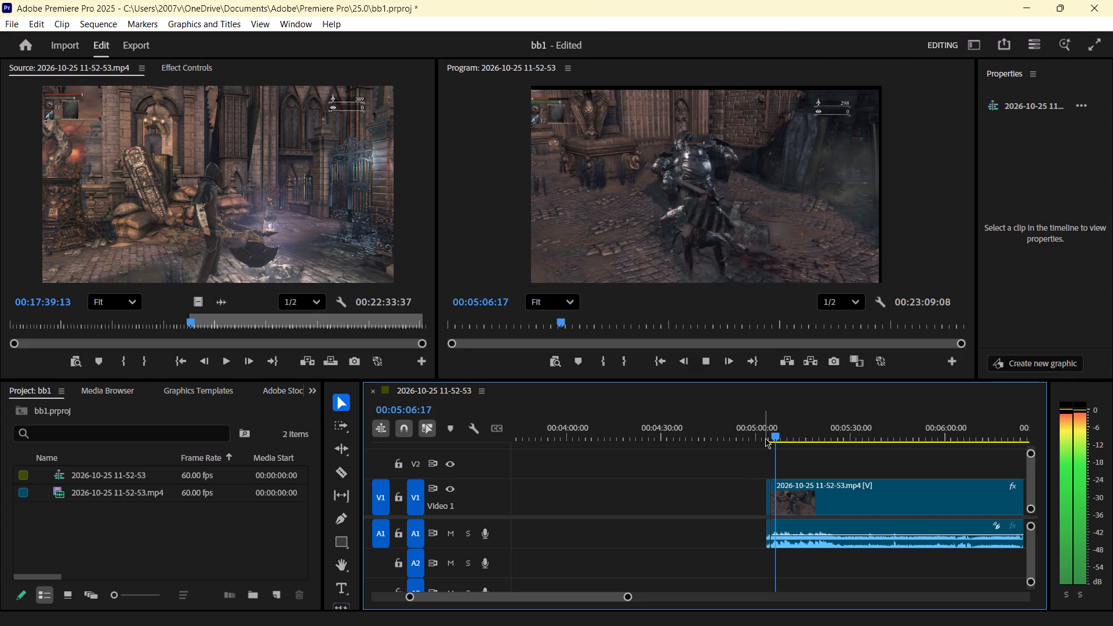
pyautogui.moveTo(782, 435); pyautogui.dragTo(770, 441)
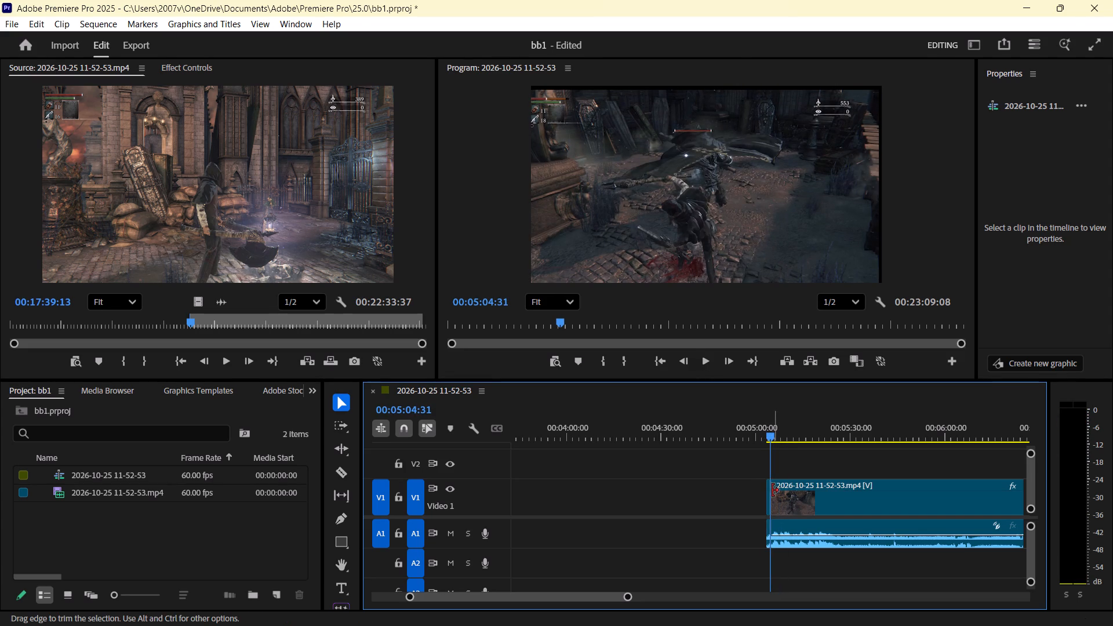
pyautogui.press('space')
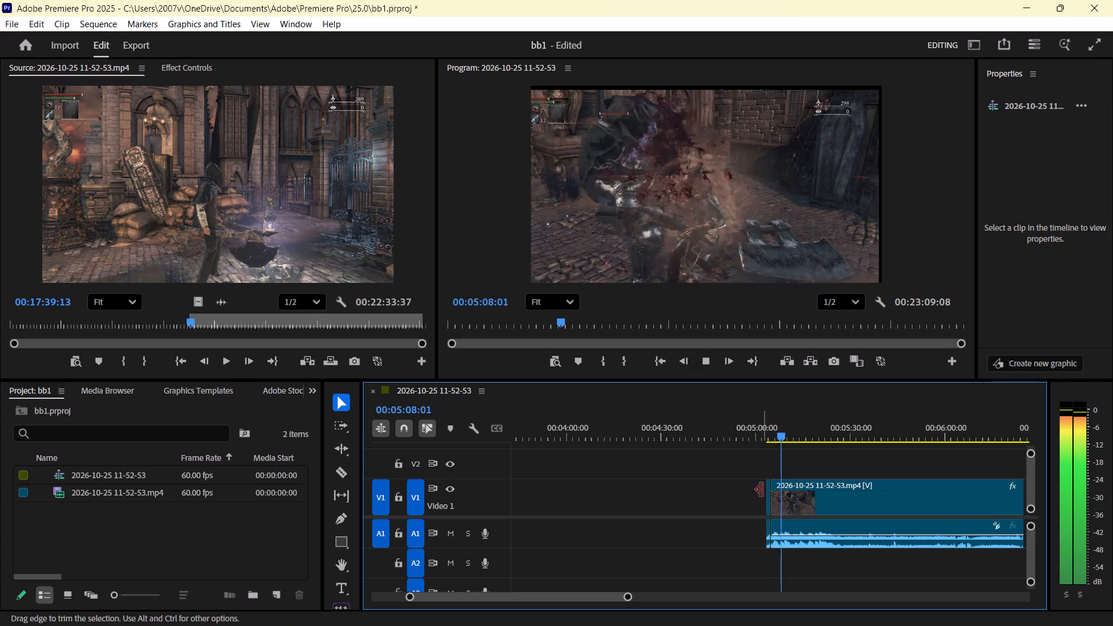
# Play through the armoured enemy fight from 00:05:04:17 and split the long clip at 00:05:09:47.
pyautogui.moveTo(782, 435); pyautogui.dragTo(768, 436)
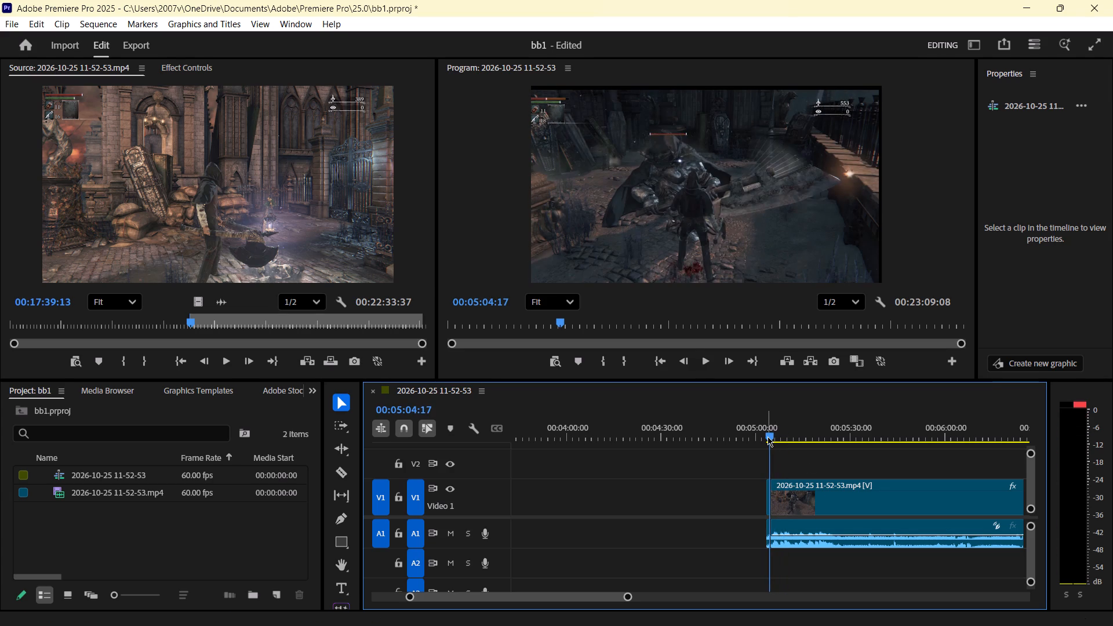
pyautogui.press('space')
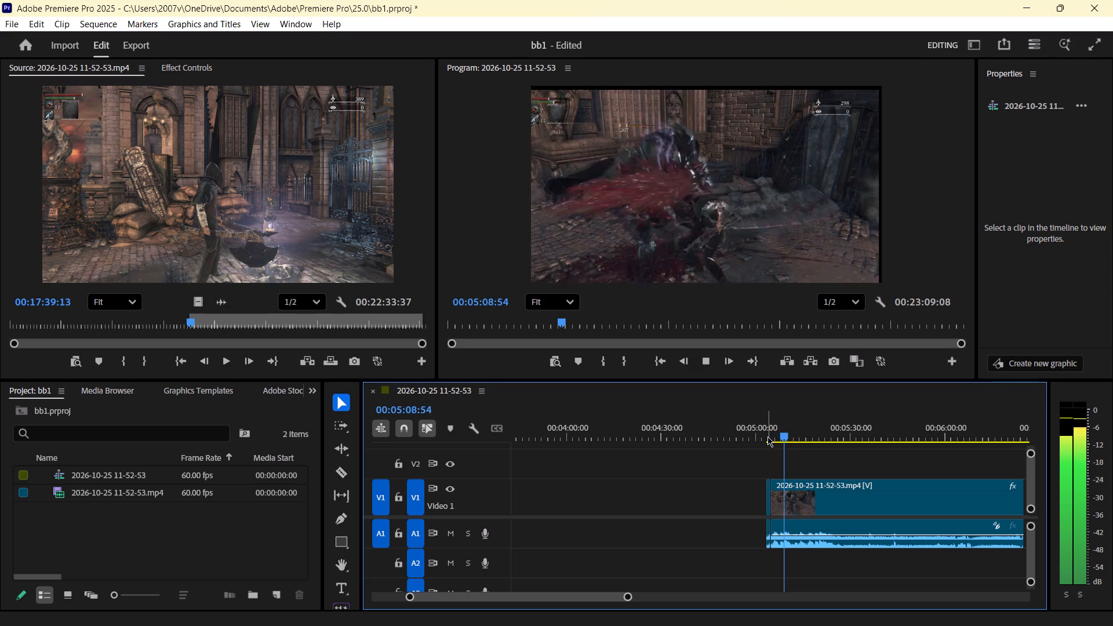
pyautogui.press('space')
pyautogui.press('c')
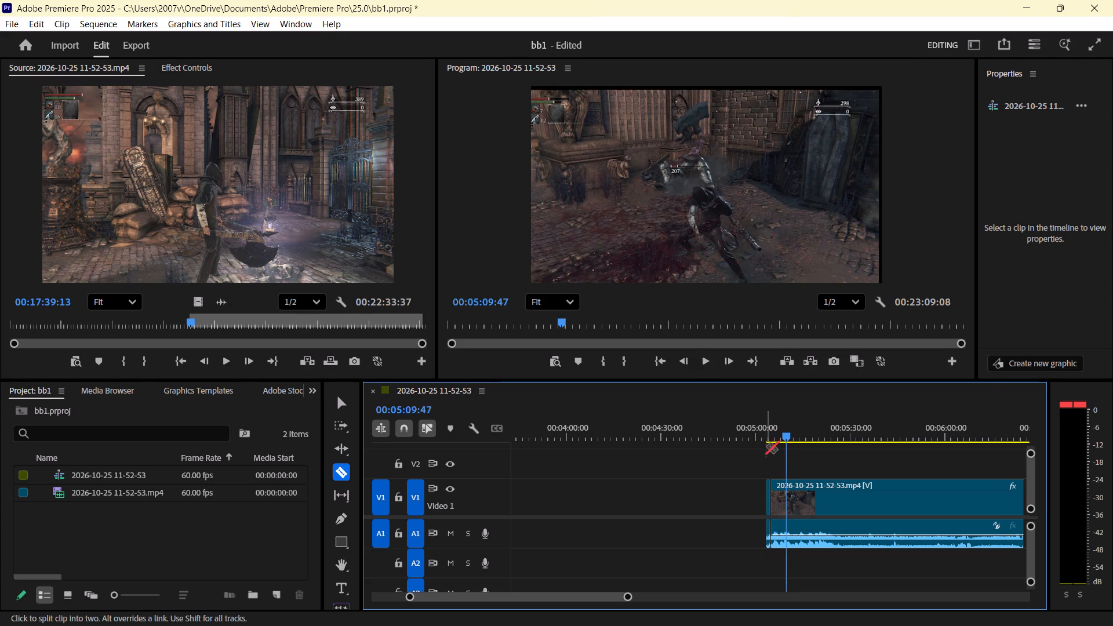
pyautogui.click(786, 497)
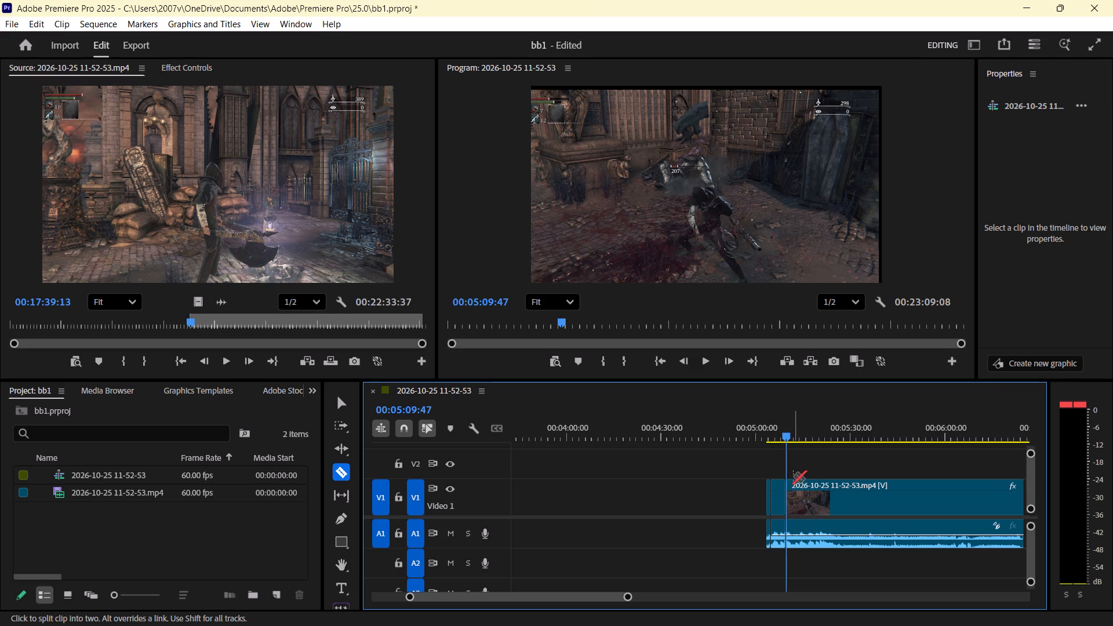
# Replay across the 00:05:09:47 cut and scan the remaining long clip to about 00:05:20:56 for the next fight moment.
pyautogui.press('v')
pyautogui.click(779, 488)
pyautogui.moveTo(782, 434); pyautogui.dragTo(779, 438)
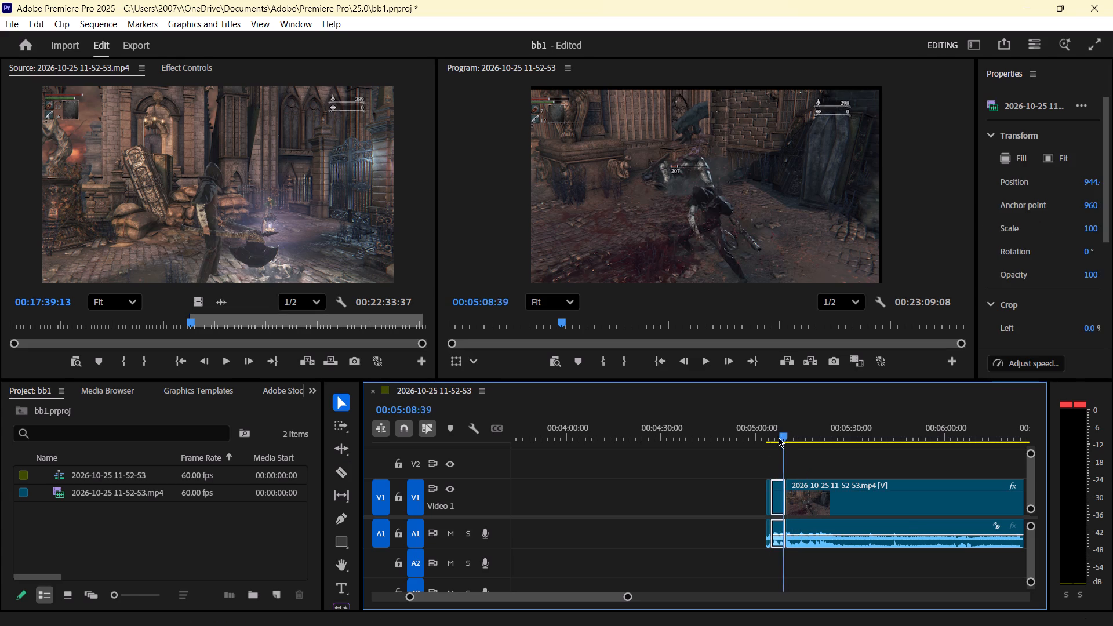
pyautogui.moveTo(779, 438); pyautogui.dragTo(781, 441)
pyautogui.press('space')
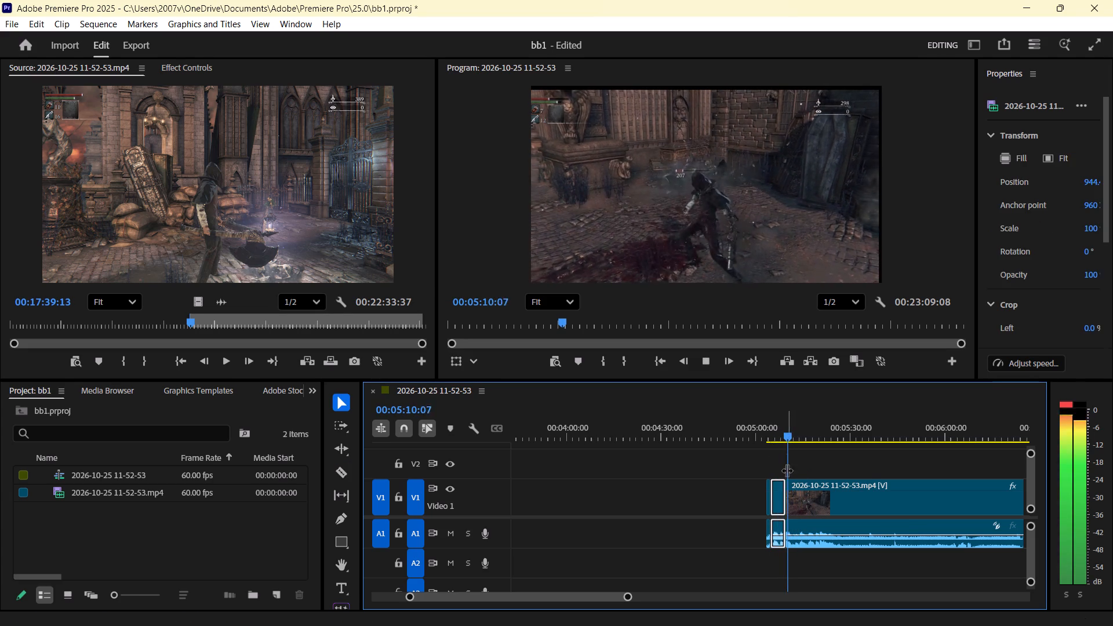
pyautogui.click(886, 503)
pyautogui.press('space')
pyautogui.press('space')
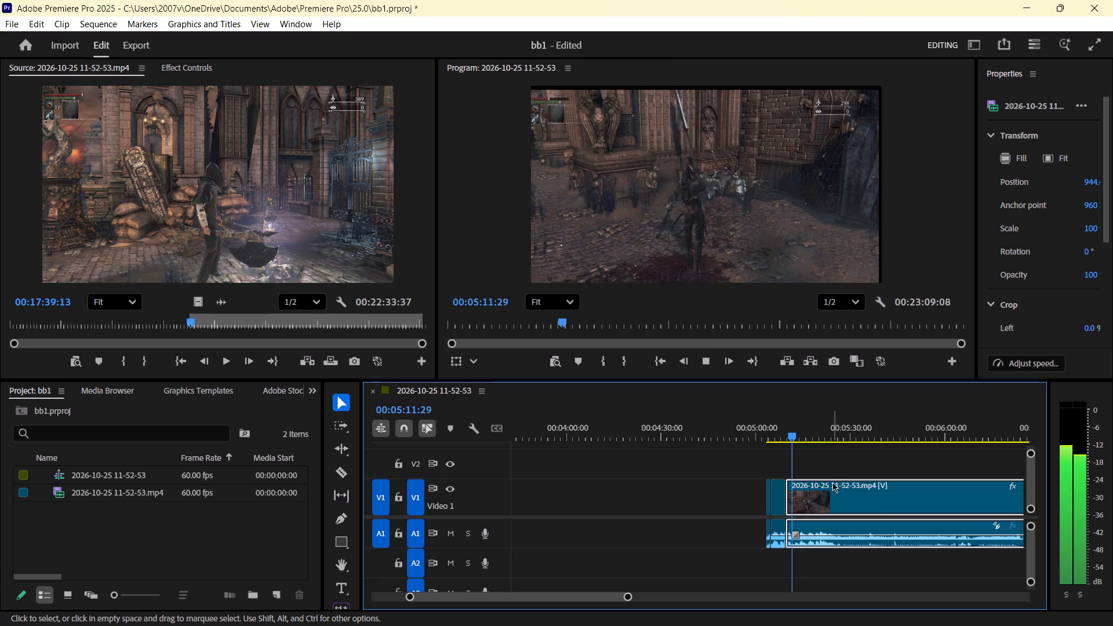
pyautogui.moveTo(798, 432); pyautogui.dragTo(803, 432)
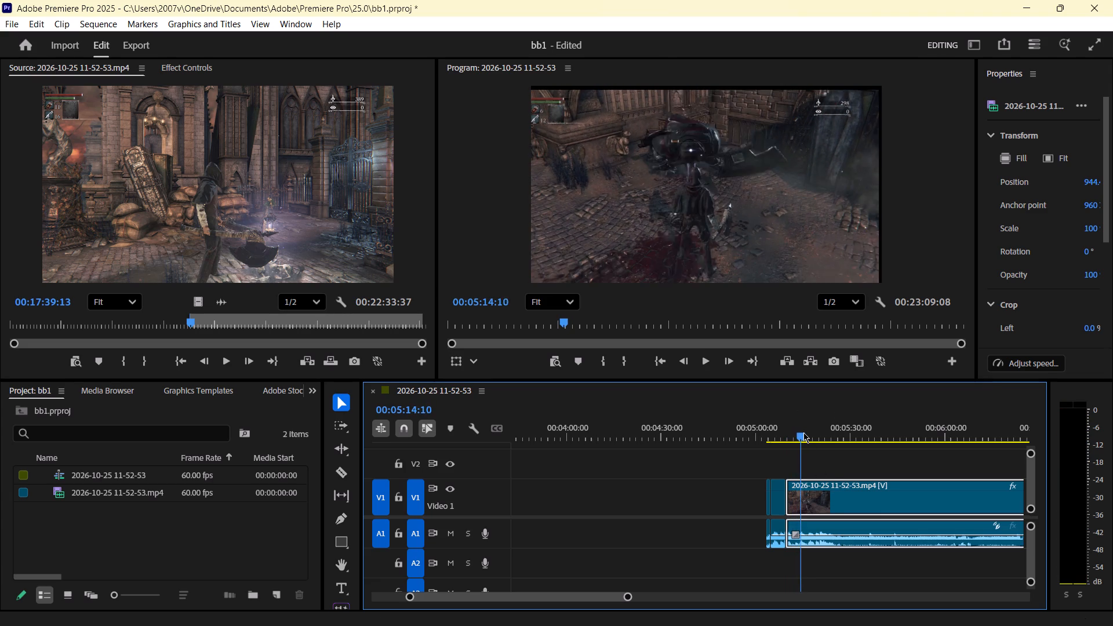
pyautogui.moveTo(803, 432); pyautogui.dragTo(820, 431)
pyautogui.press('space')
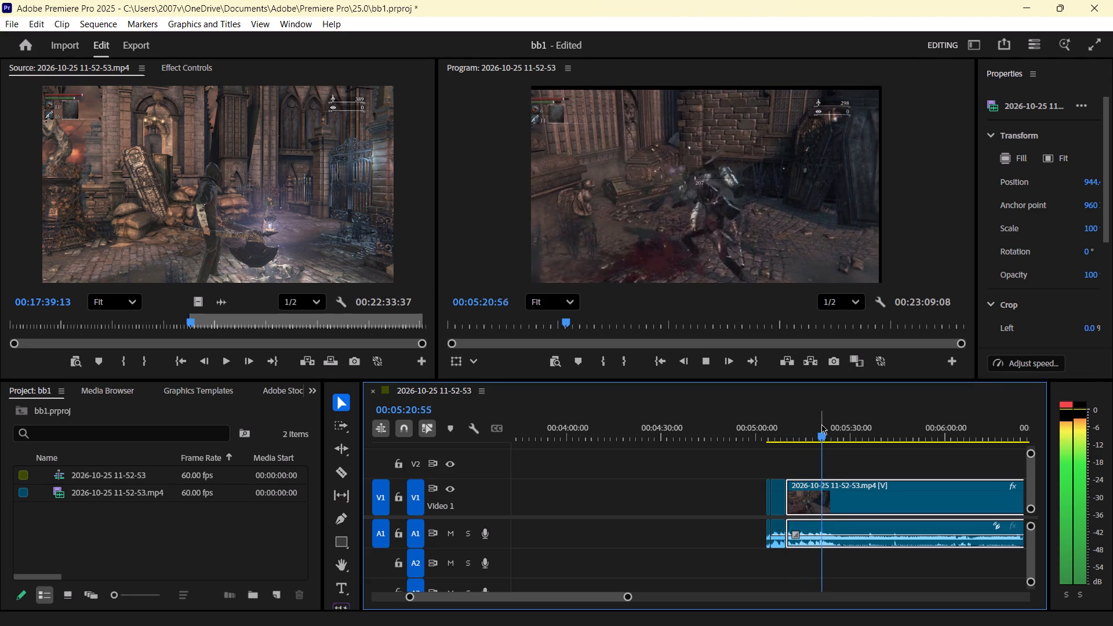
# Replay the armoured enemy fight between about 00:05:16 and 00:05:20 to find where the final exchange should begin.
pyautogui.moveTo(820, 432); pyautogui.dragTo(815, 435)
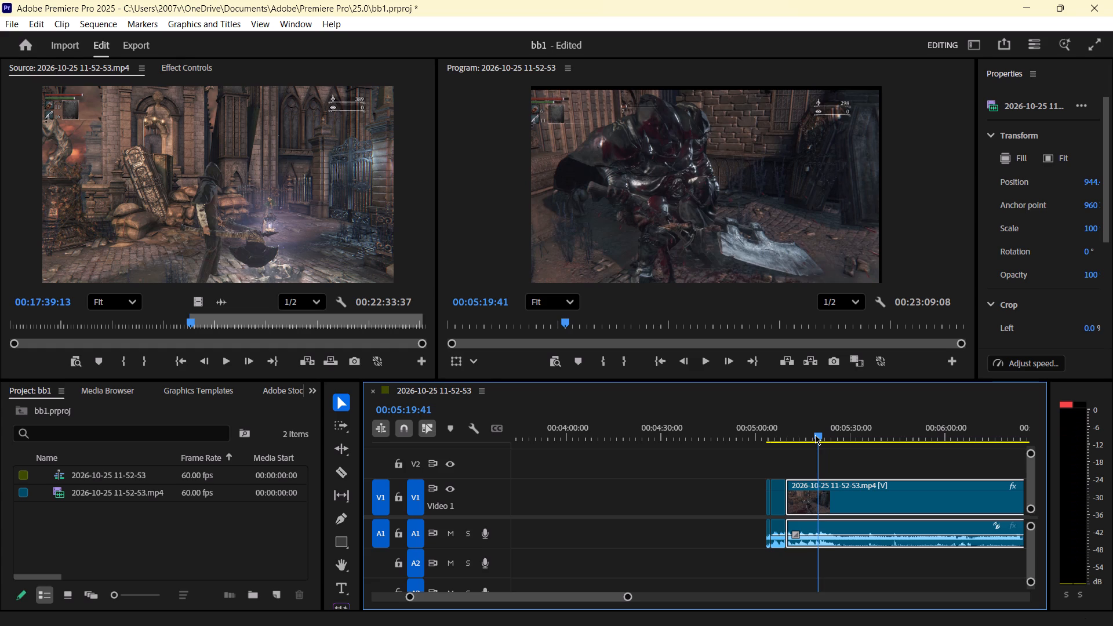
pyautogui.moveTo(815, 435); pyautogui.dragTo(811, 436)
pyautogui.press('space')
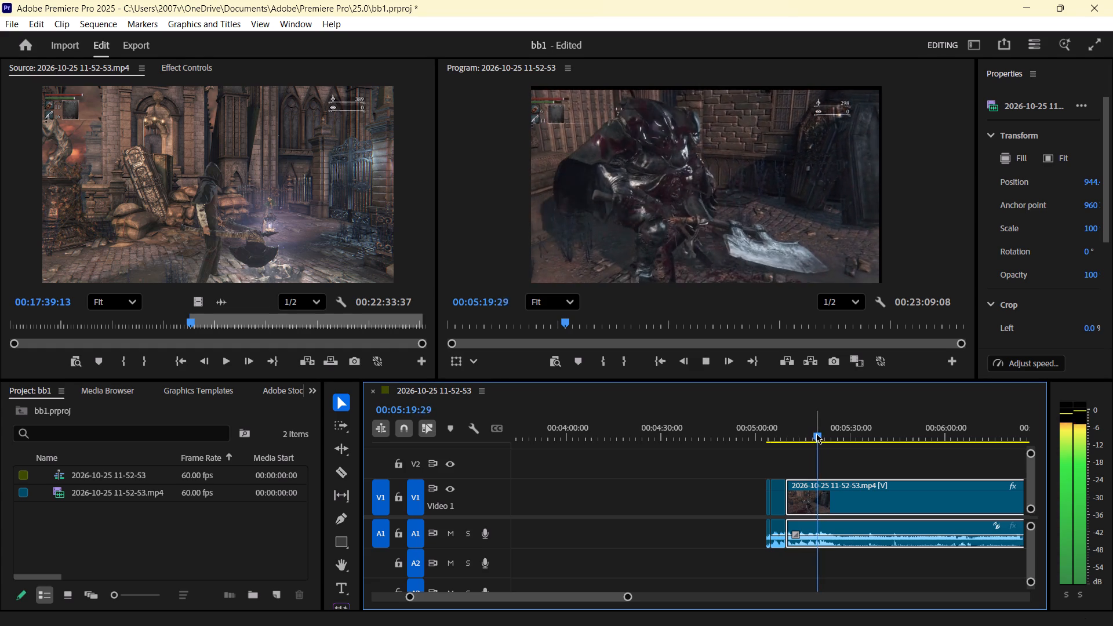
pyautogui.moveTo(817, 434); pyautogui.dragTo(806, 438)
pyautogui.press('space')
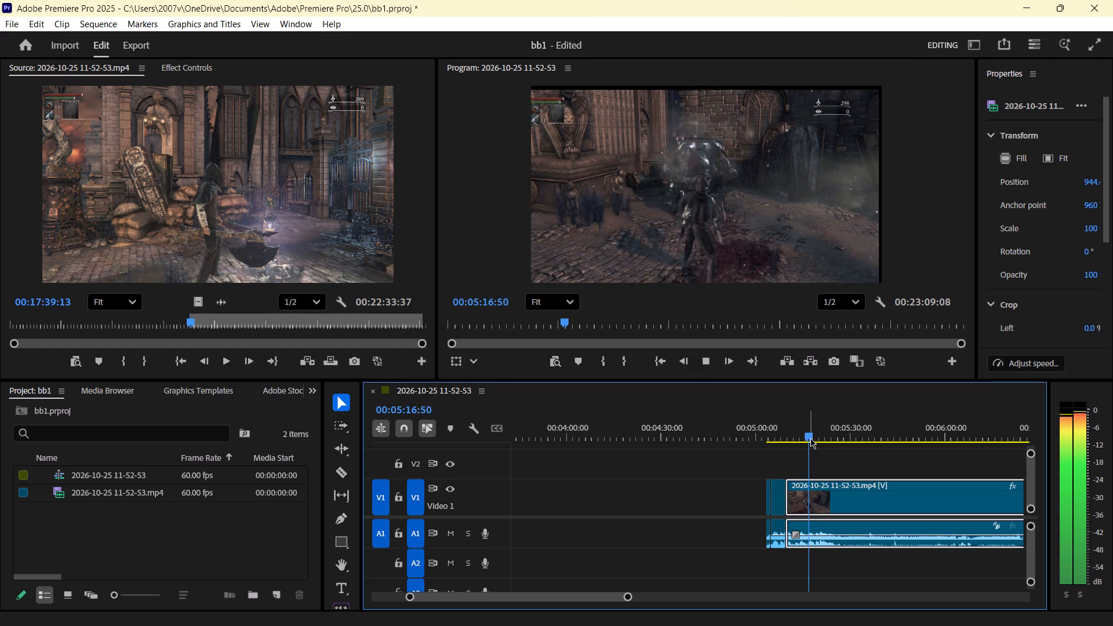
pyautogui.click(810, 438)
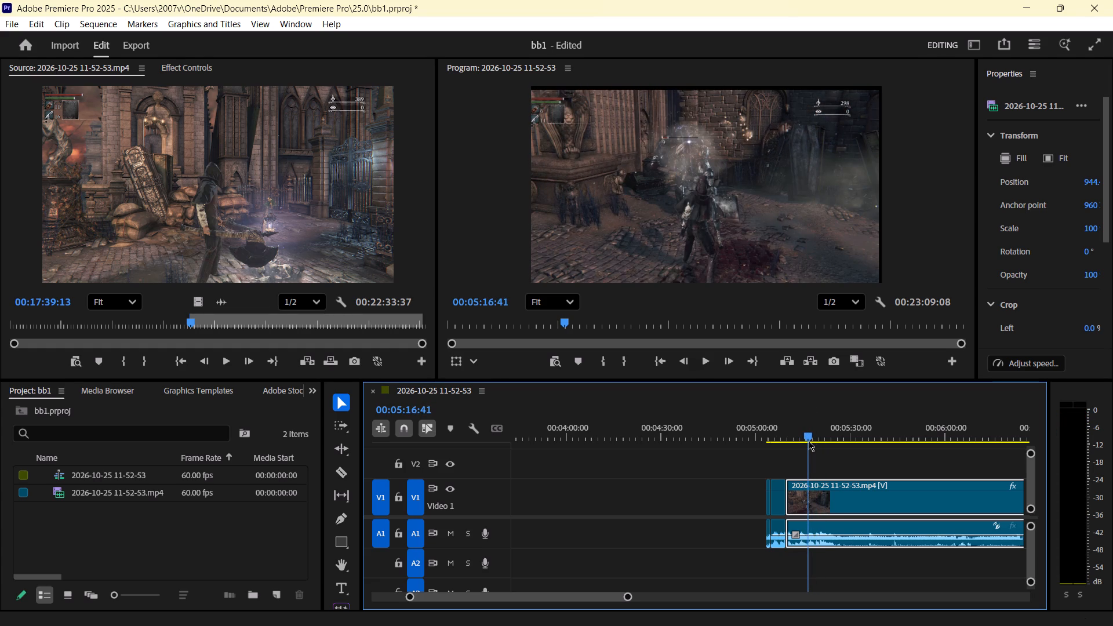
pyautogui.press('space')
pyautogui.press('space')
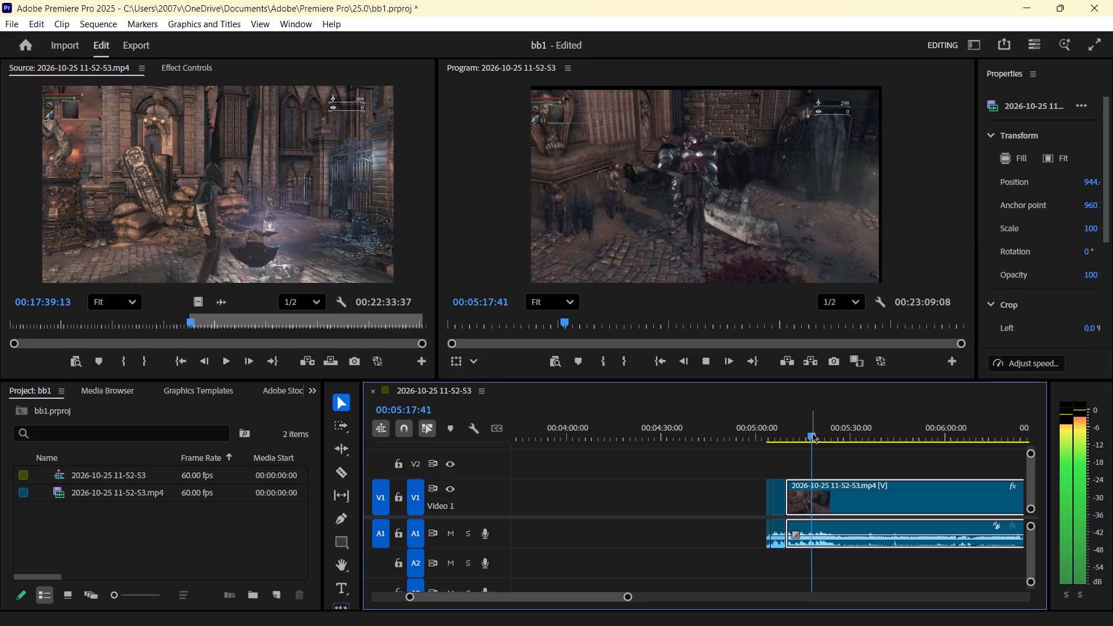
pyautogui.click(815, 430)
pyautogui.press('space')
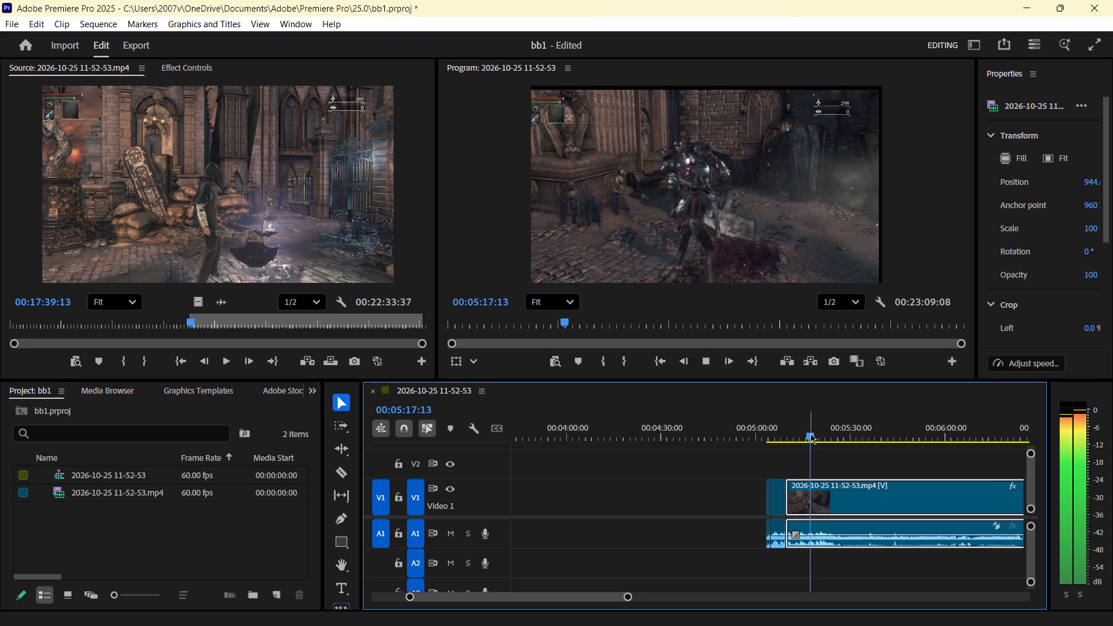
pyautogui.click(812, 434)
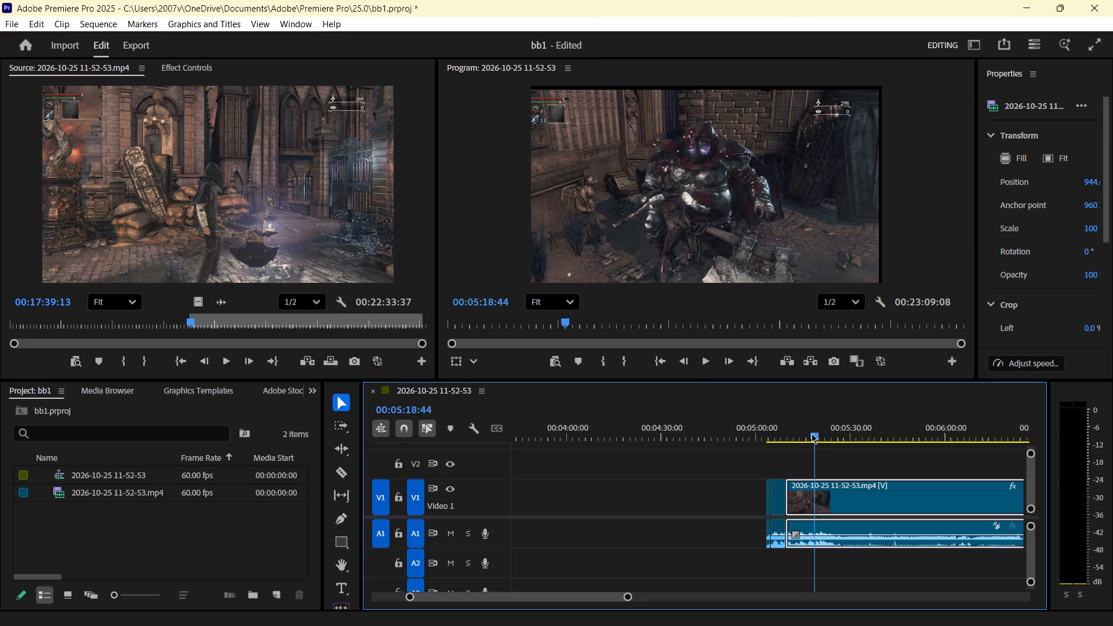
pyautogui.click(812, 434)
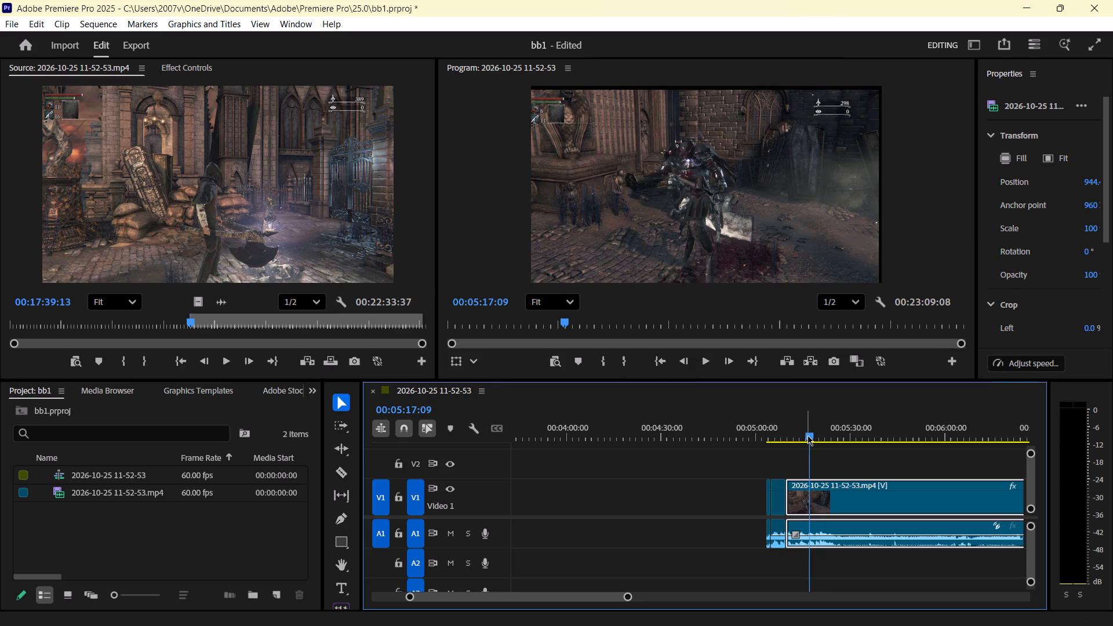
pyautogui.press('space')
pyautogui.press('space')
pyautogui.press('space')
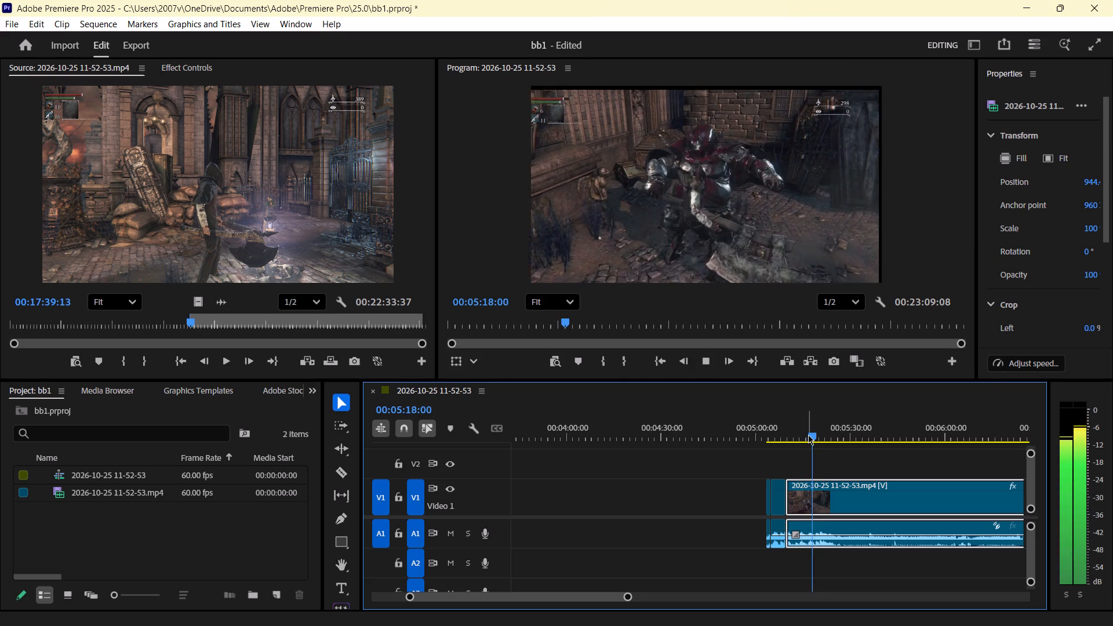
pyautogui.press('space')
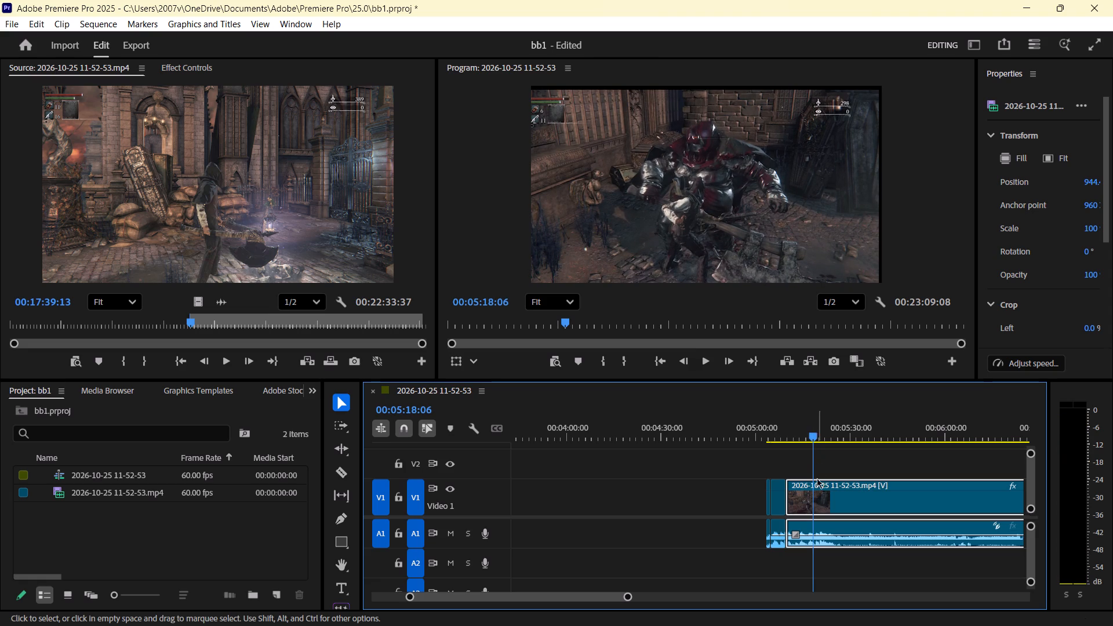
# Split the long clip at 00:05:17:23 and delete the piece between 00:05:09:47 and that cut, leaving the gap open.
pyautogui.click(812, 434)
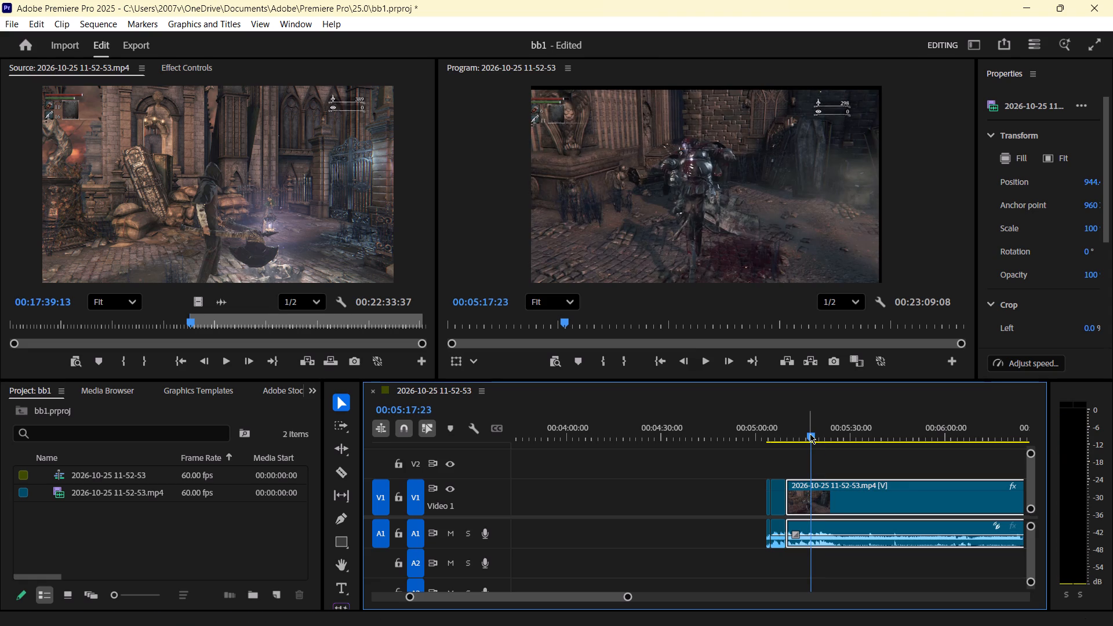
pyautogui.press('c')
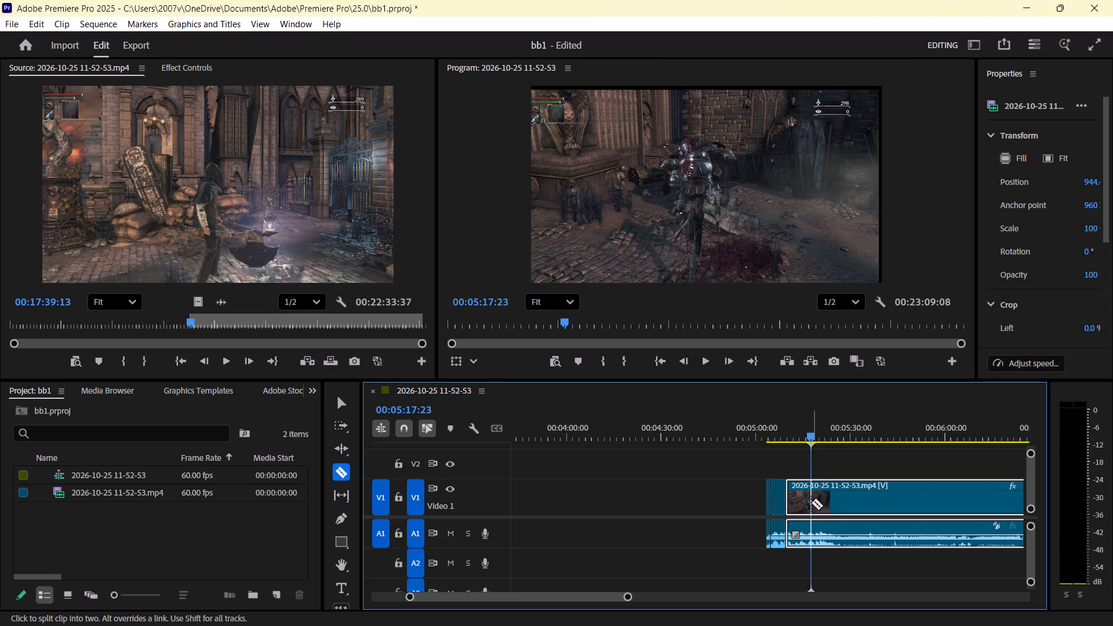
pyautogui.click(811, 502)
pyautogui.press('v')
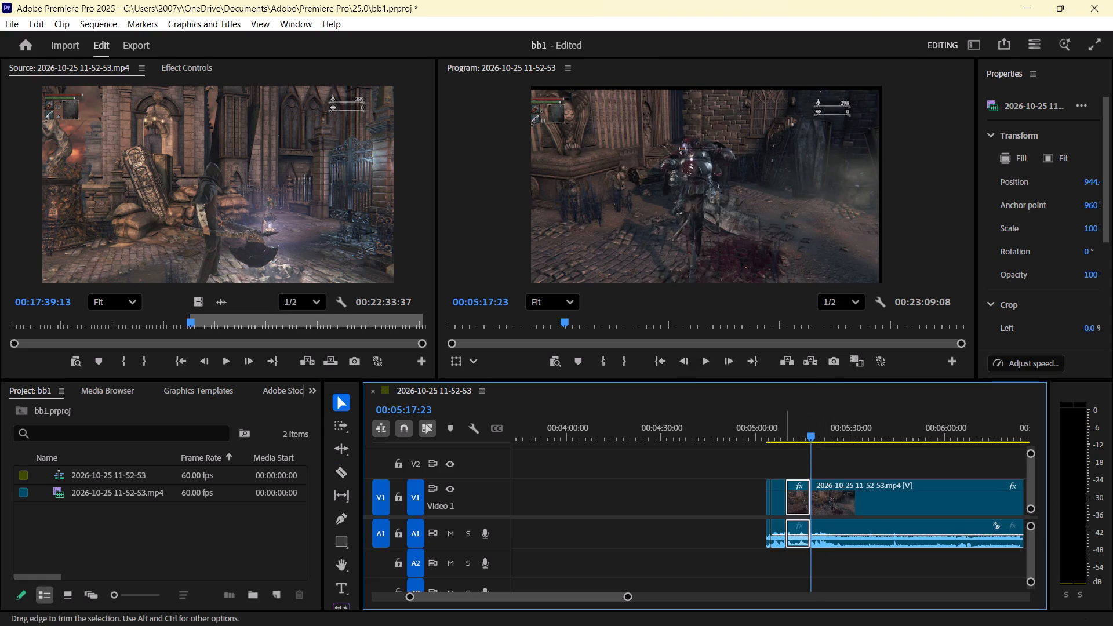
pyautogui.click(792, 493)
pyautogui.click(803, 494)
pyautogui.press('Delete')
# Play on through the final blows on the armoured enemy and split the long clip at 00:05:20:55.
pyautogui.press('space')
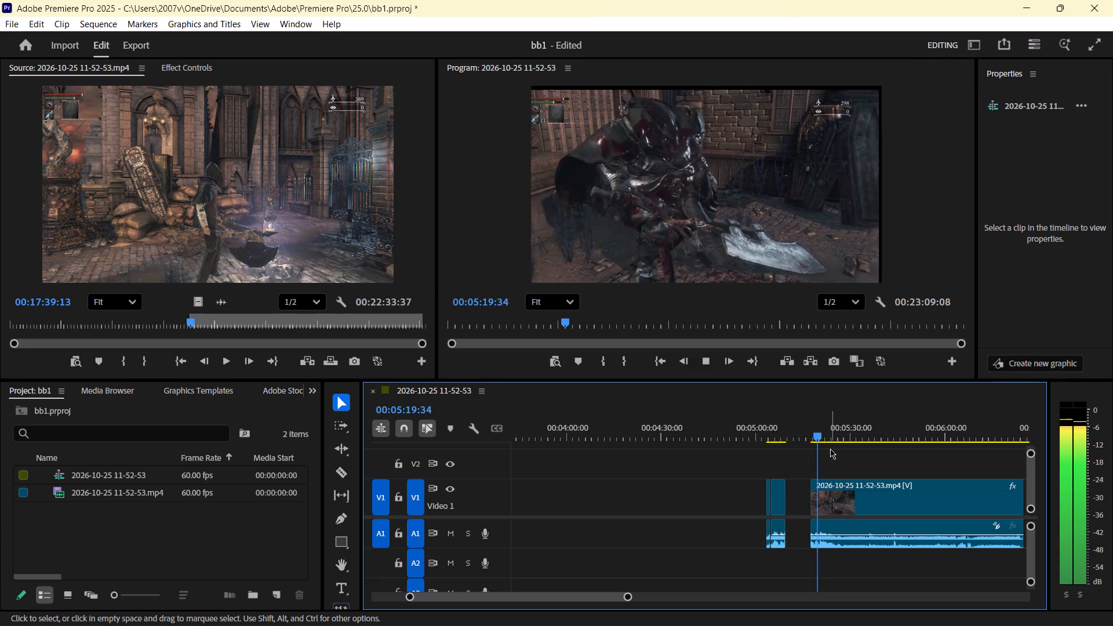
pyautogui.press('space')
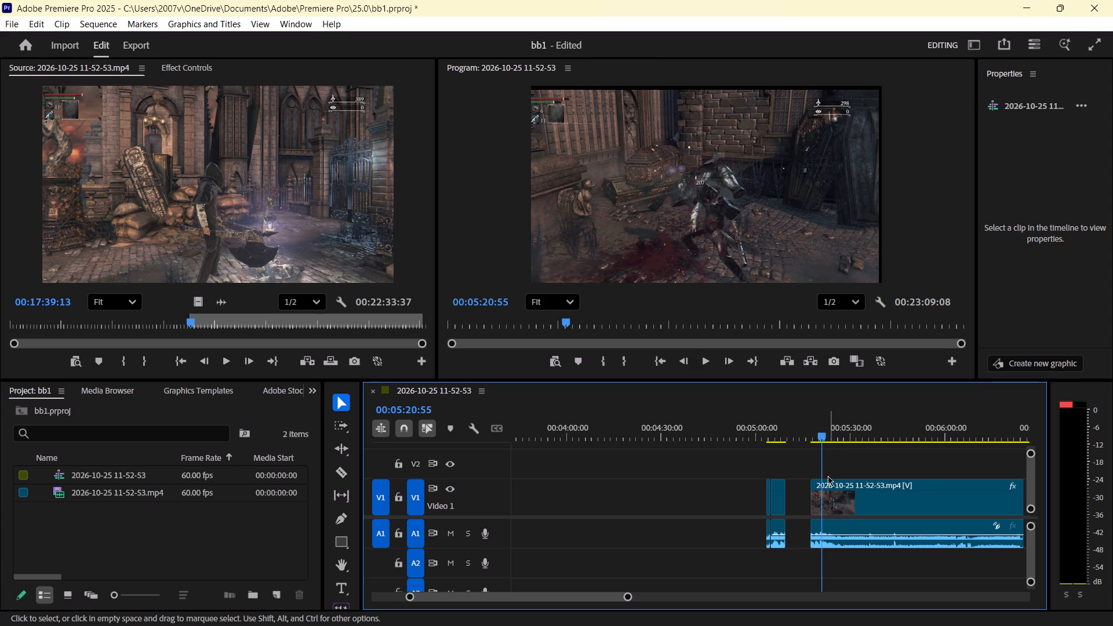
pyautogui.press('c')
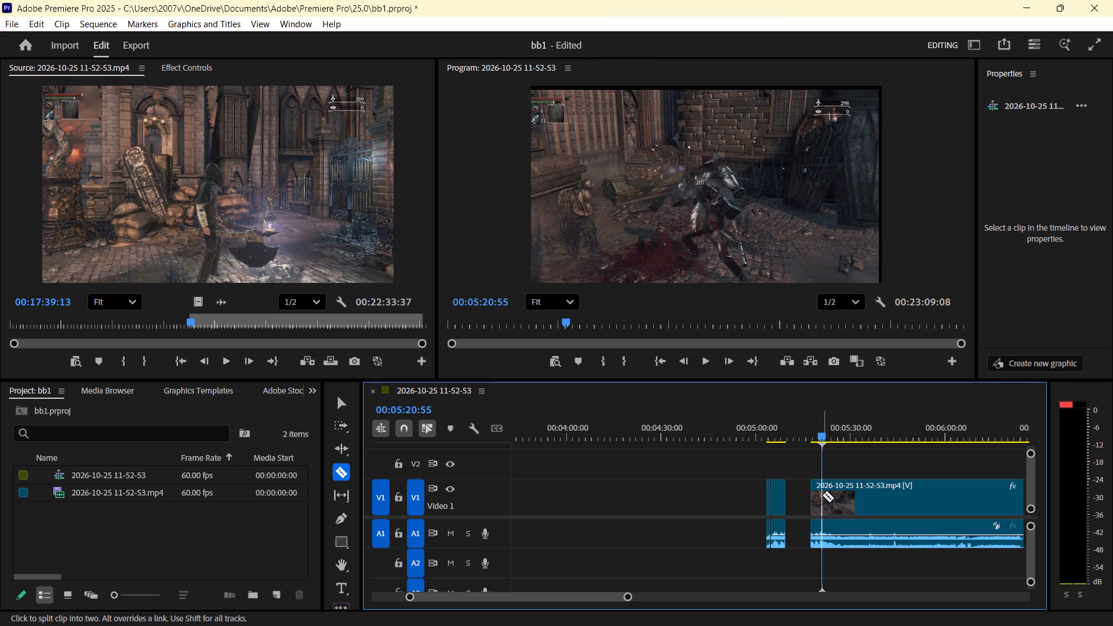
pyautogui.click(821, 494)
# Scan the remaining long clip from 00:05:20:55 to about 00:05:59 for the next moment worth keeping.
pyautogui.press('space')
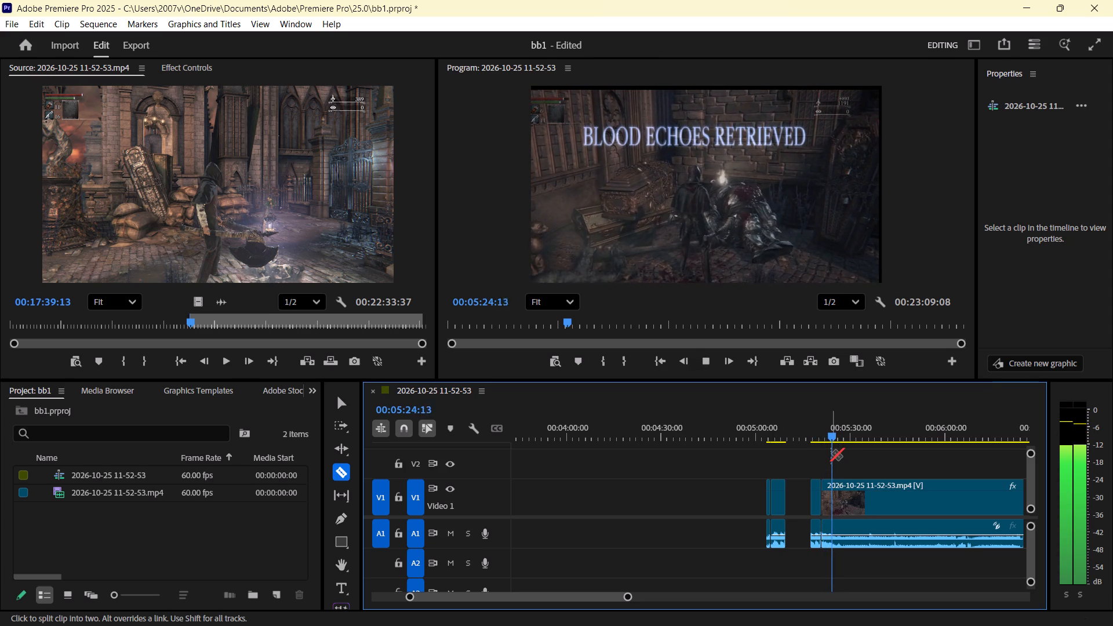
pyautogui.moveTo(836, 434); pyautogui.dragTo(853, 437)
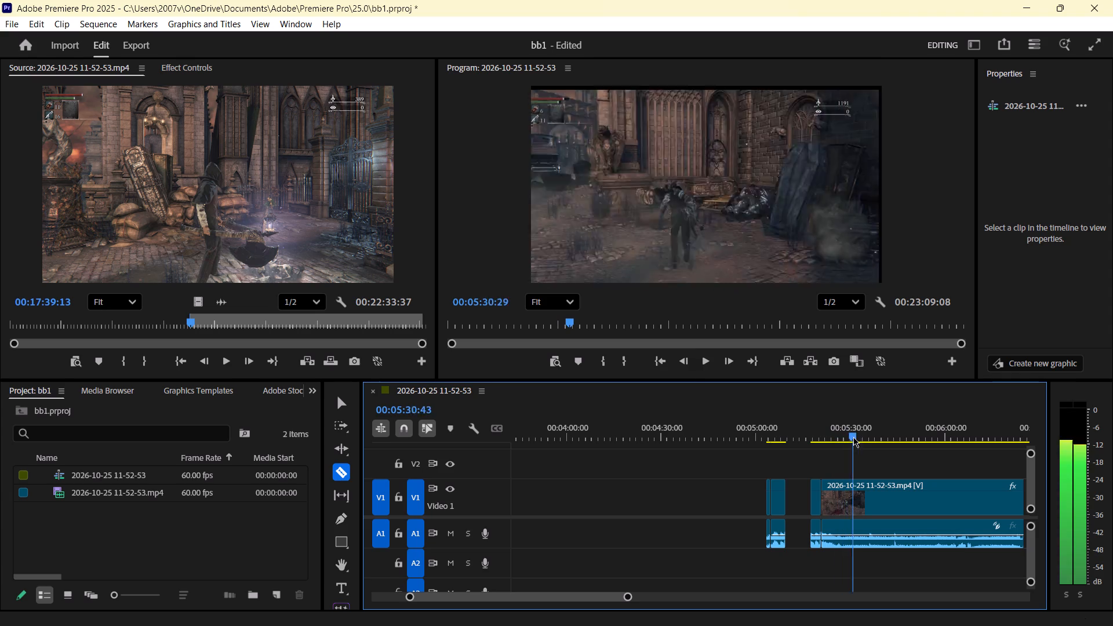
pyautogui.moveTo(853, 437); pyautogui.dragTo(894, 442)
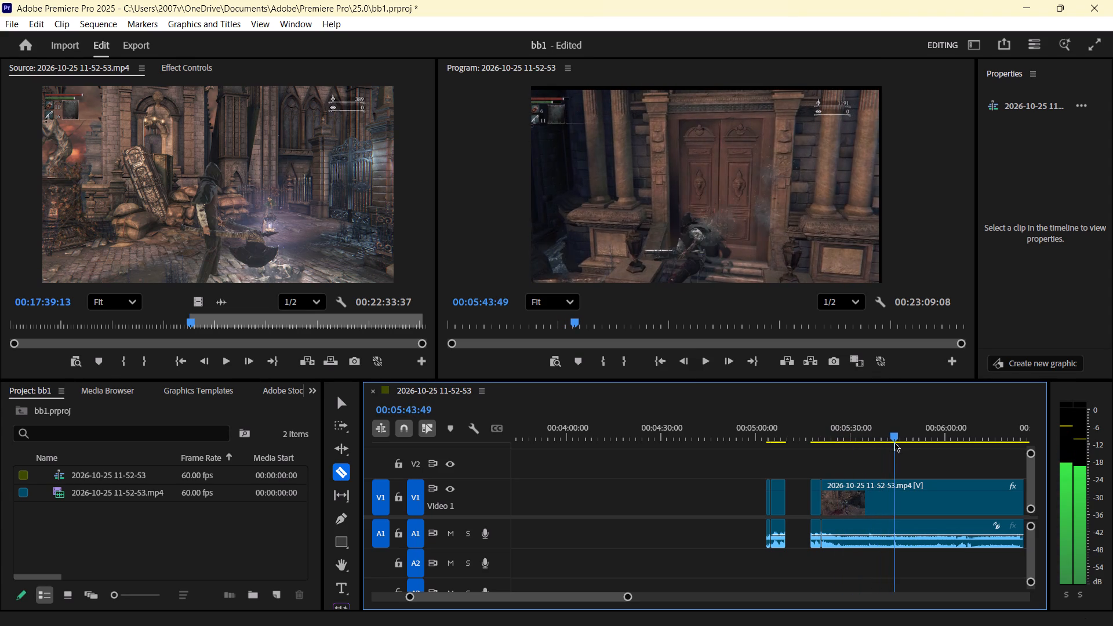
pyautogui.moveTo(894, 442); pyautogui.dragTo(897, 442)
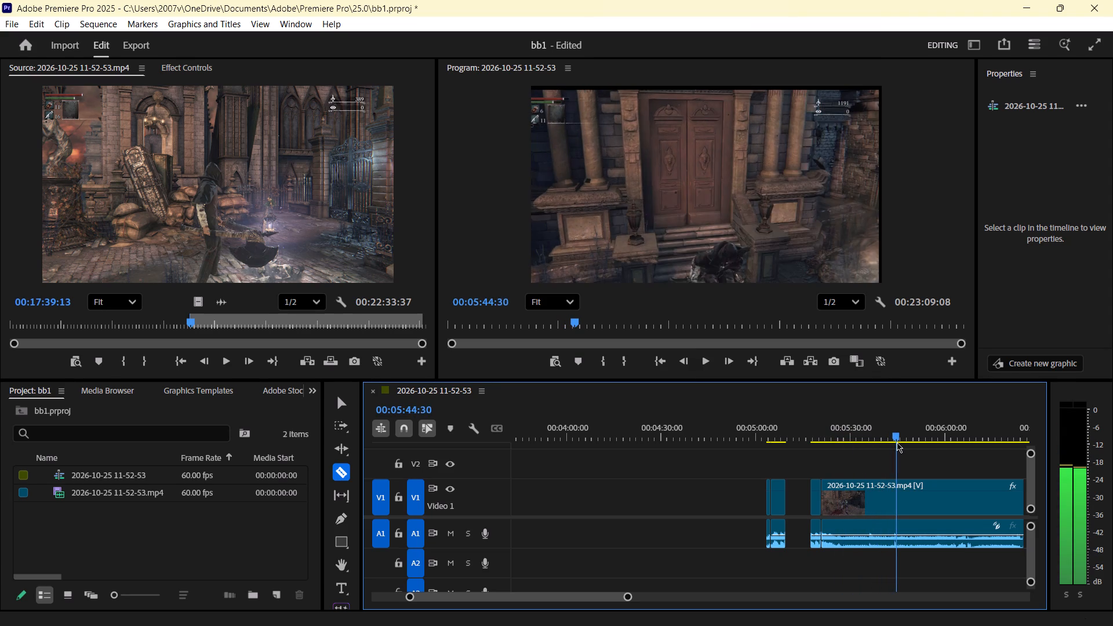
pyautogui.moveTo(897, 442); pyautogui.dragTo(911, 440)
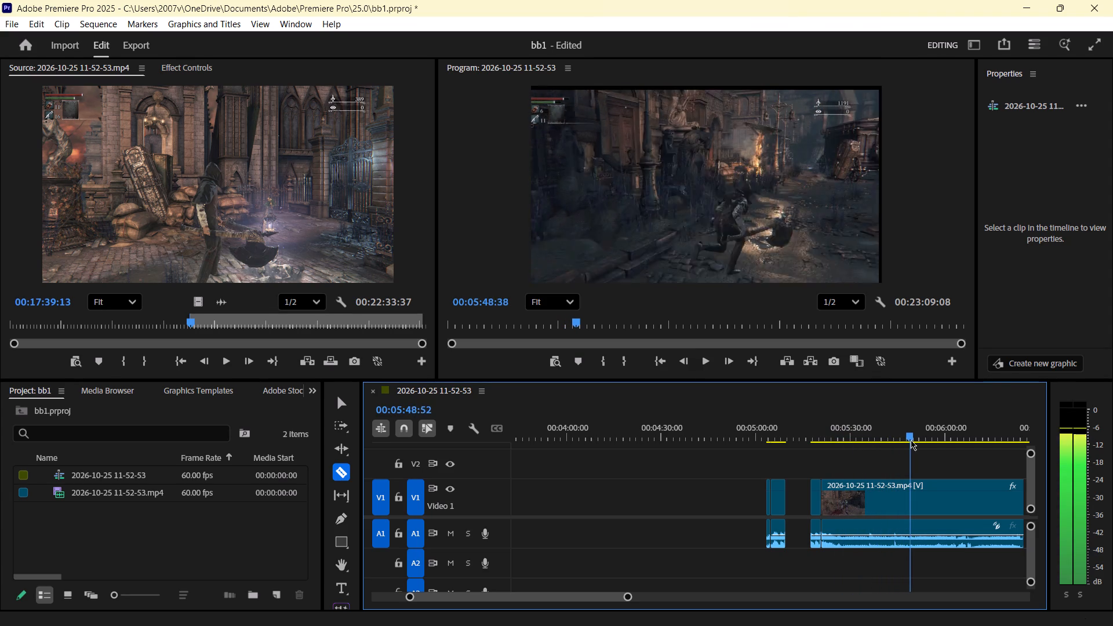
pyautogui.moveTo(911, 440); pyautogui.dragTo(917, 436)
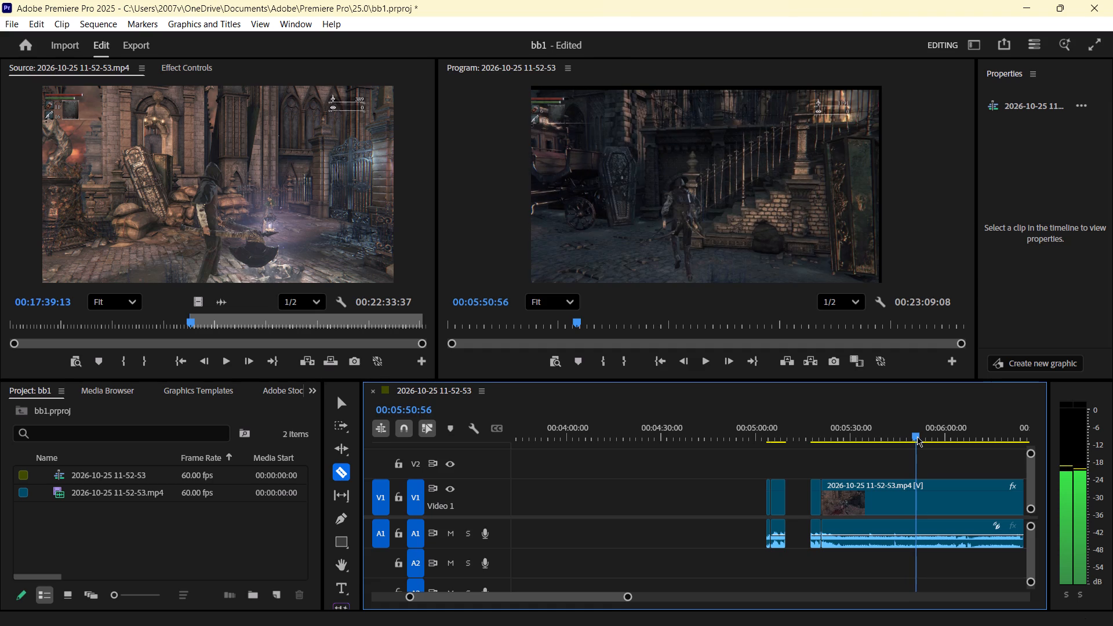
pyautogui.moveTo(917, 436); pyautogui.dragTo(934, 434)
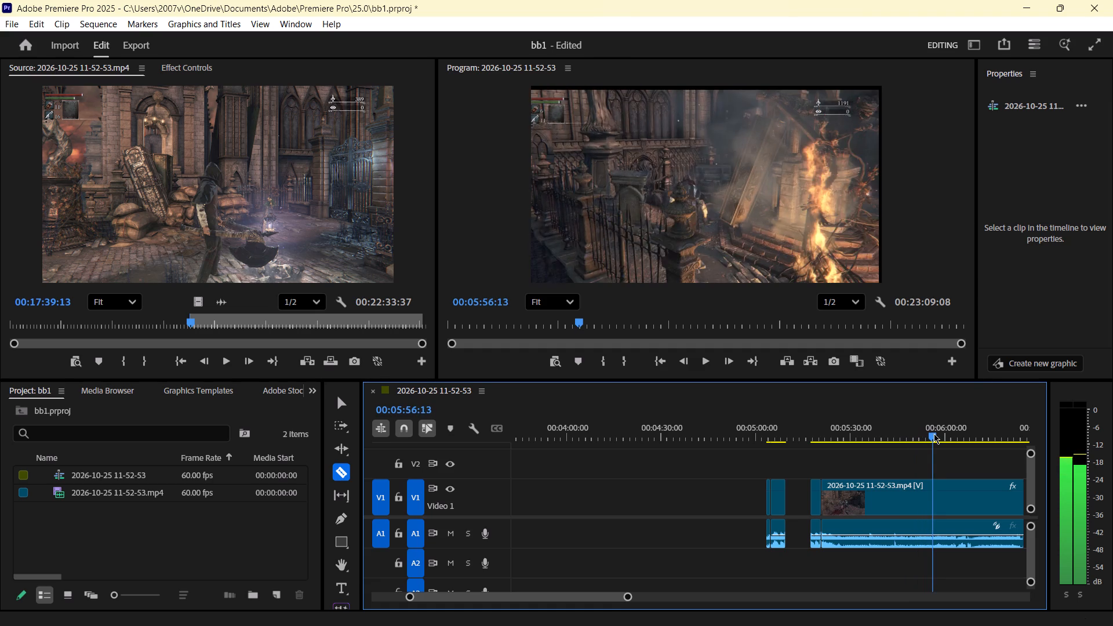
pyautogui.moveTo(934, 434); pyautogui.dragTo(941, 431)
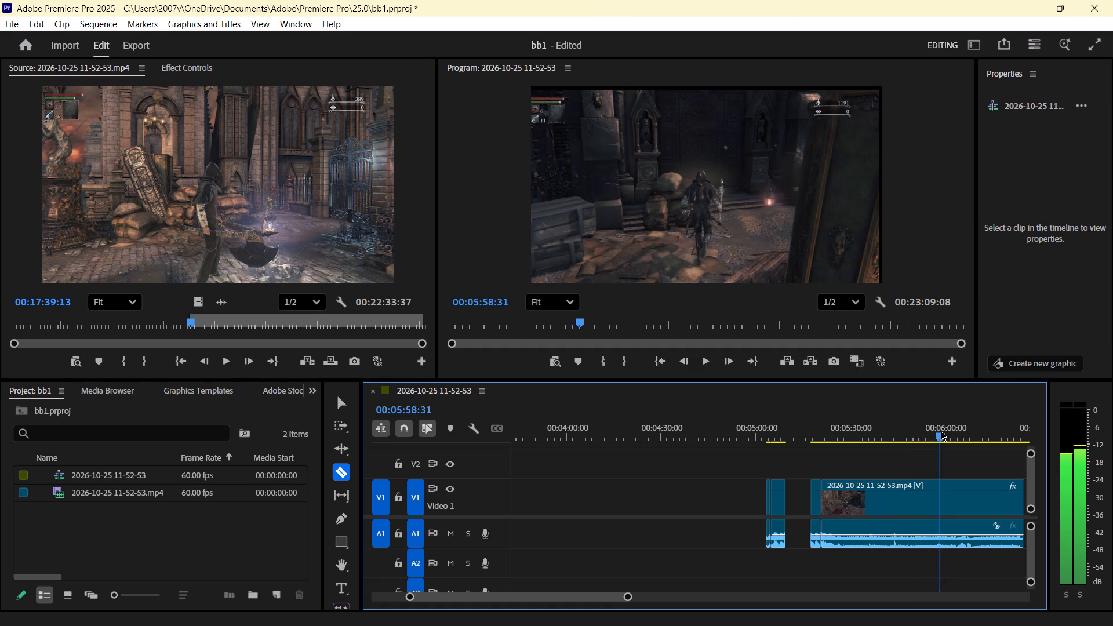
pyautogui.moveTo(941, 431); pyautogui.dragTo(943, 431)
# Replay the approach to the dark door and its dialogue between about 00:05:56 and 00:06:02 to judge a cut point.
pyautogui.press('space')
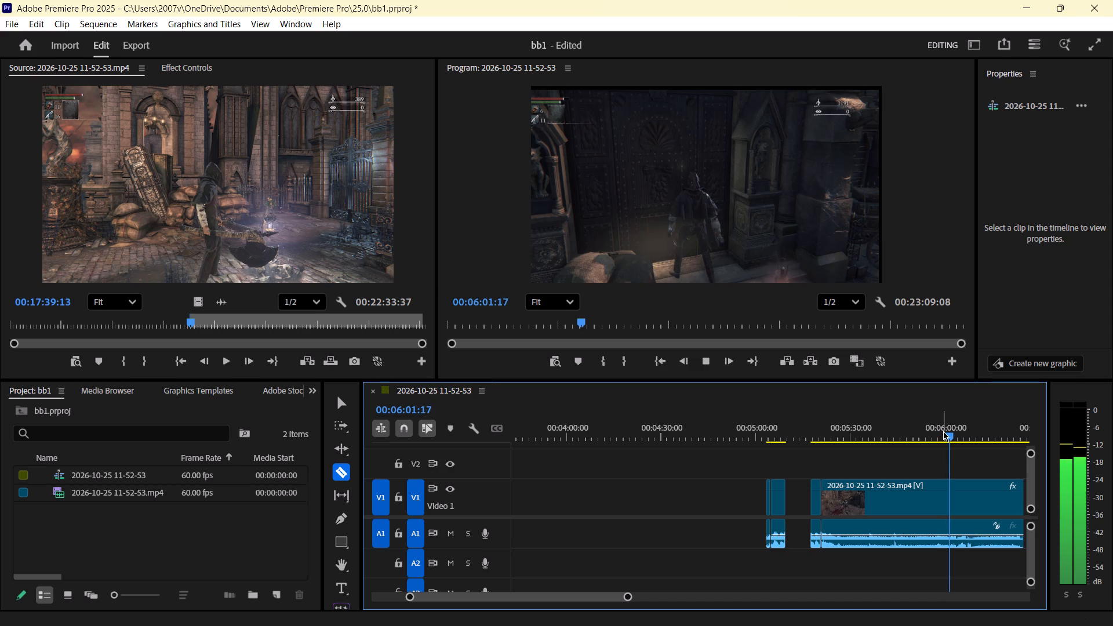
pyautogui.press('space')
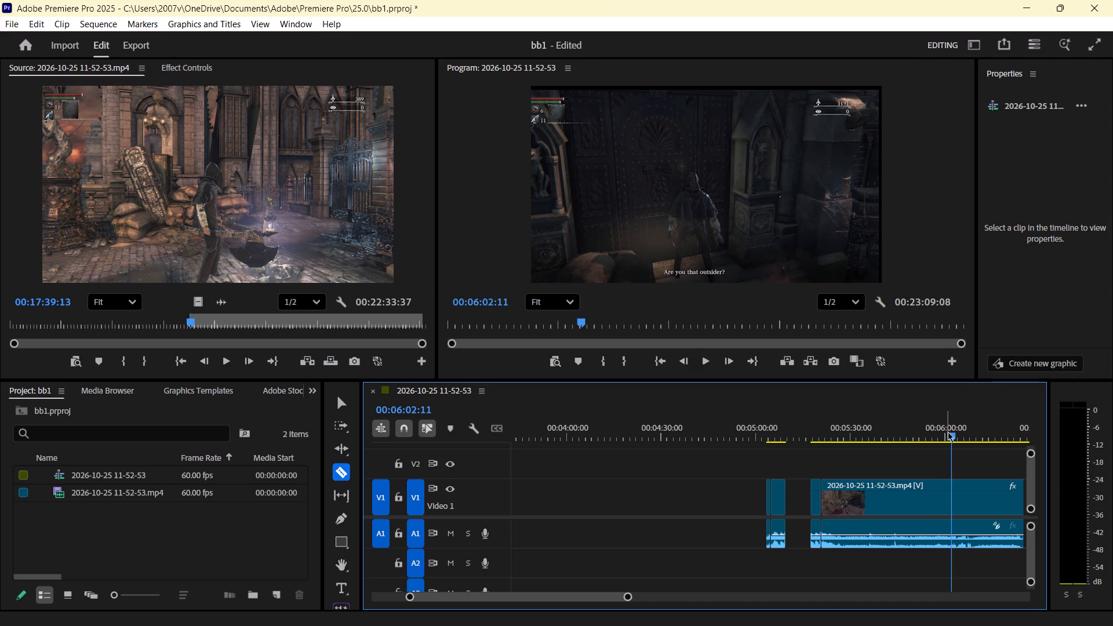
pyautogui.moveTo(948, 433); pyautogui.dragTo(930, 436)
pyautogui.press('space')
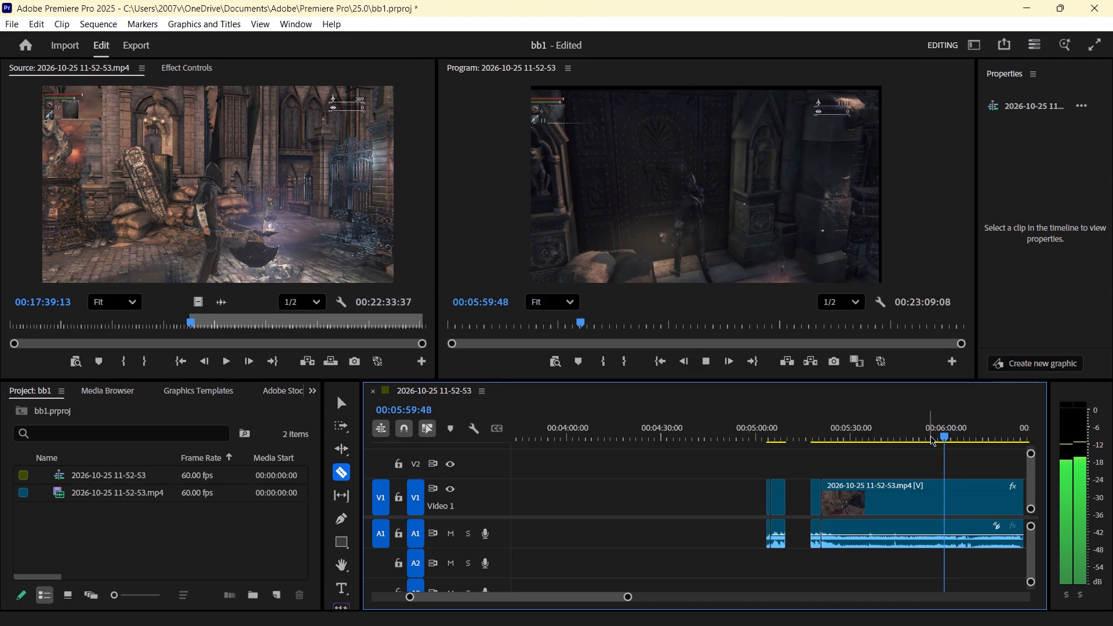
pyautogui.moveTo(949, 435); pyautogui.dragTo(947, 435)
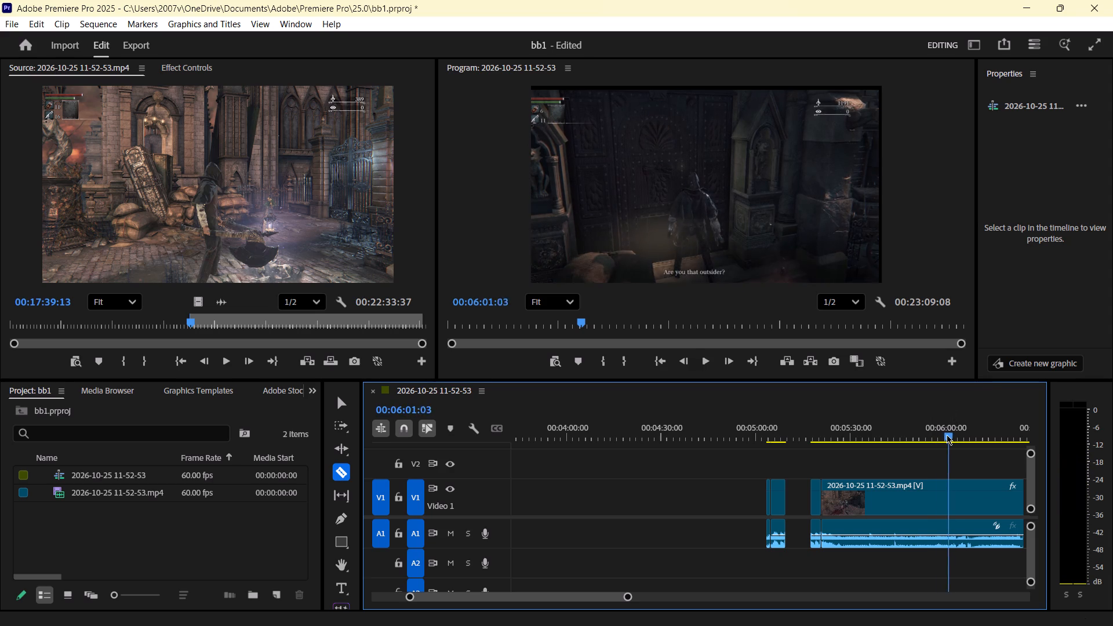
pyautogui.moveTo(947, 435); pyautogui.dragTo(937, 437)
pyautogui.press('space')
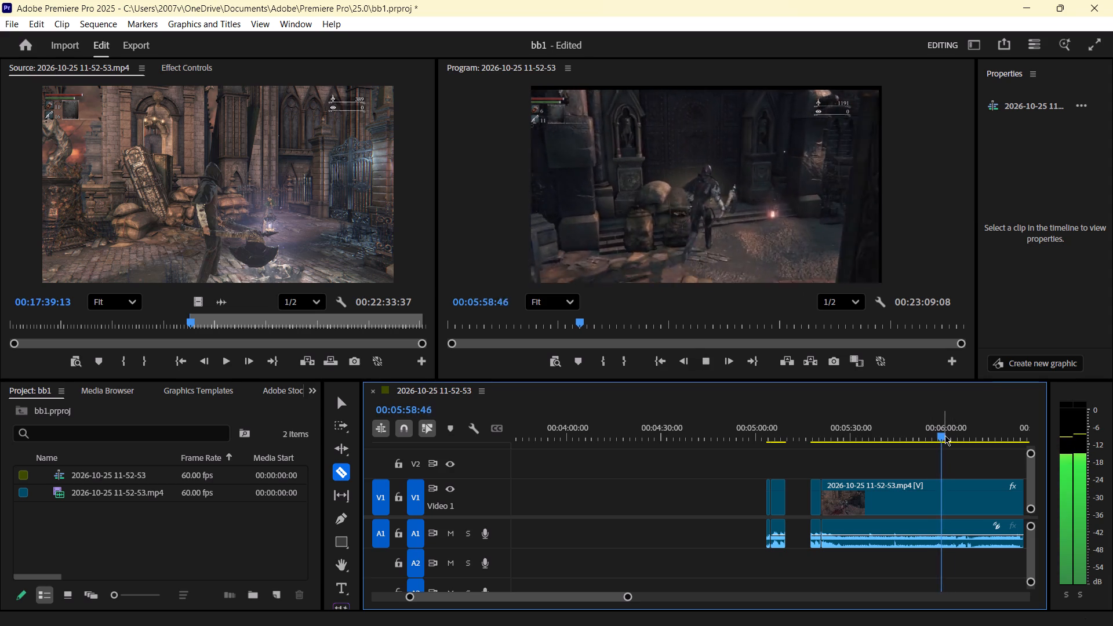
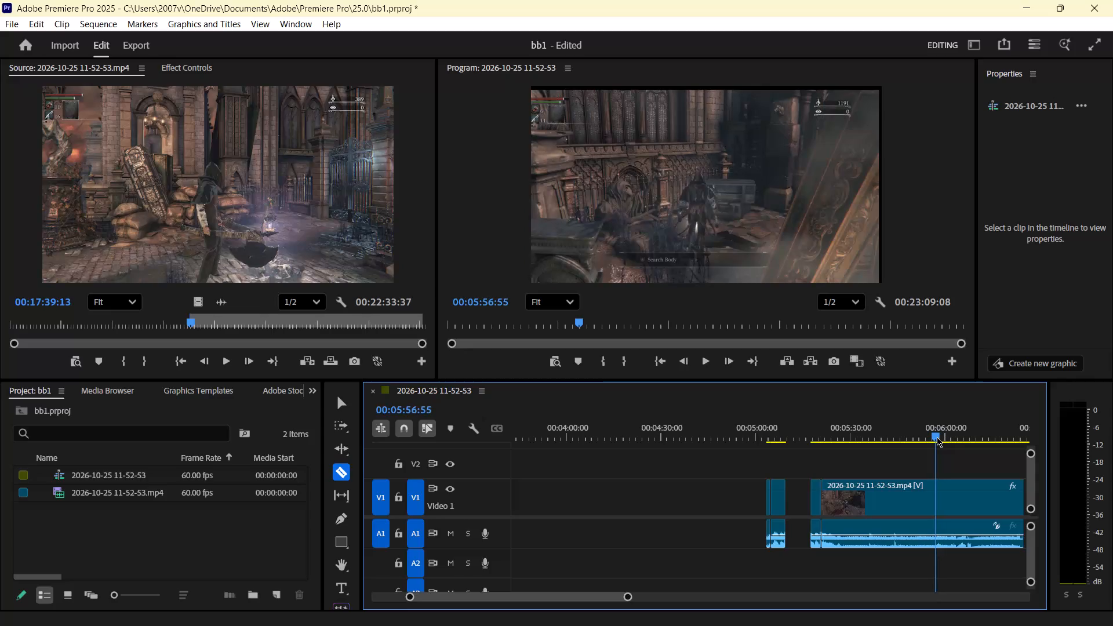
# Replay the long clip's stretch from the staircase to the dark door, between about 00:05:51 and 00:06:00, to judge a cut point.
pyautogui.press('space')
pyautogui.press('space')
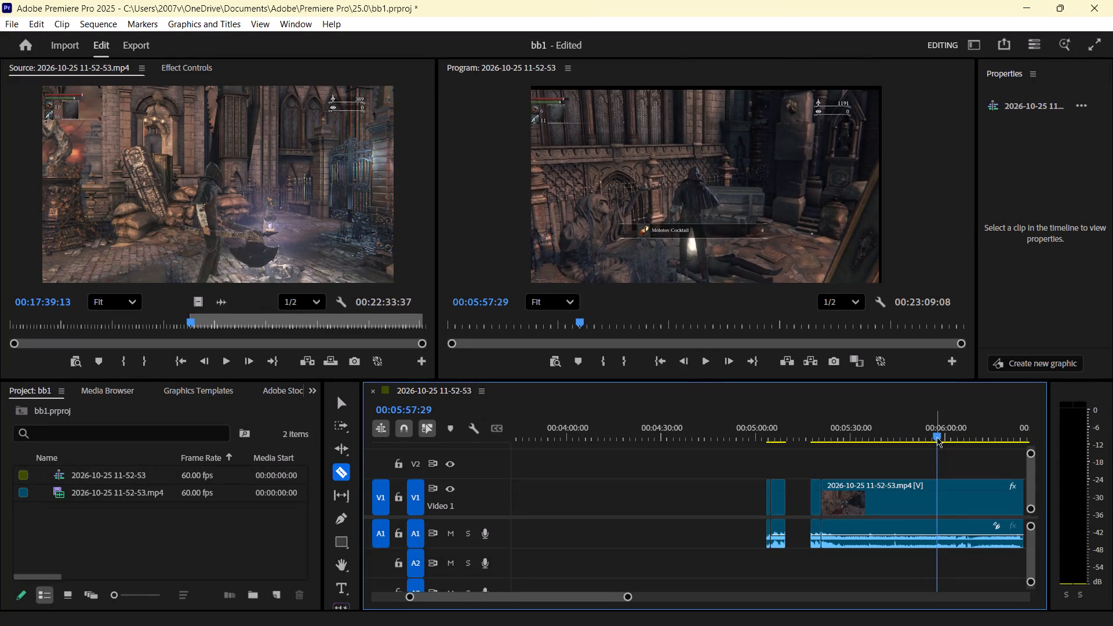
pyautogui.press('space')
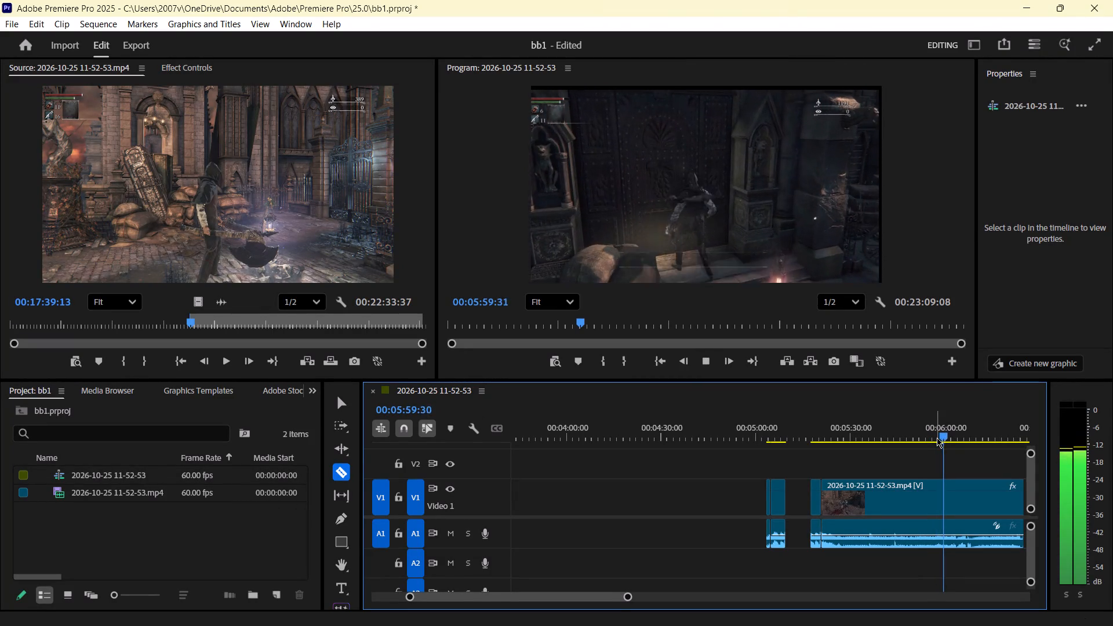
pyautogui.moveTo(943, 435); pyautogui.dragTo(920, 439)
pyautogui.press('space')
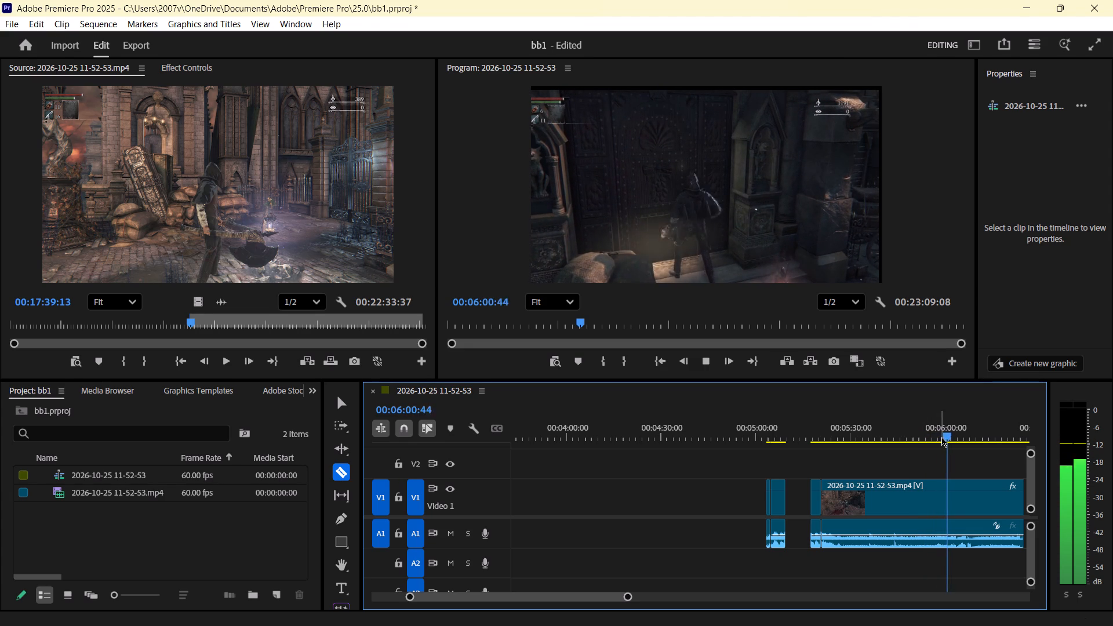
pyautogui.moveTo(945, 436); pyautogui.dragTo(917, 443)
pyautogui.press('space')
pyautogui.press('space')
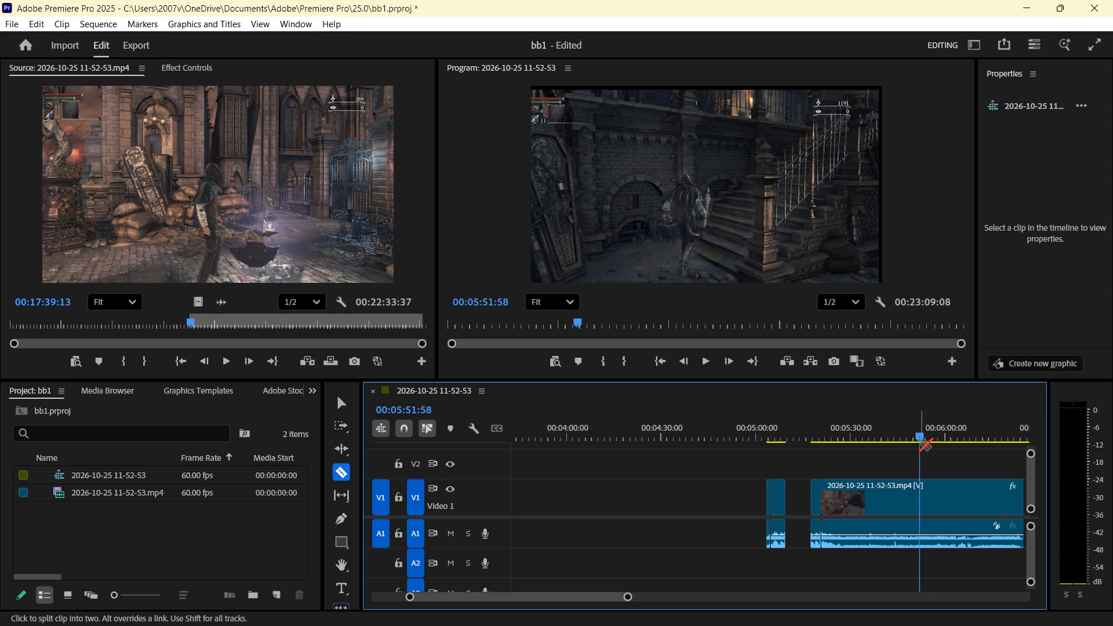
pyautogui.press('space')
pyautogui.press('space')
pyautogui.press('space')
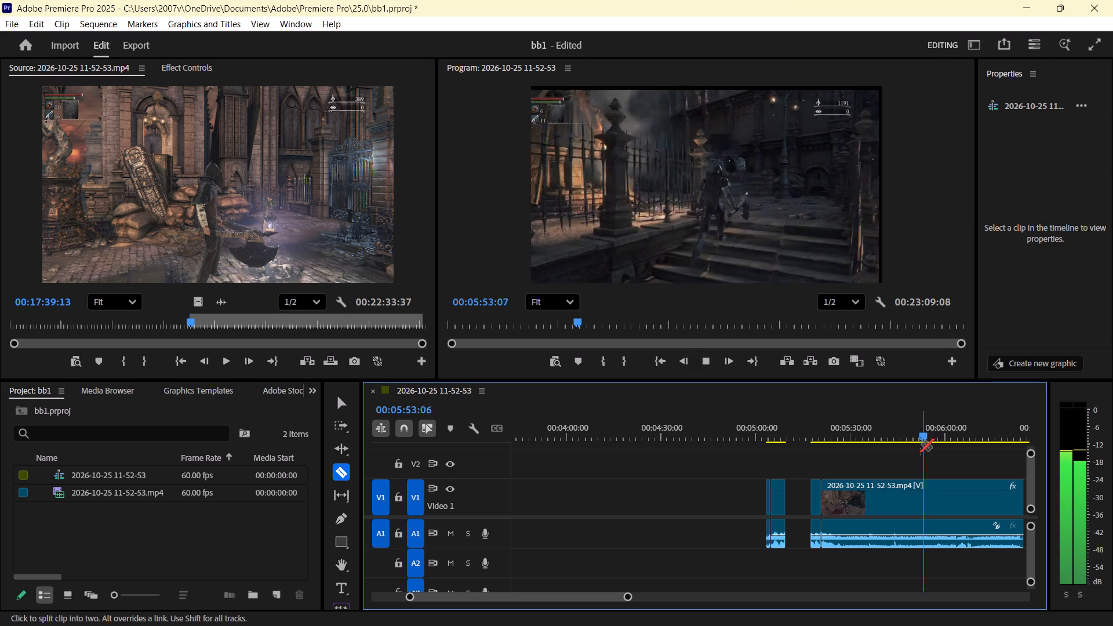
# Review the long clip from about 00:05:53 at increasing speed, through the dark door and hooded figure scenes, stopping at about 00:06:09.
pyautogui.press('Right')
pyautogui.press('Right')
pyautogui.press('Right')
pyautogui.press('Right')
pyautogui.press('Right')
pyautogui.press('Right')
pyautogui.press('Right')
pyautogui.press('Right')
pyautogui.press('Right')
pyautogui.press('Right')
pyautogui.press('Right')
pyautogui.press('Right')
pyautogui.press('Right')
pyautogui.press('Right')
pyautogui.press('Right')
pyautogui.press('Right')
pyautogui.press('Right')
pyautogui.press('Right')
pyautogui.press('Right')
pyautogui.press('Right')
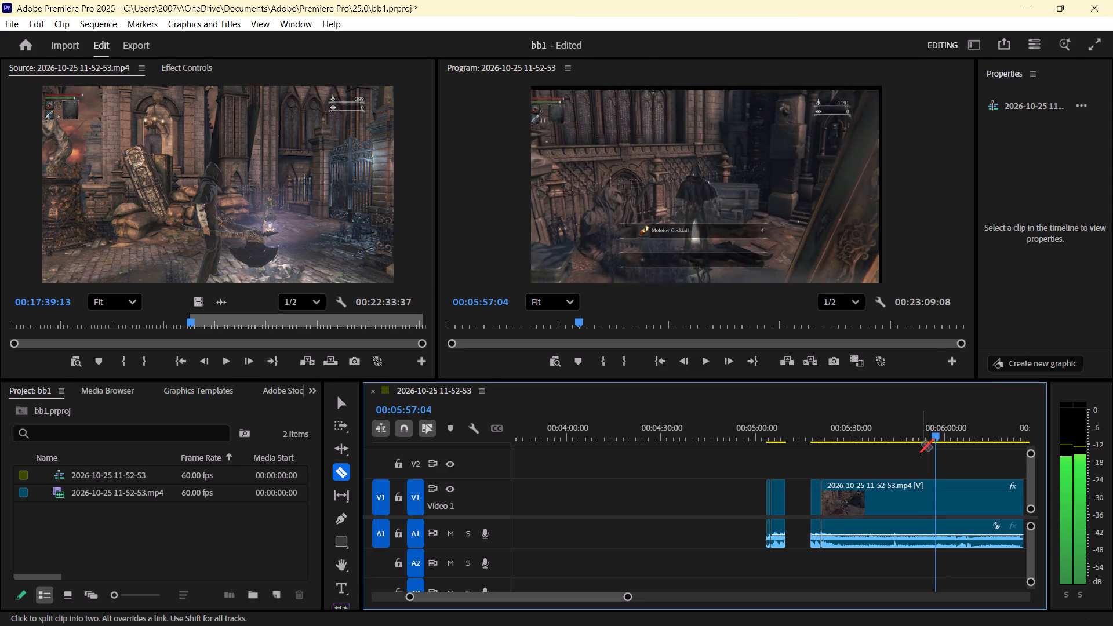
pyautogui.write('ll')
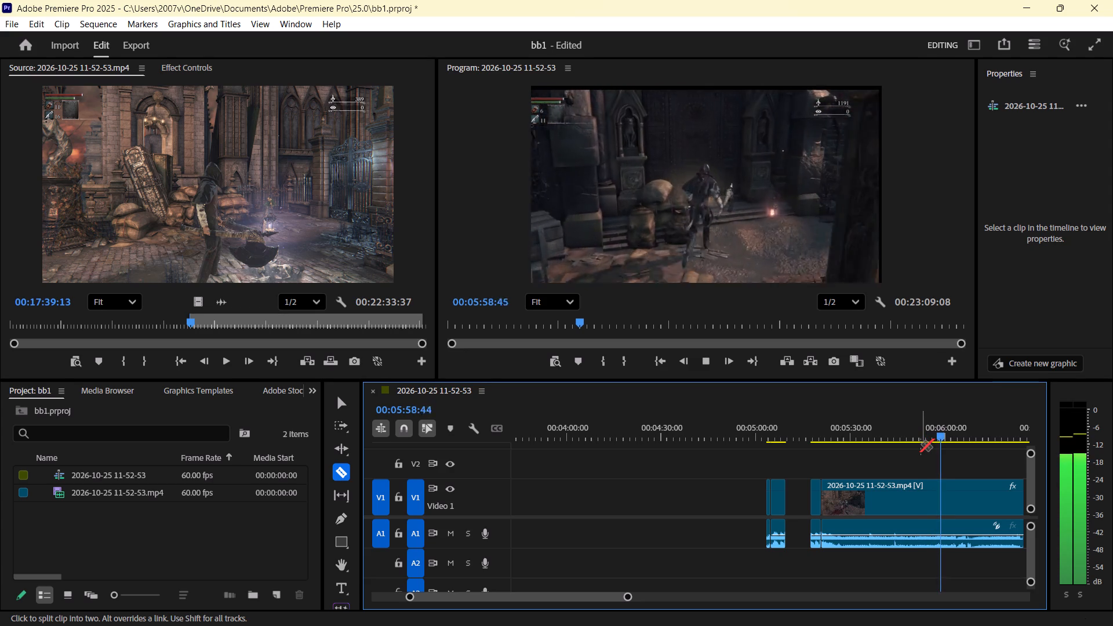
pyautogui.press('l')
pyautogui.write('l')
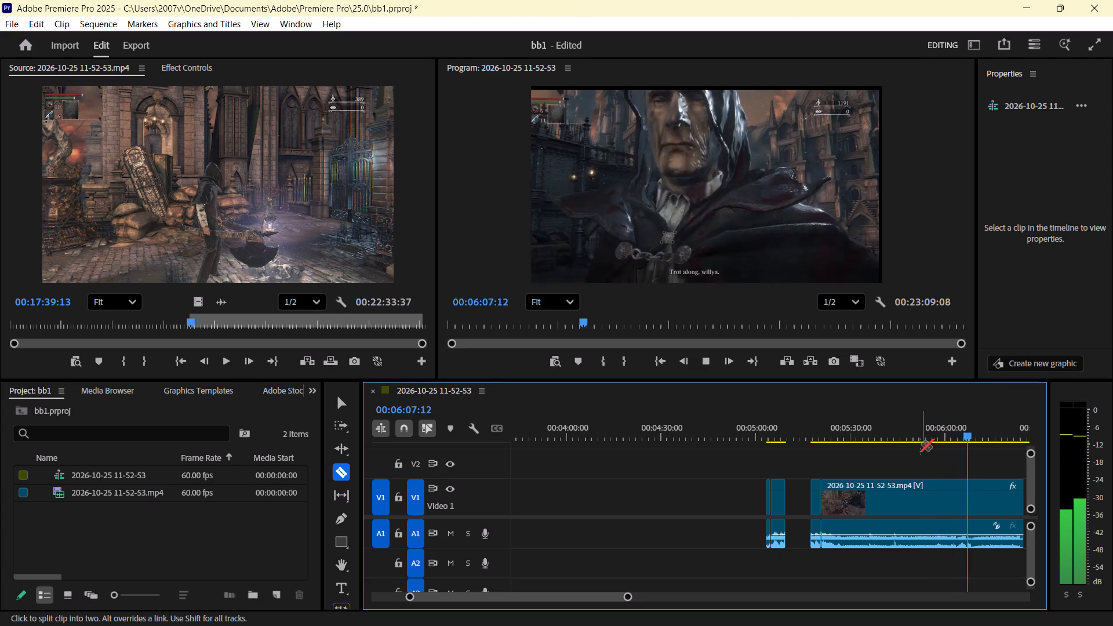
pyautogui.press('space')
# Shuttle backward from 00:06:09 through the earlier clips to about 00:01:46, and play forward again to 00:01:52:51.
pyautogui.press('j')
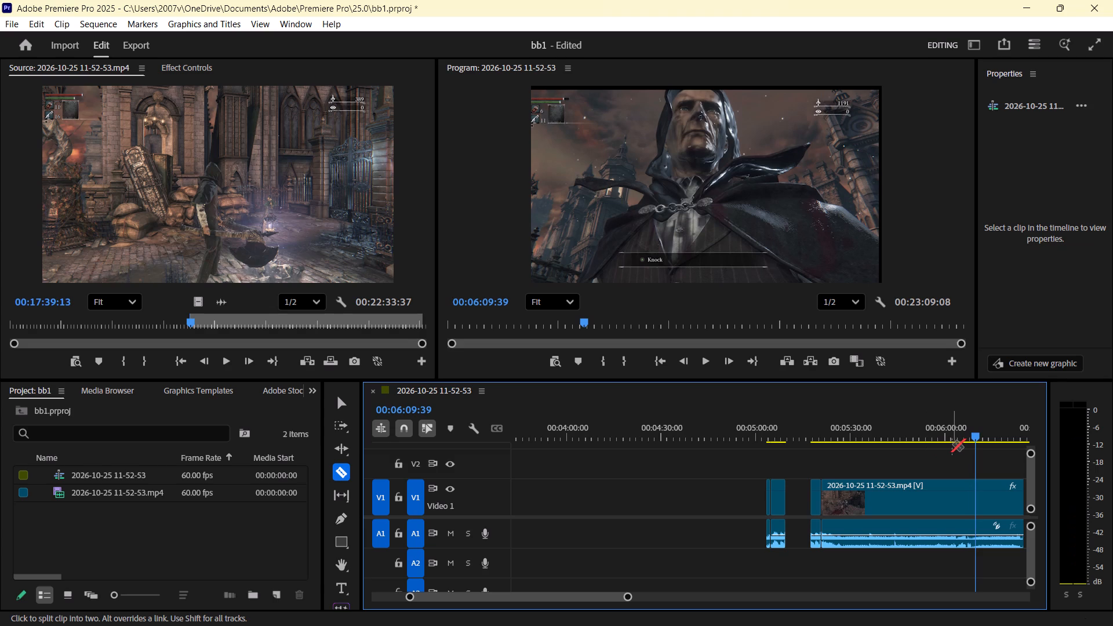
pyautogui.write('kk')
pyautogui.press('space')
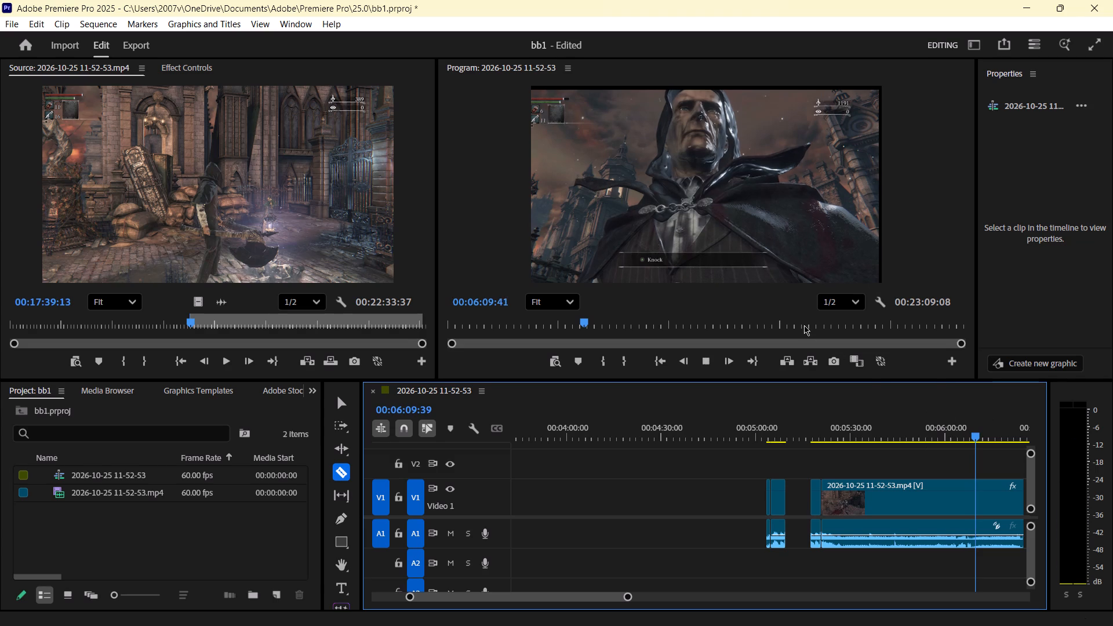
pyautogui.write('jj')
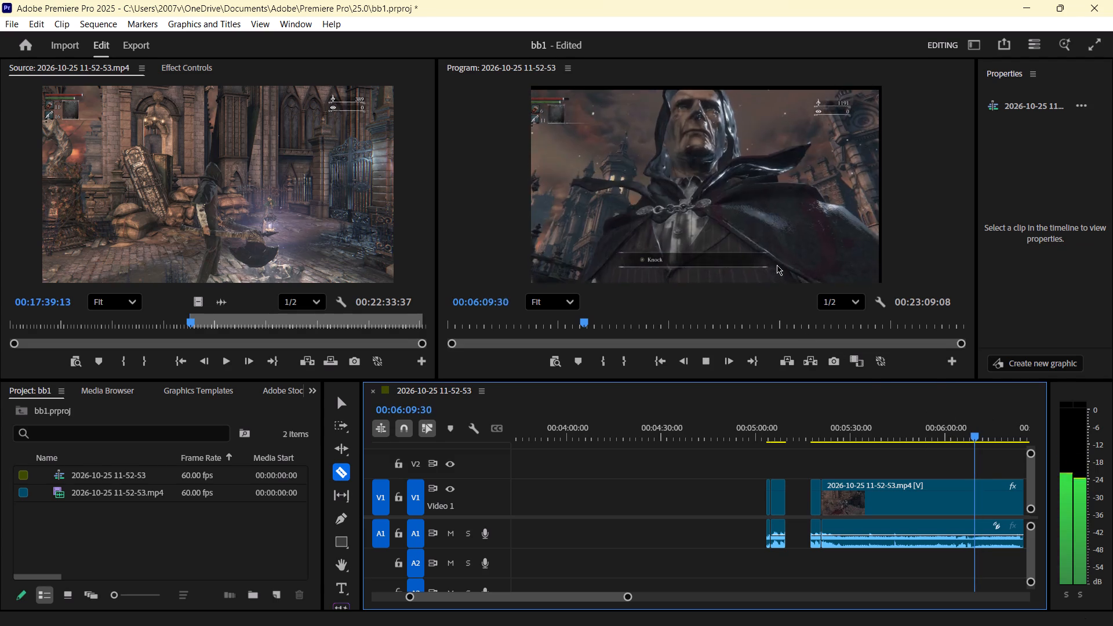
pyautogui.press('j')
pyautogui.write('jjj')
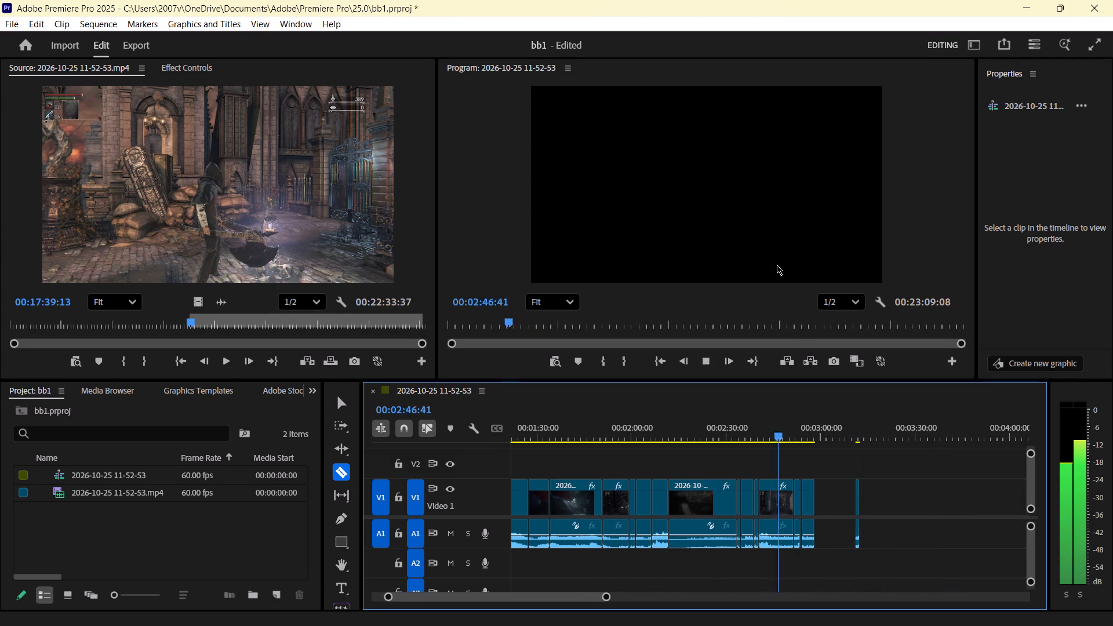
pyautogui.write('llllll')
pyautogui.write('ll')
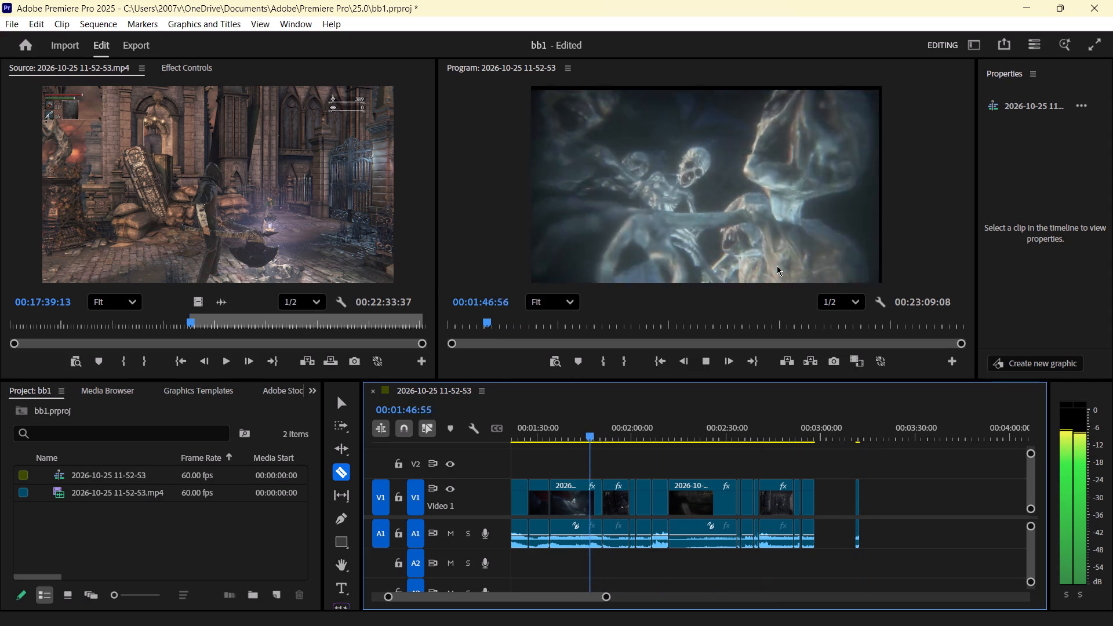
pyautogui.press('space')
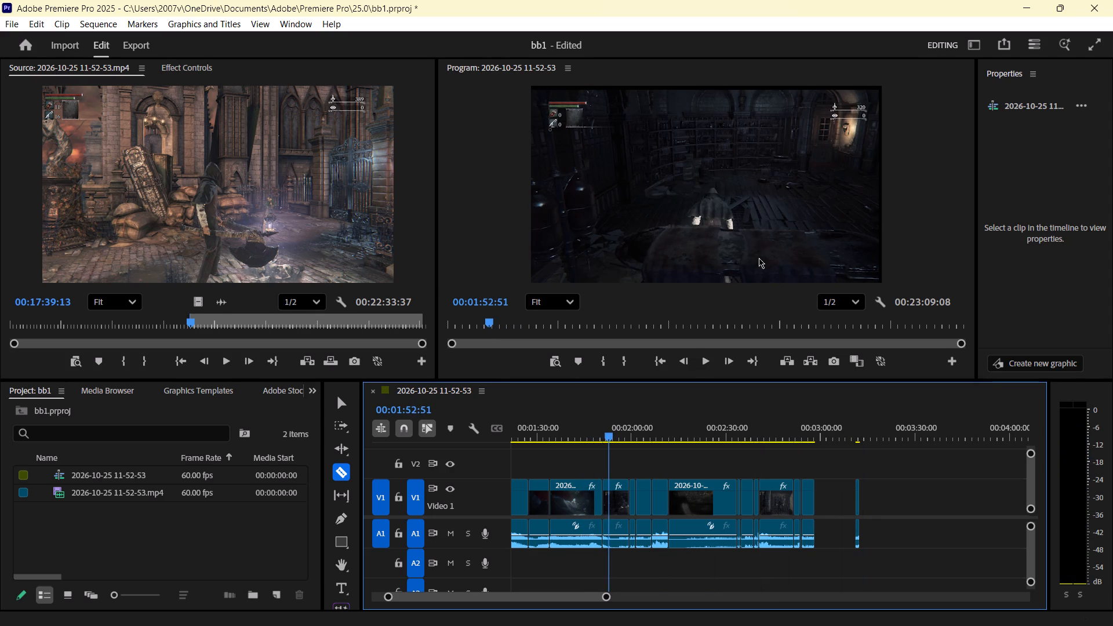
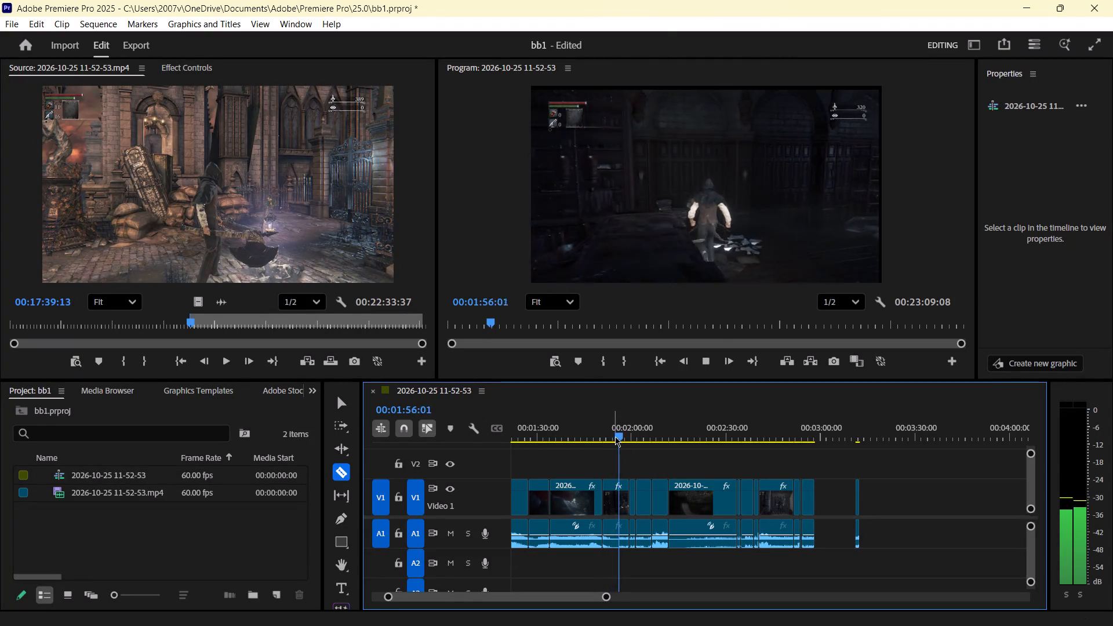
# Shuttle forward from 00:01:56 past the short clips and the empty gap into the long clip, to about 00:05:29.
pyautogui.write('ll')
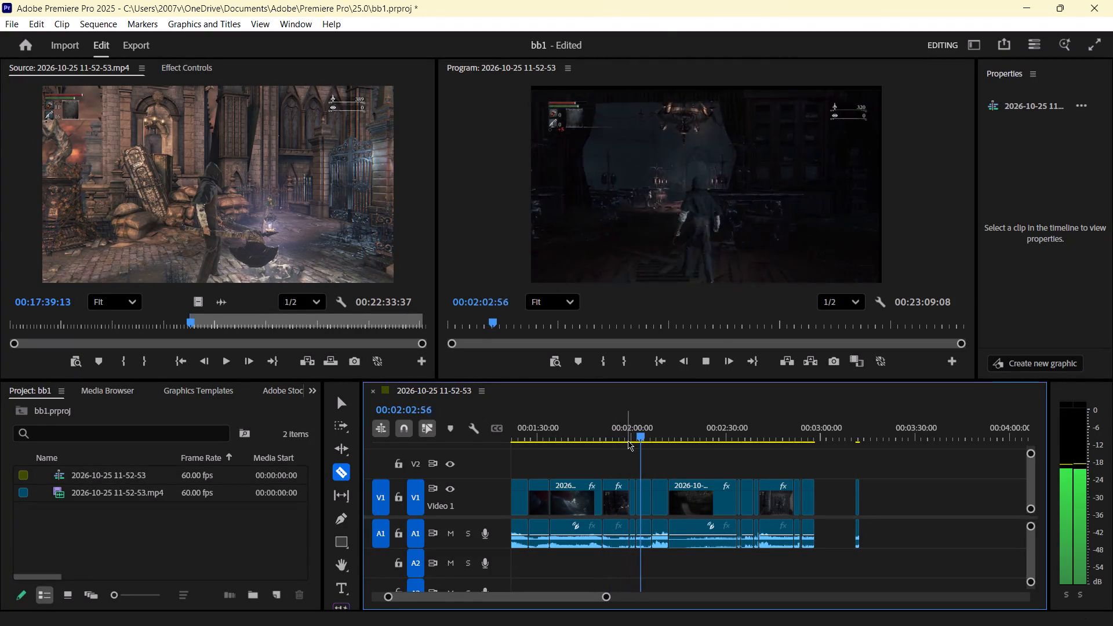
pyautogui.write('ll')
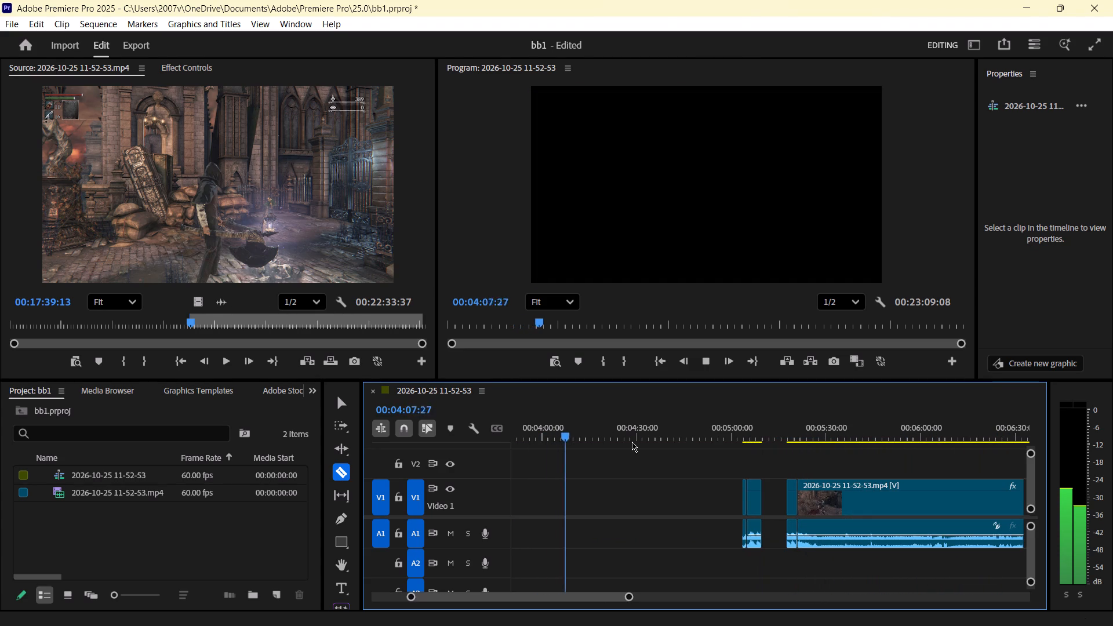
pyautogui.write('lll')
pyautogui.press('space')
pyautogui.press('space')
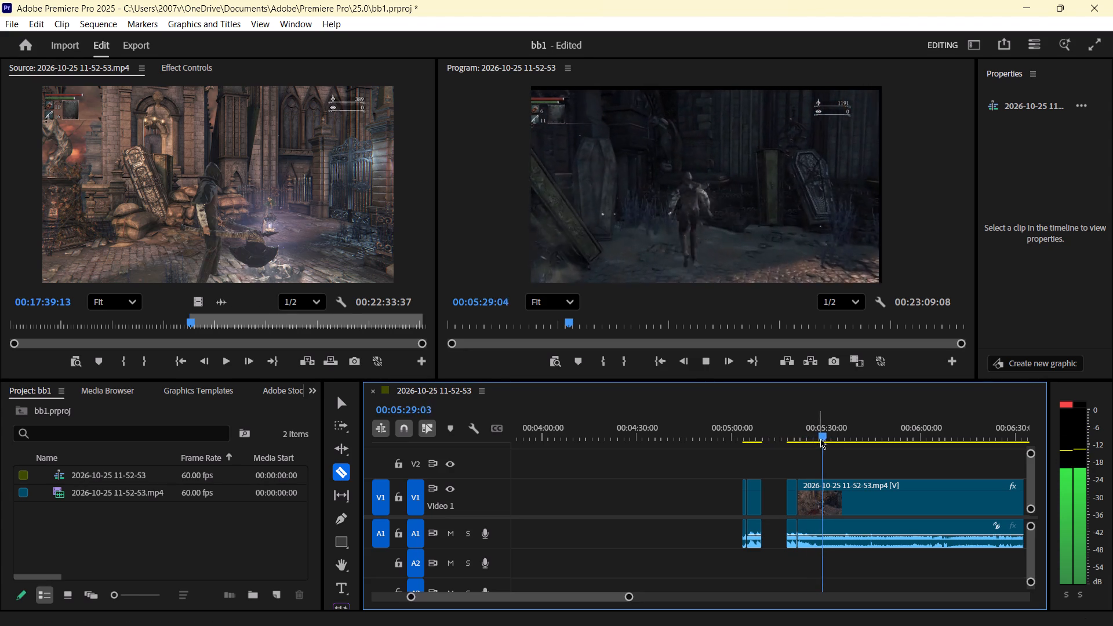
# Split the long clip at 00:06:20:20, where the character reaches the wooden door.
pyautogui.moveTo(829, 436); pyautogui.dragTo(997, 450)
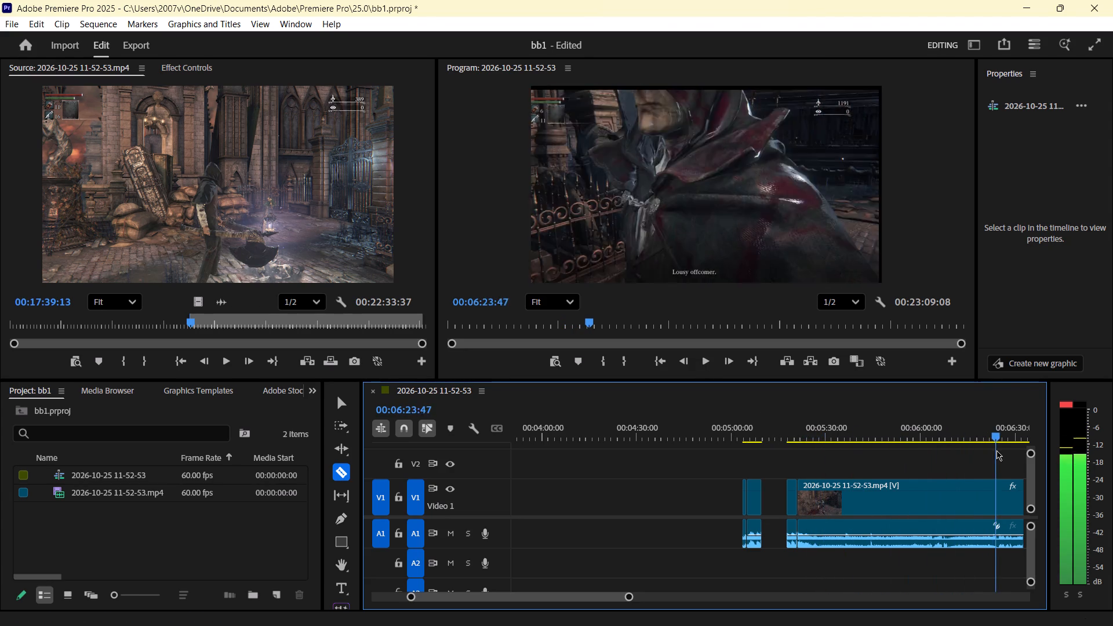
pyautogui.moveTo(997, 450); pyautogui.dragTo(974, 460)
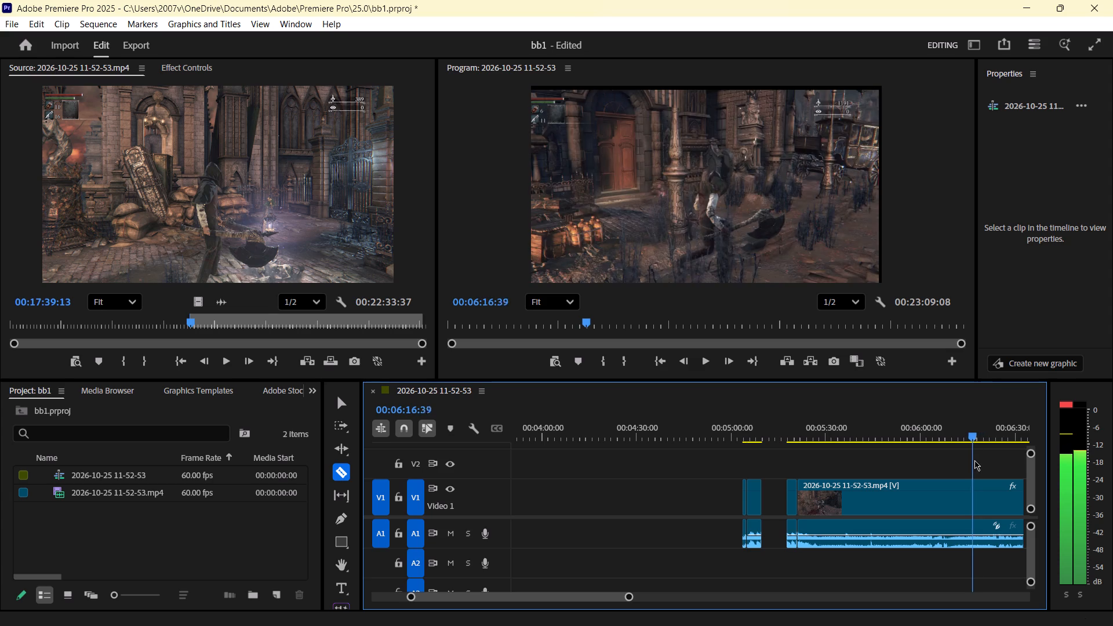
pyautogui.moveTo(974, 460); pyautogui.dragTo(956, 461)
pyautogui.press('space')
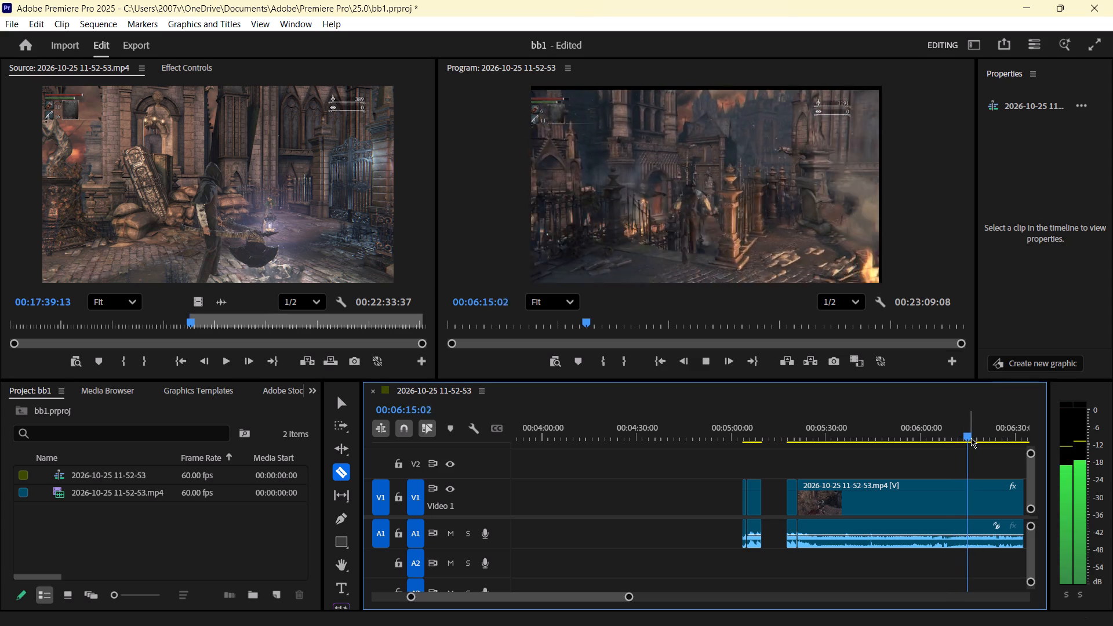
pyautogui.moveTo(972, 438); pyautogui.dragTo(978, 438)
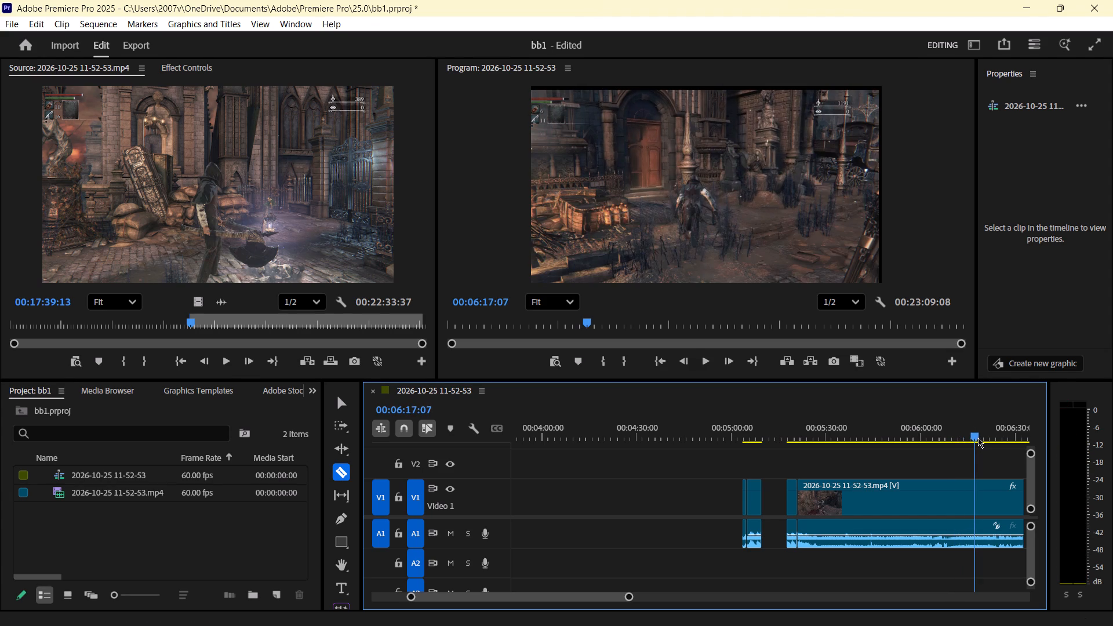
pyautogui.moveTo(978, 438); pyautogui.dragTo(982, 438)
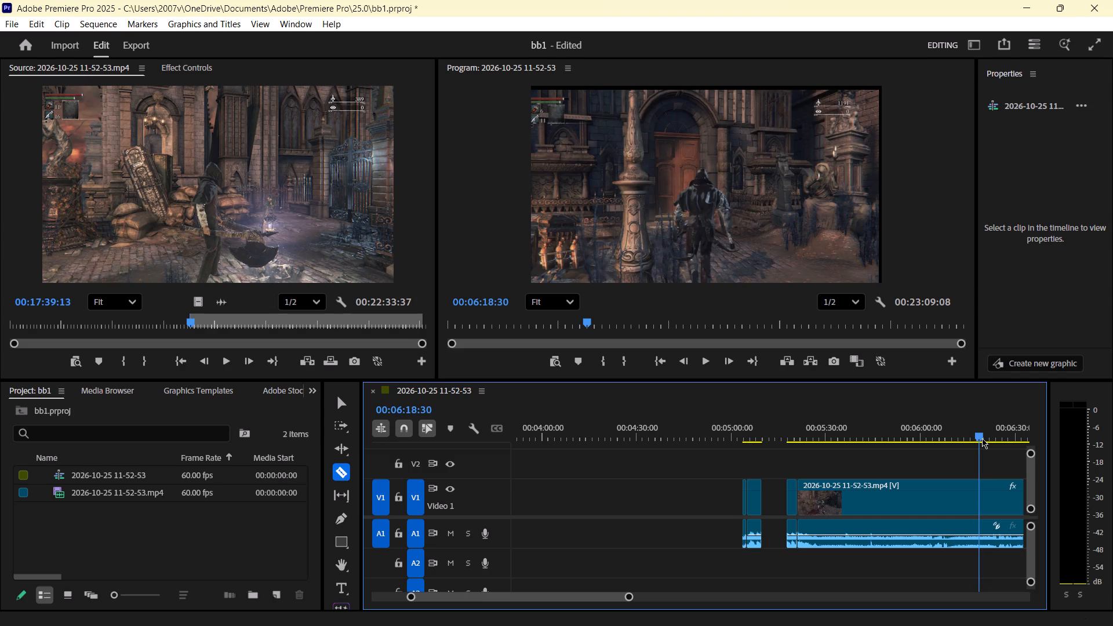
pyautogui.moveTo(982, 438); pyautogui.dragTo(985, 438)
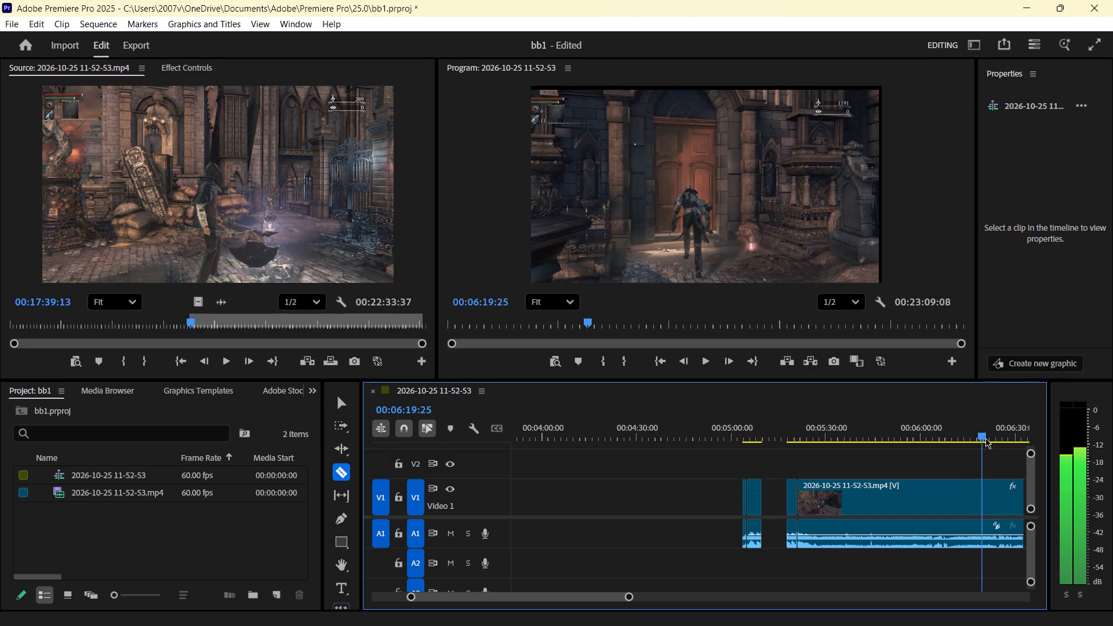
pyautogui.moveTo(985, 438); pyautogui.dragTo(988, 438)
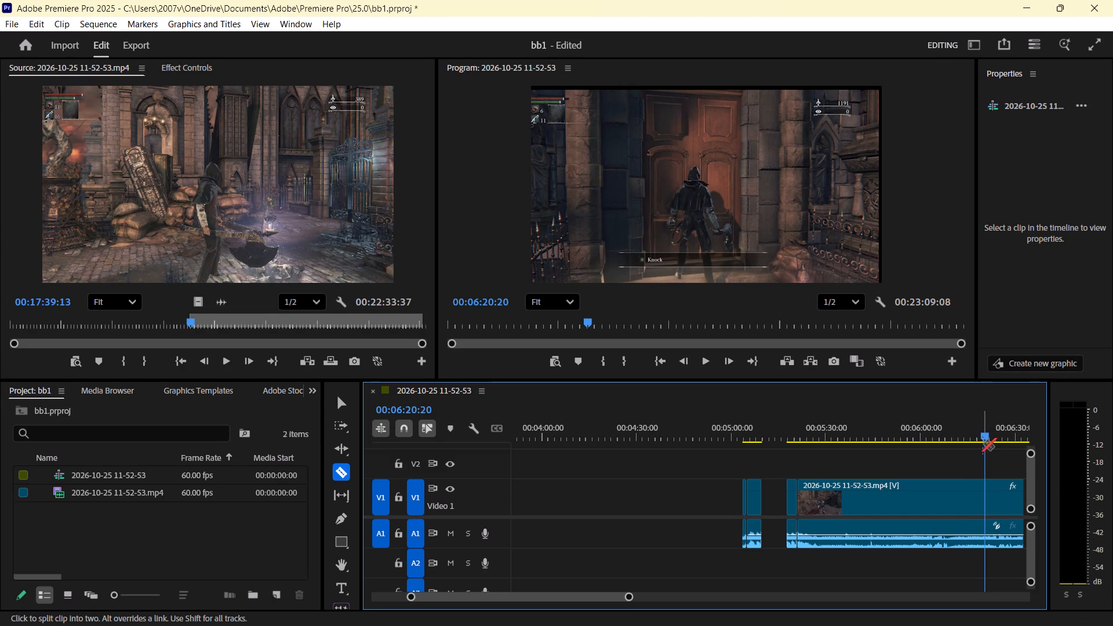
pyautogui.click(984, 482)
# Review the door conversation up to about 00:06:30 and split the long clip at 00:06:29:48, as the character turns away.
pyautogui.press('space')
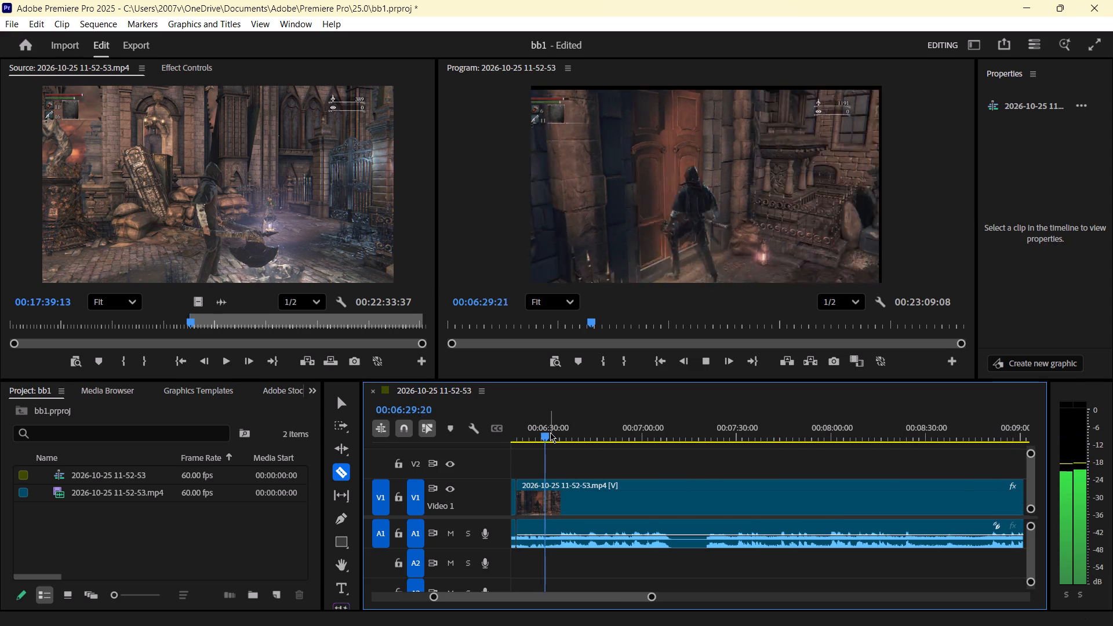
pyautogui.press('space')
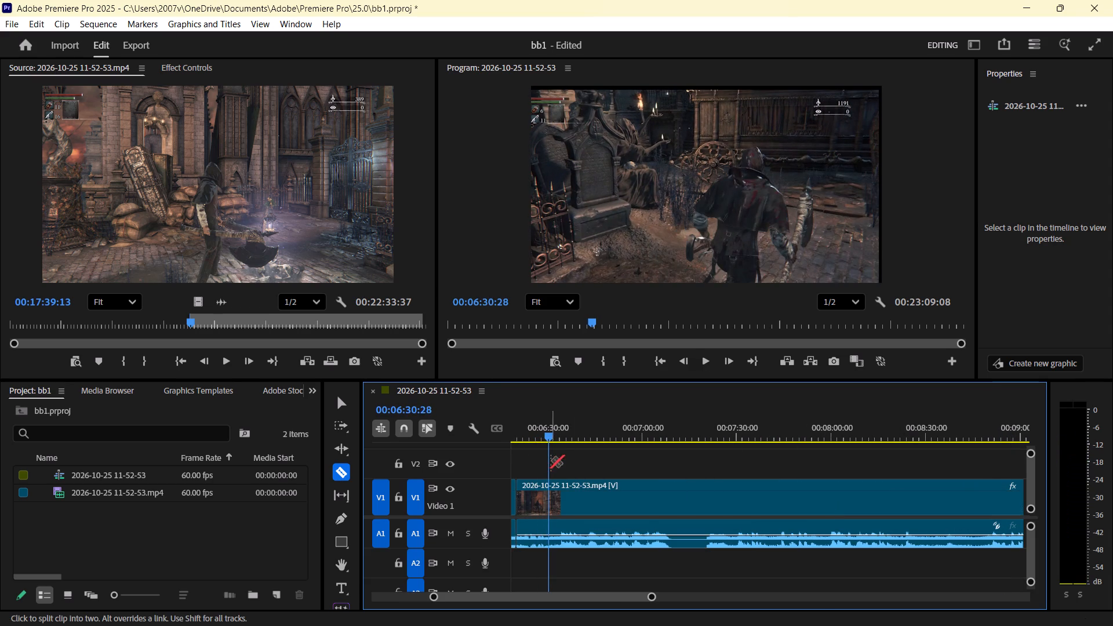
pyautogui.click(550, 438)
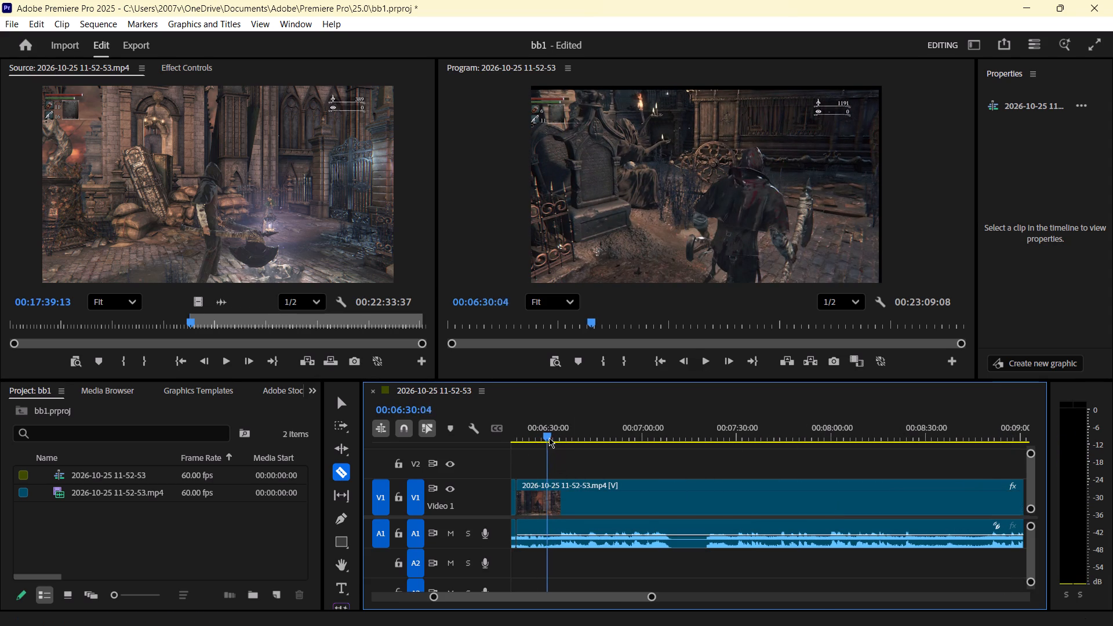
pyautogui.press('space')
pyautogui.press('space')
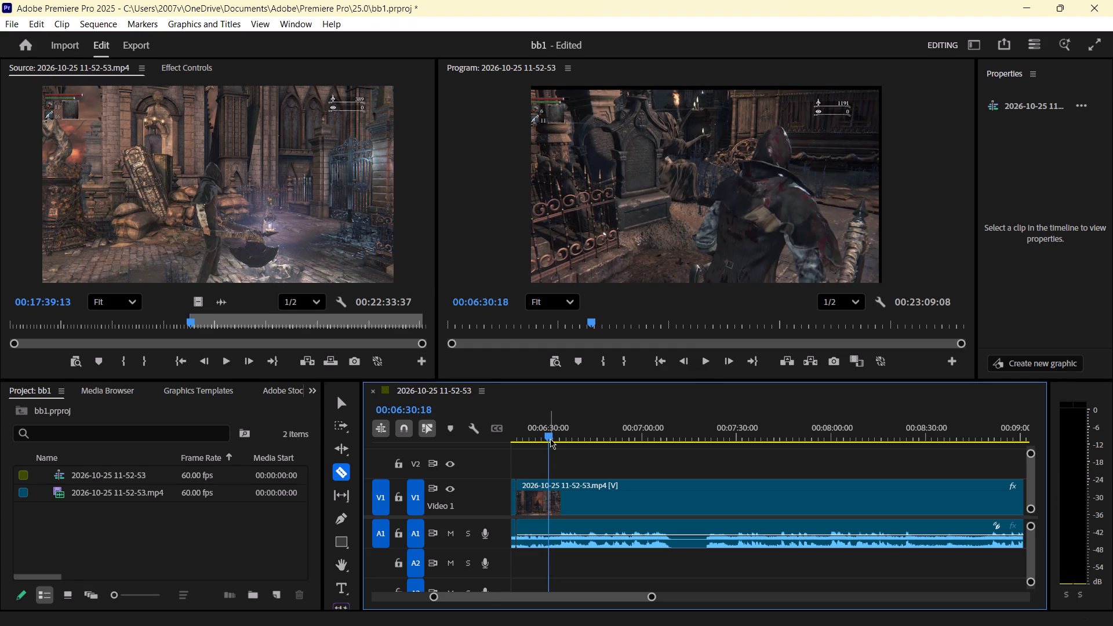
pyautogui.moveTo(550, 439); pyautogui.dragTo(544, 441)
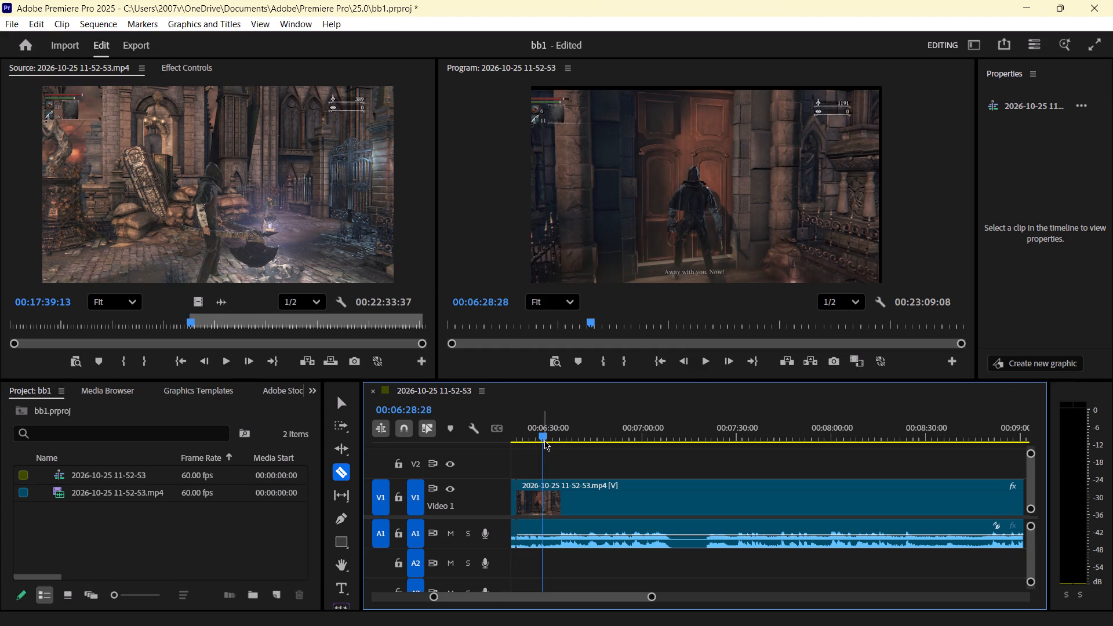
pyautogui.press('space')
pyautogui.press('space')
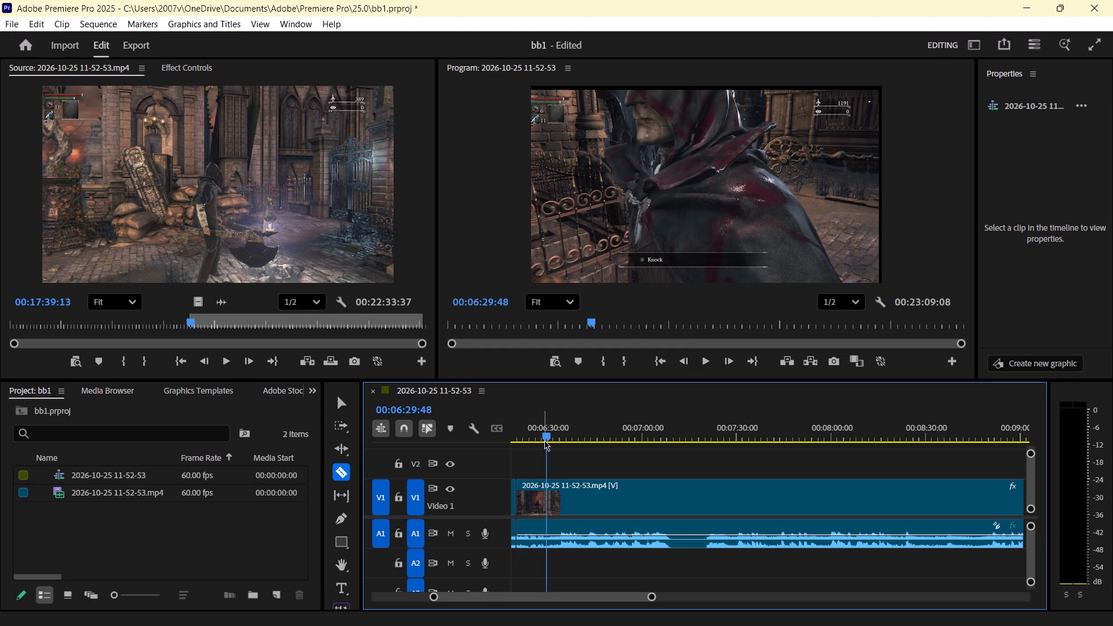
pyautogui.click(545, 487)
# Skim the long clip from 00:06:30 through the street fight with the torch-bearing enemies, to about 00:06:59.
pyautogui.press('space')
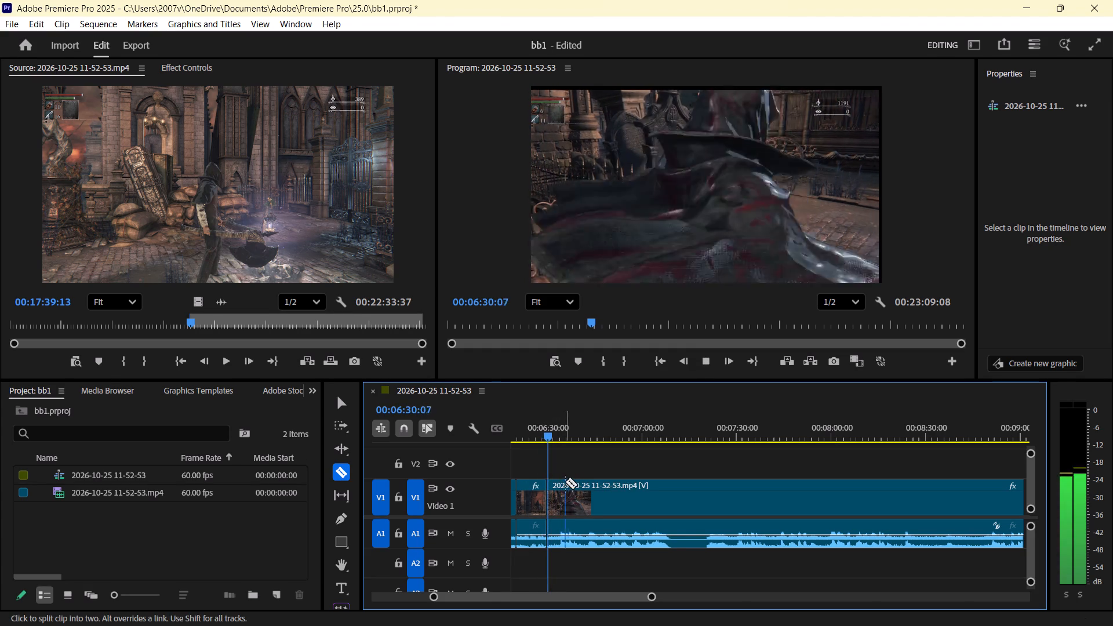
pyautogui.moveTo(554, 435); pyautogui.dragTo(574, 438)
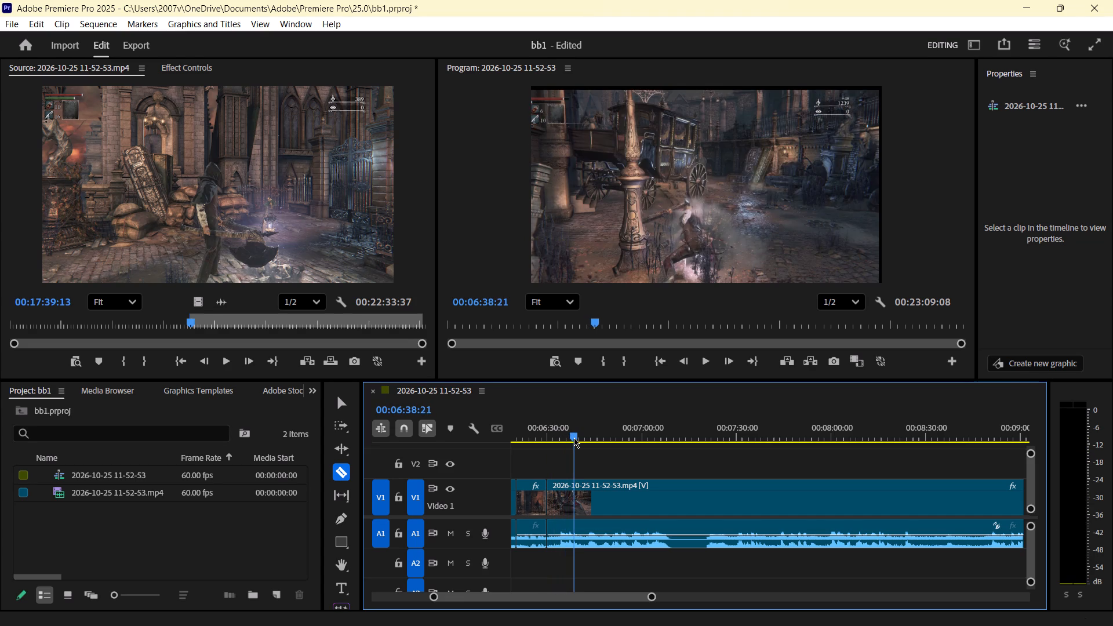
pyautogui.moveTo(574, 438); pyautogui.dragTo(608, 442)
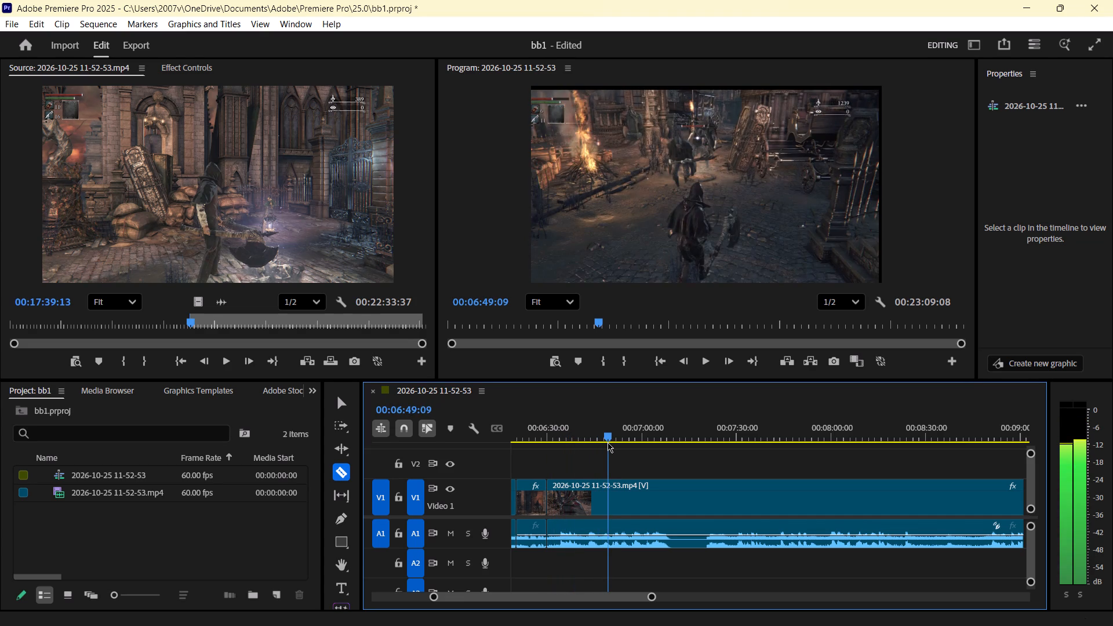
pyautogui.moveTo(608, 442); pyautogui.dragTo(619, 442)
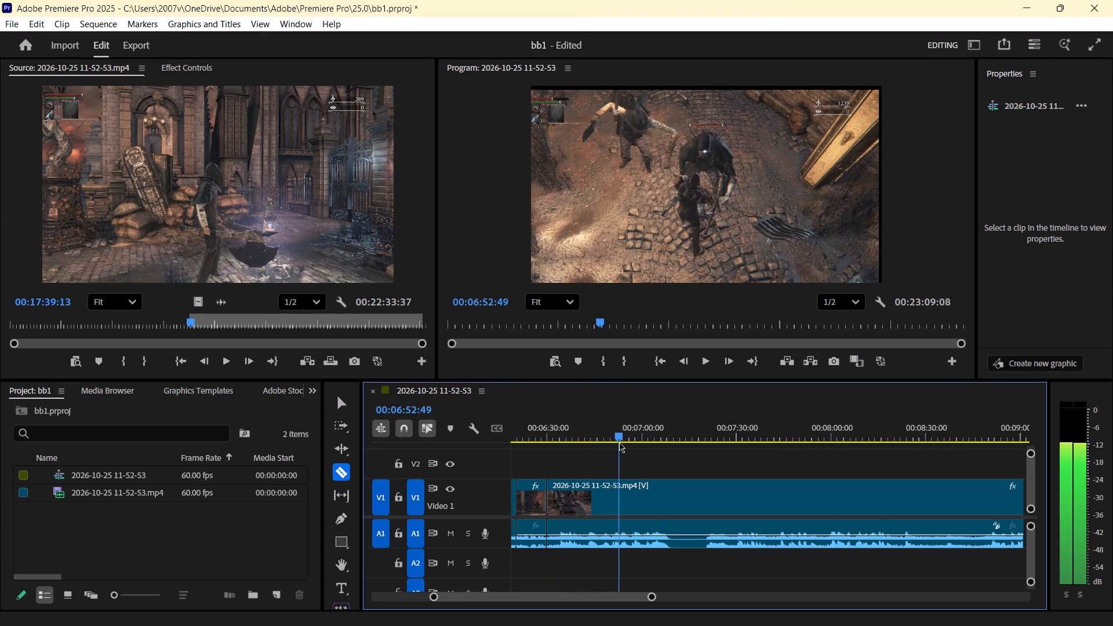
pyautogui.moveTo(619, 442); pyautogui.dragTo(626, 442)
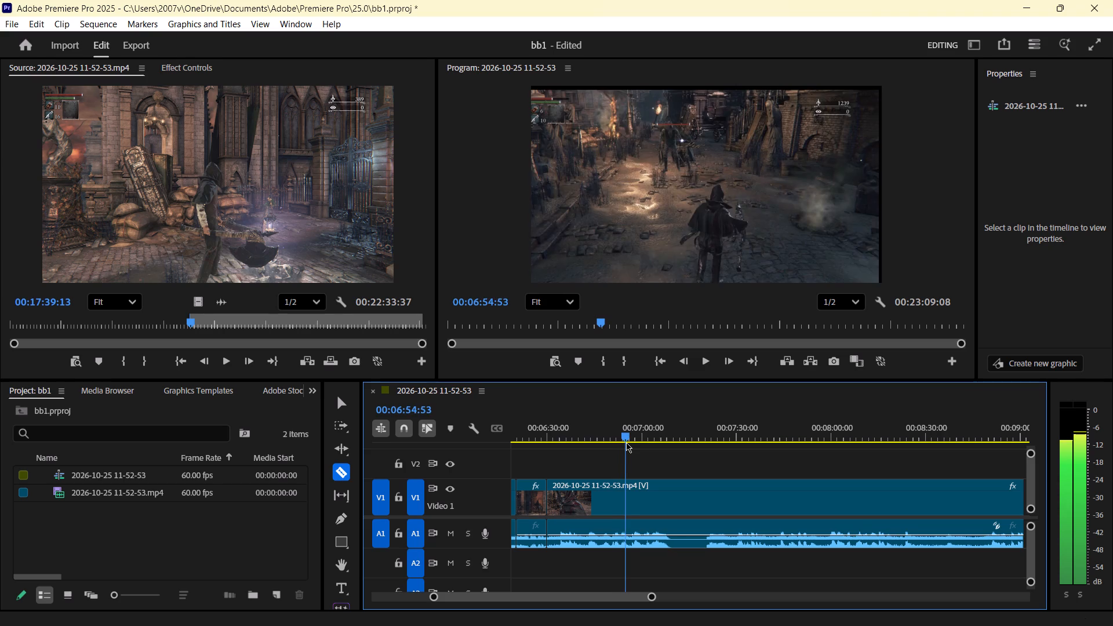
pyautogui.moveTo(626, 442); pyautogui.dragTo(634, 442)
pyautogui.press('space')
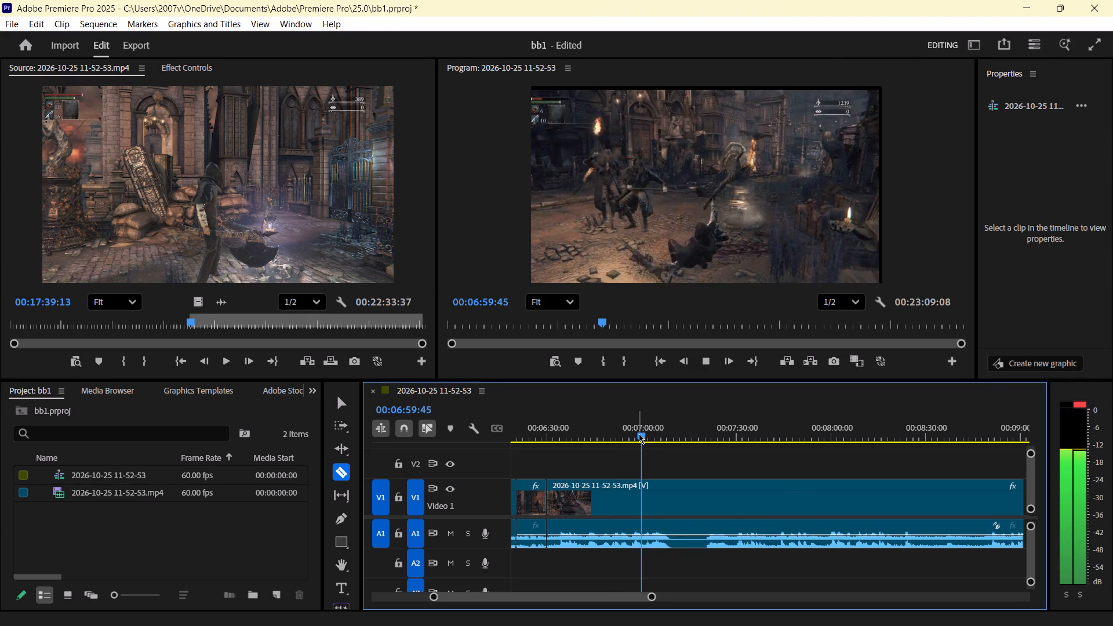
# Replay the fire attack in the street fight between about 00:06:55 and 00:06:59 to judge a cut point.
pyautogui.moveTo(638, 434); pyautogui.dragTo(631, 434)
pyautogui.press('space')
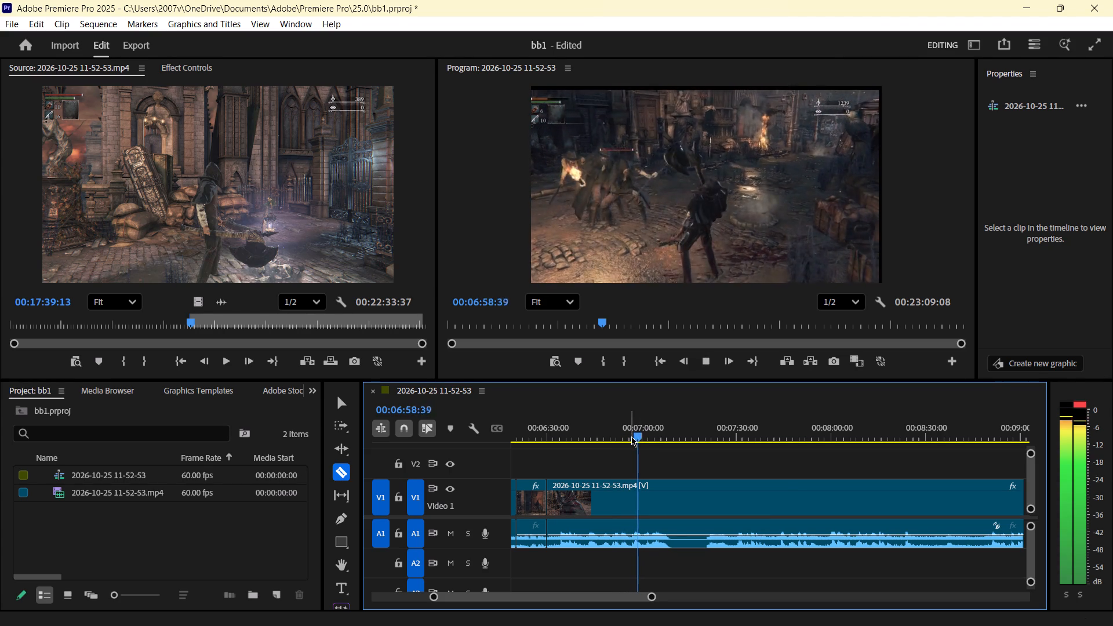
pyautogui.moveTo(639, 436); pyautogui.dragTo(634, 439)
pyautogui.press('space')
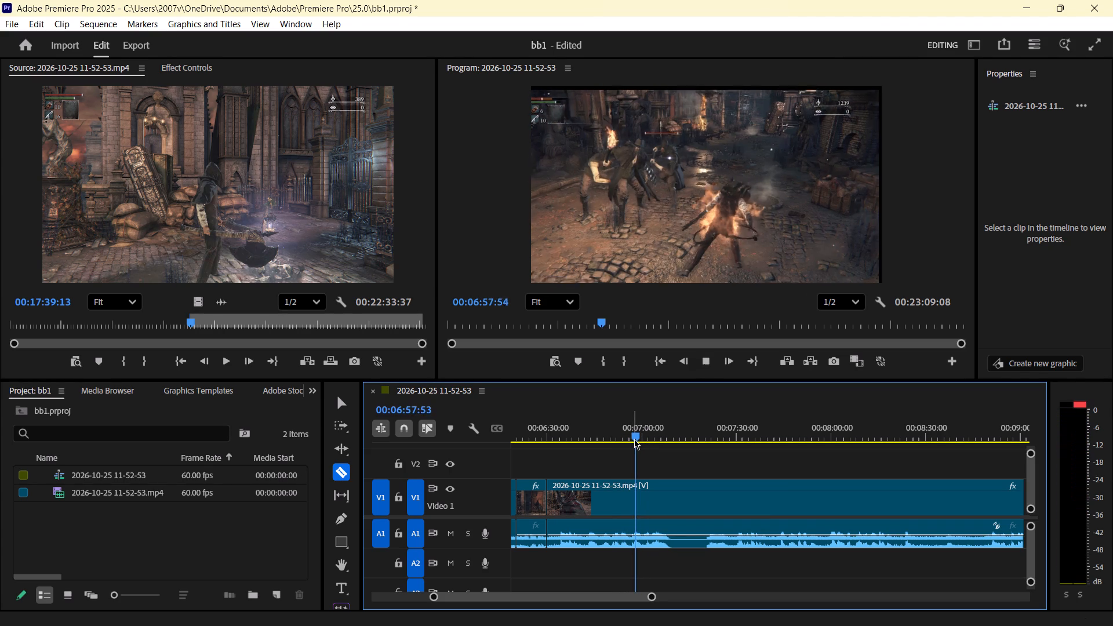
pyautogui.click(636, 436)
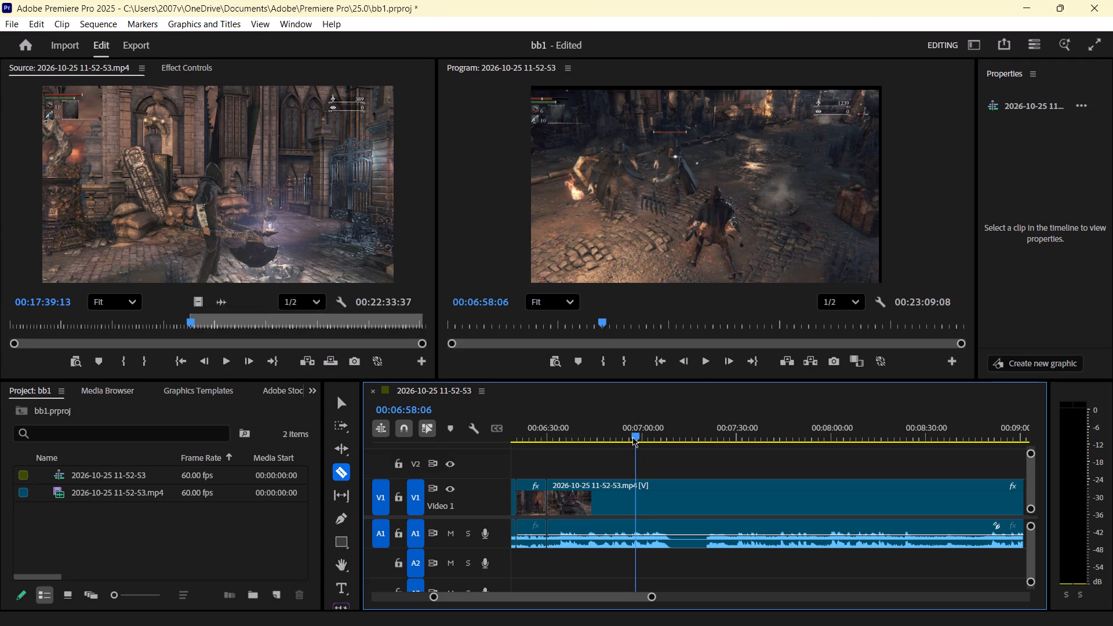
pyautogui.press('space')
pyautogui.click(632, 437)
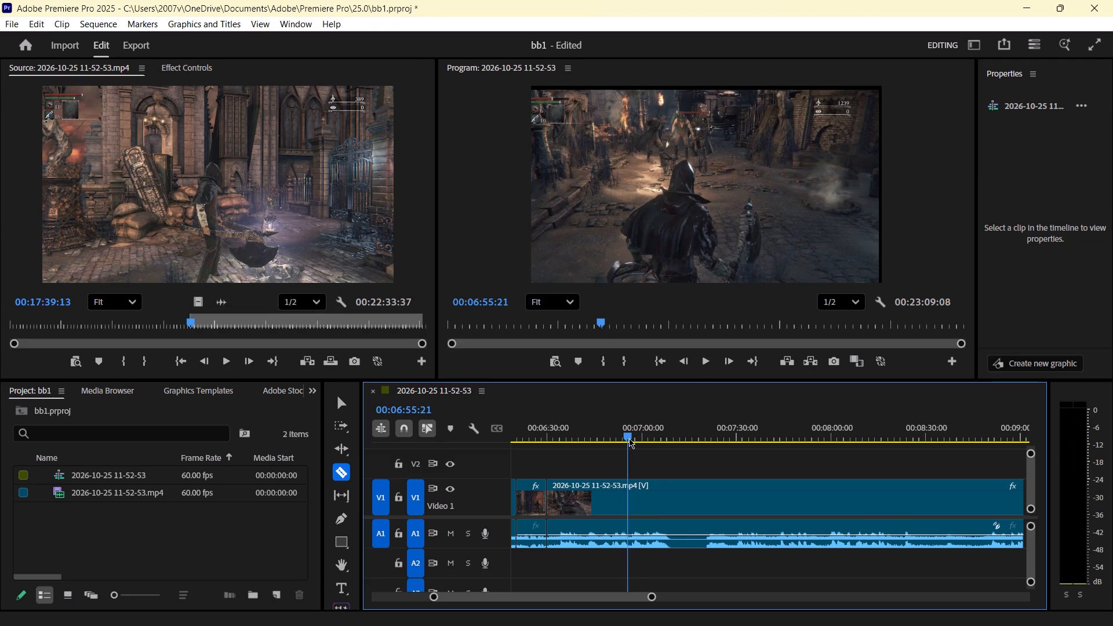
pyautogui.press('space')
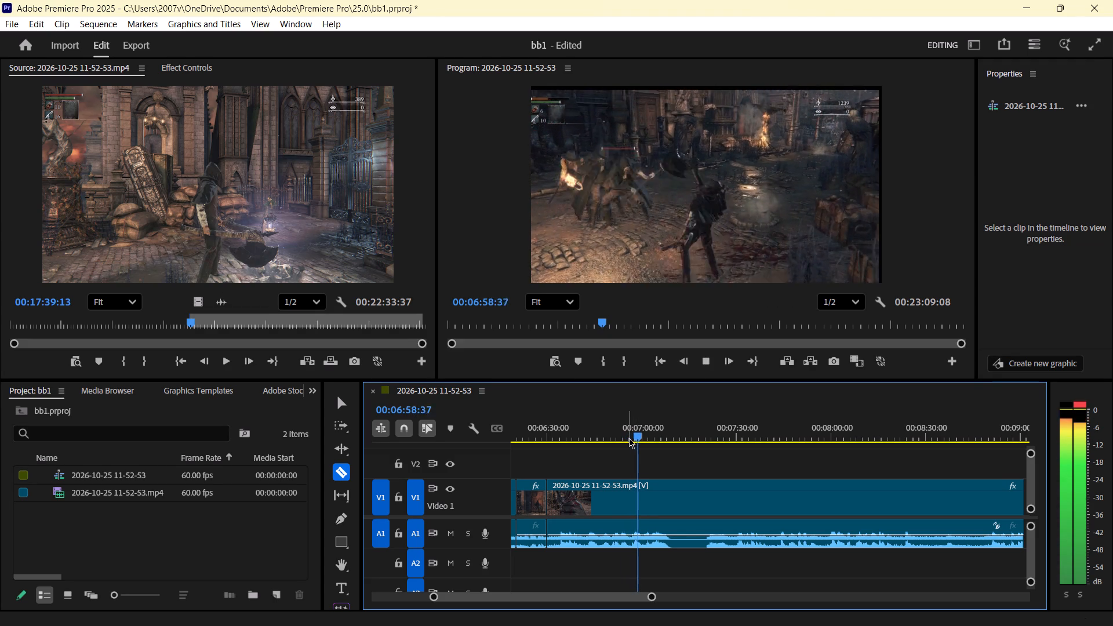
pyautogui.moveTo(640, 436); pyautogui.dragTo(634, 438)
pyautogui.press('space')
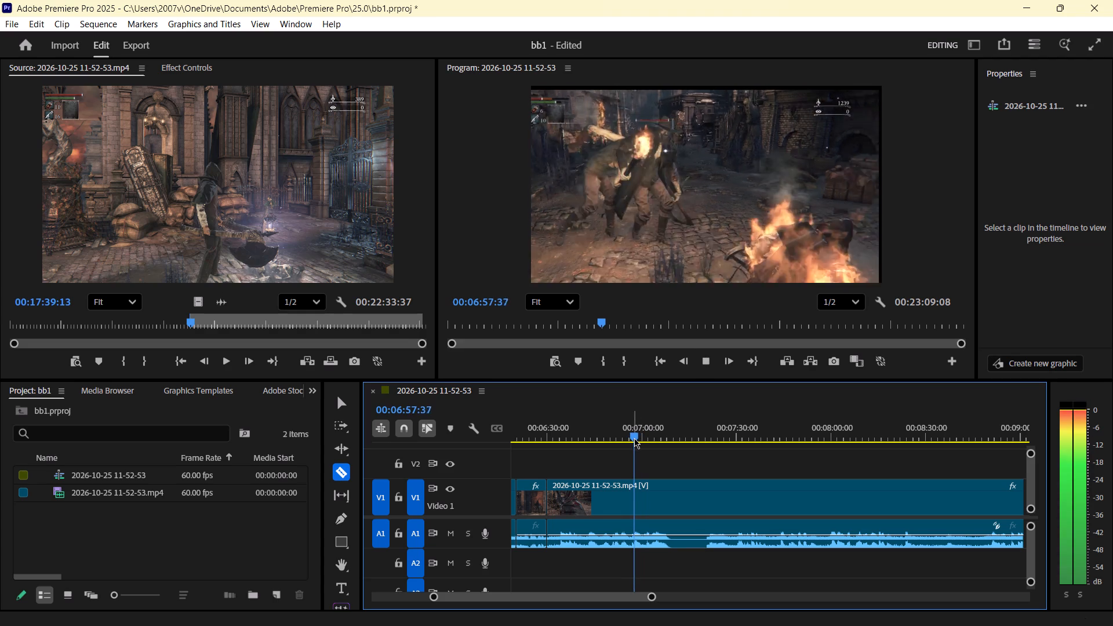
pyautogui.press('space')
pyautogui.click(634, 438)
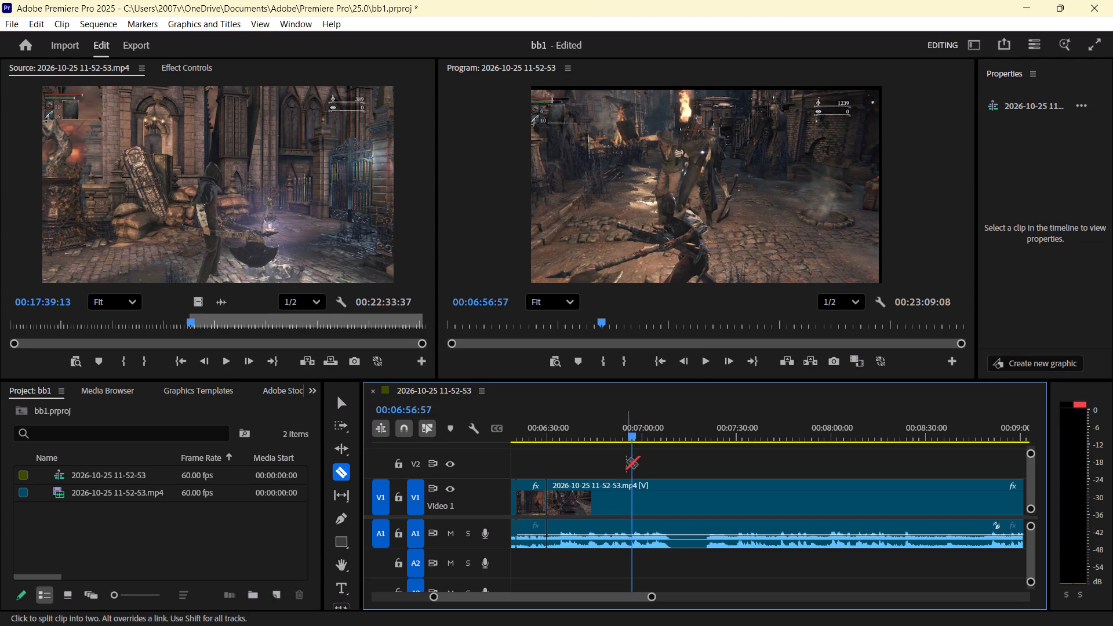
# Split the long clip at about 00:06:58, during the fire attack in the street fight.
pyautogui.press('c')
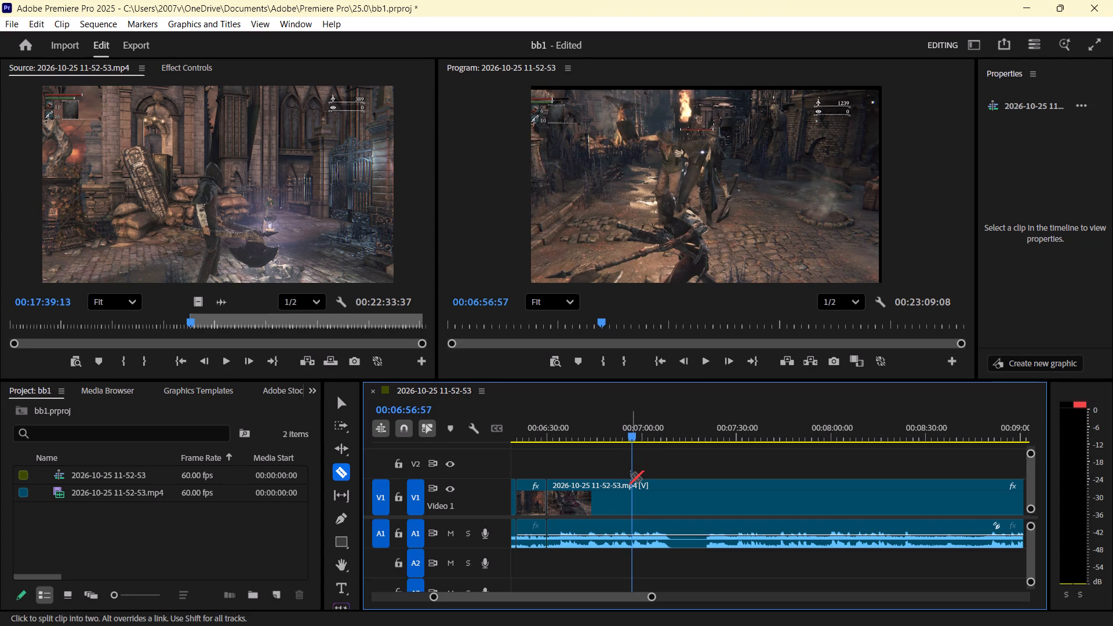
pyautogui.click(631, 476)
pyautogui.press('space')
pyautogui.click(632, 487)
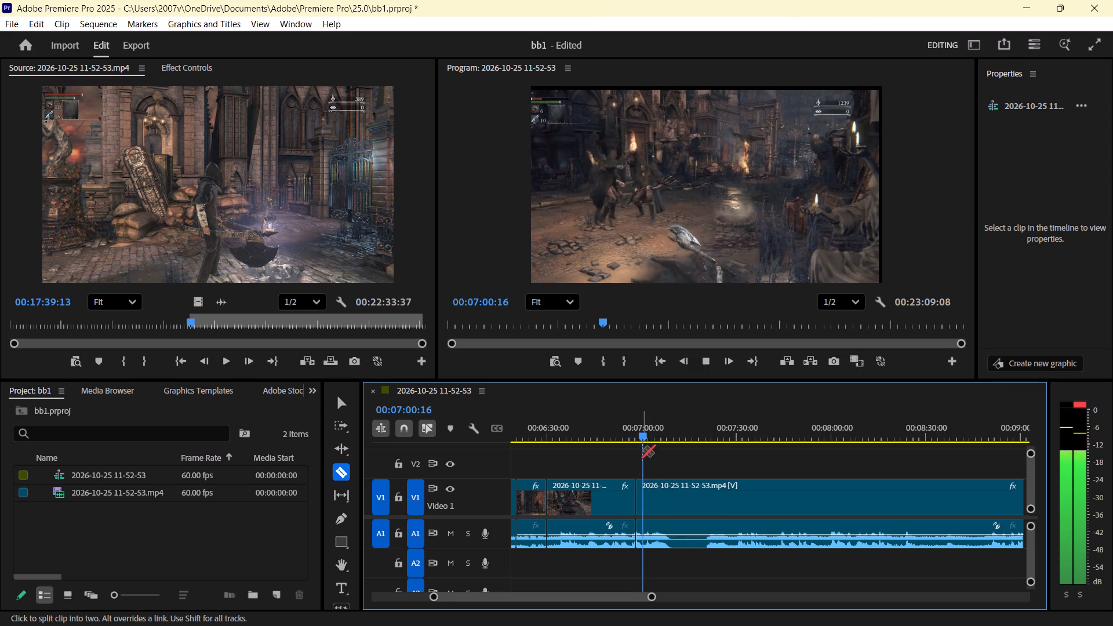
# Replay the end of the street fight and split the long clip at 00:07:00:24, with the character fallen on the ground.
pyautogui.moveTo(645, 442); pyautogui.dragTo(637, 443)
pyautogui.moveTo(652, 432); pyautogui.dragTo(644, 433)
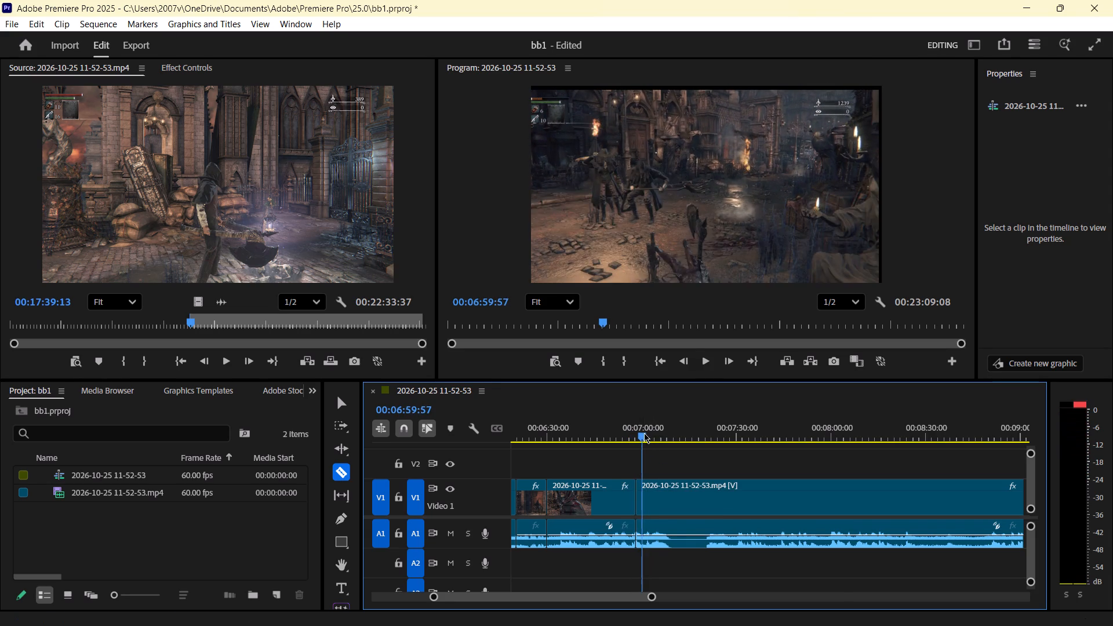
pyautogui.moveTo(644, 433); pyautogui.dragTo(638, 436)
pyautogui.press('space')
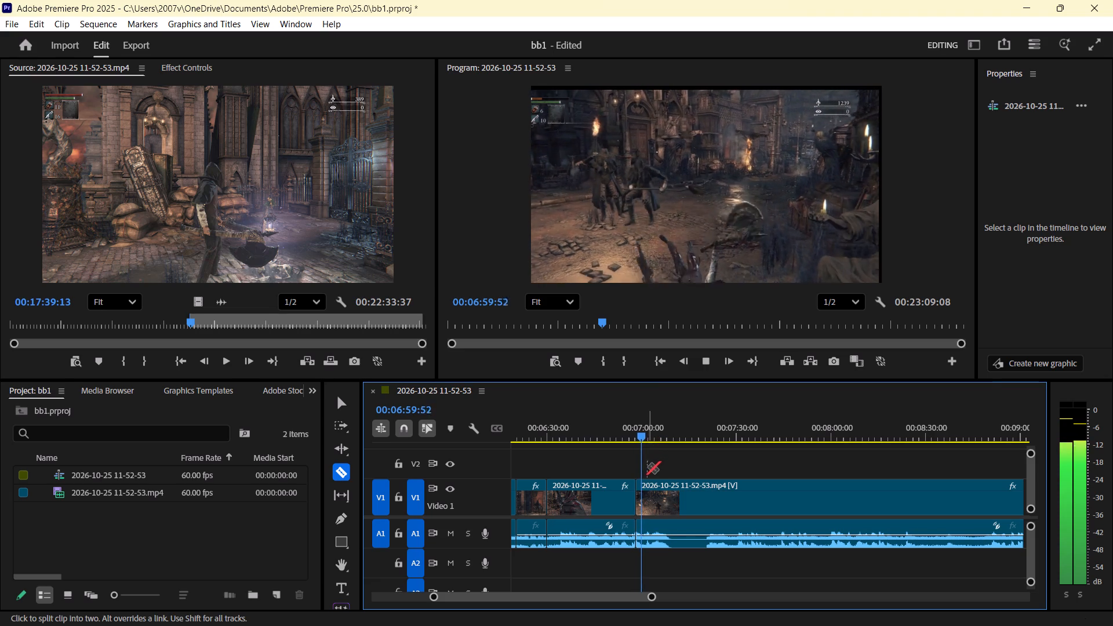
pyautogui.press('space')
pyautogui.click(643, 487)
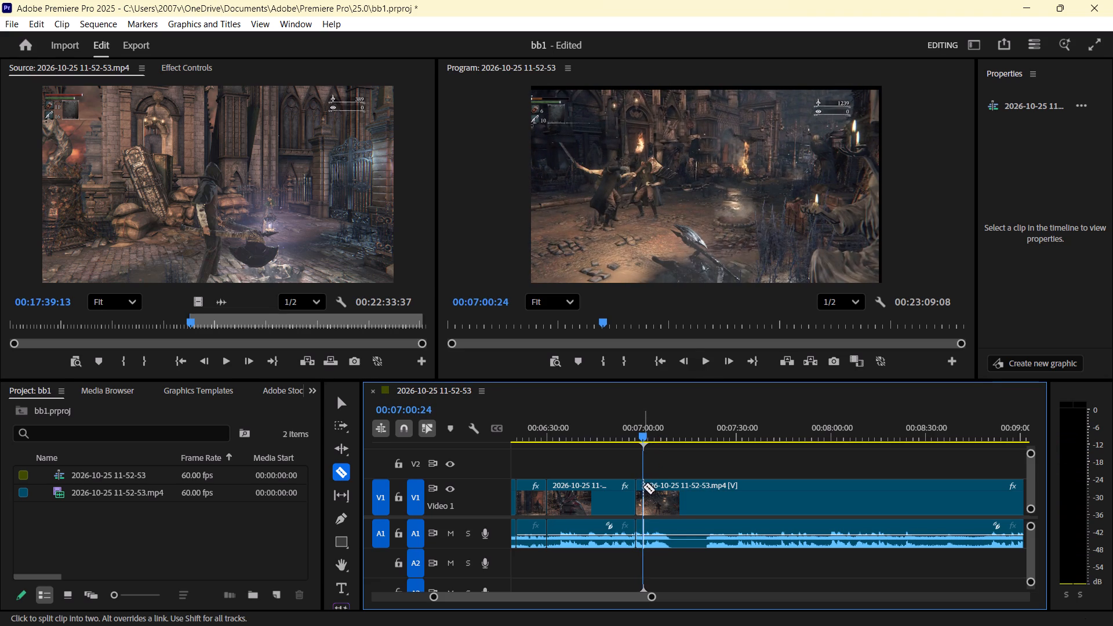
pyautogui.press('space')
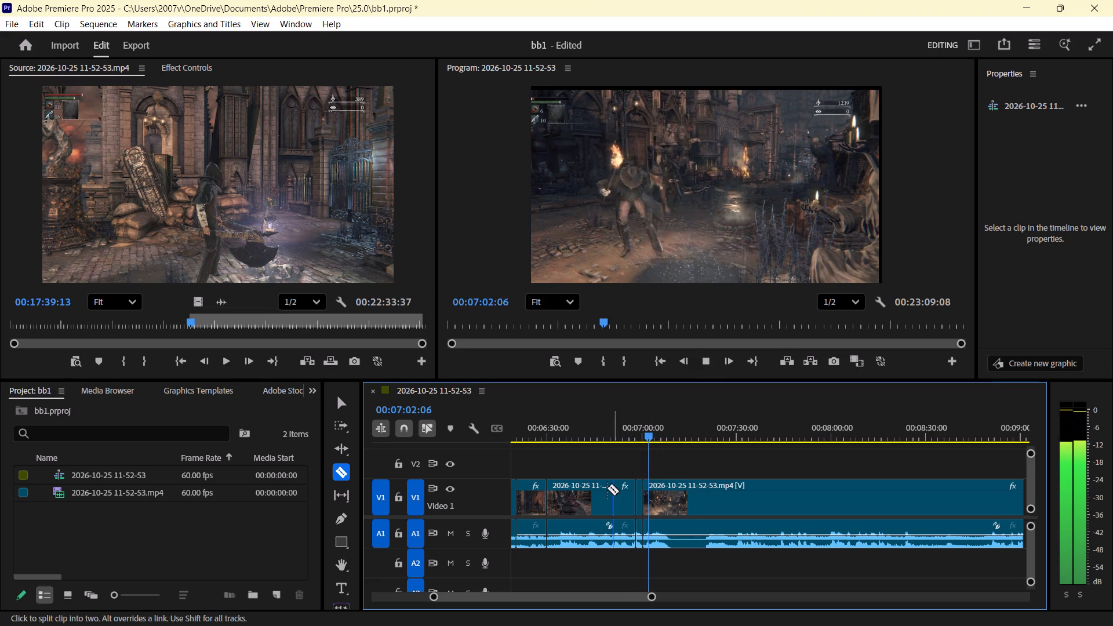
# Delete the stretch of gameplay between about 00:06:30 and the cut at about 00:06:58.
pyautogui.press('v')
pyautogui.click(602, 497)
pyautogui.press('Delete')
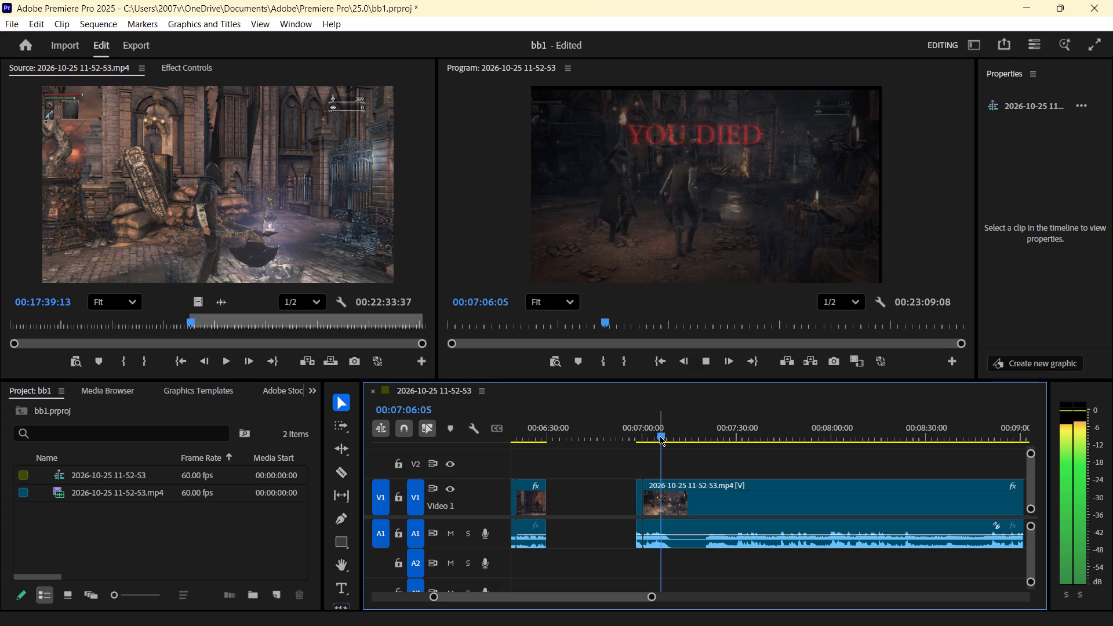
# Skim the remaining long clip from the death screen at about 00:07:06 to the street fight at about 00:09:01.
pyautogui.moveTo(665, 437); pyautogui.dragTo(674, 438)
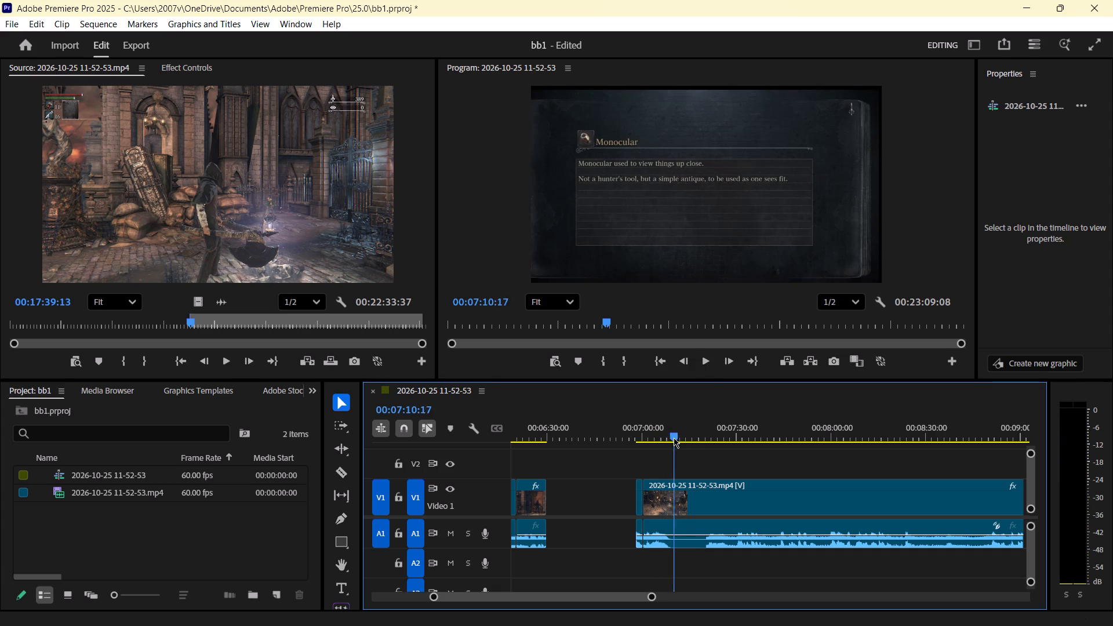
pyautogui.moveTo(674, 438); pyautogui.dragTo(750, 442)
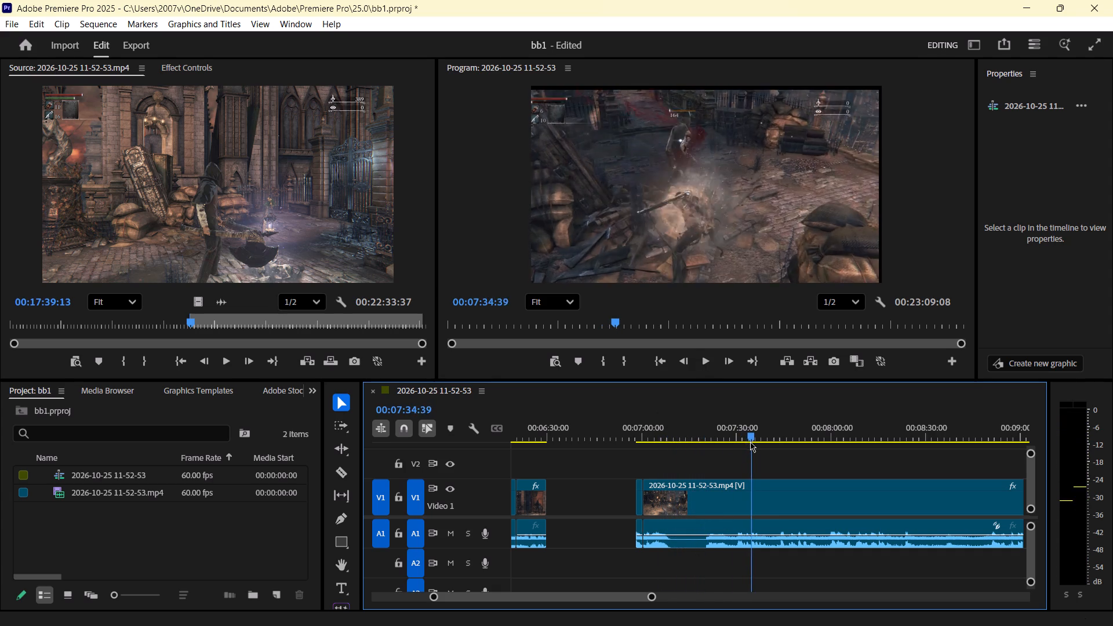
pyautogui.moveTo(750, 442); pyautogui.dragTo(779, 445)
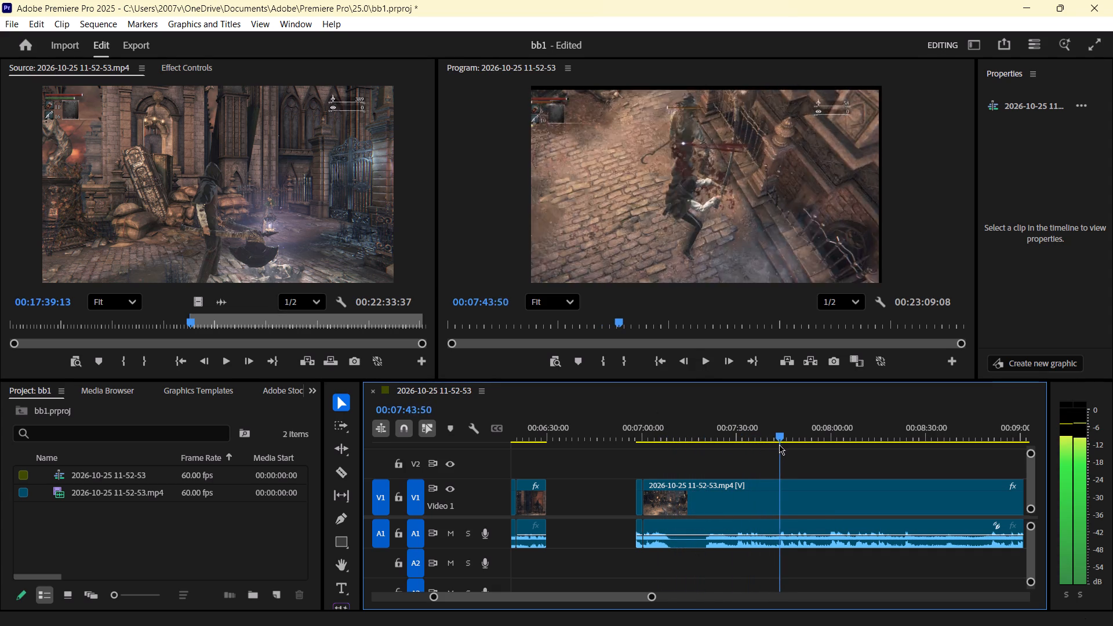
pyautogui.moveTo(779, 445); pyautogui.dragTo(815, 442)
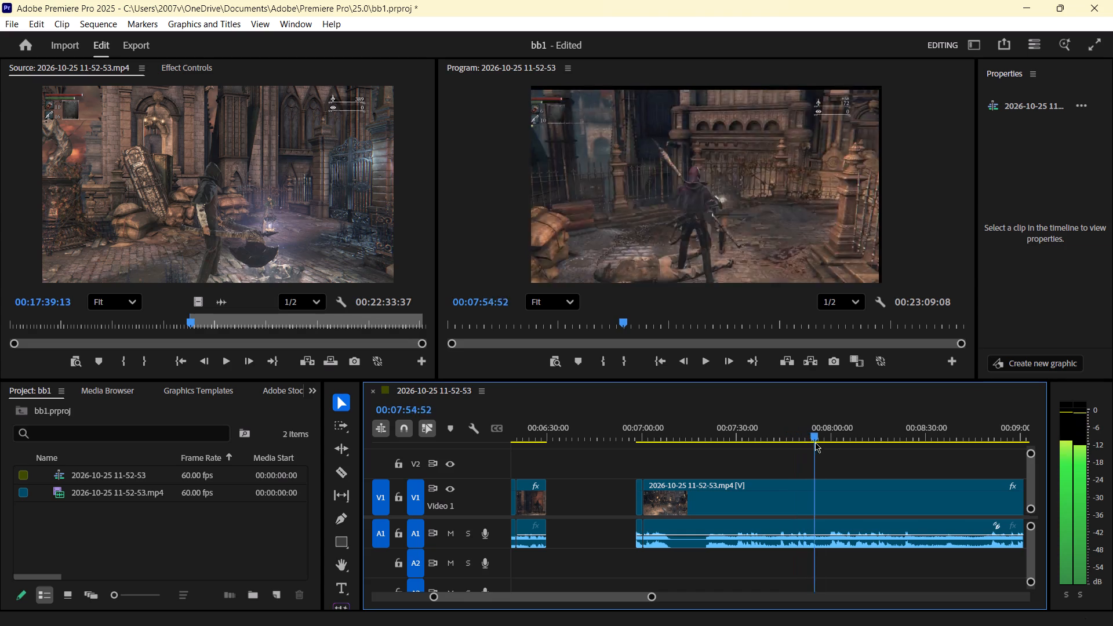
pyautogui.moveTo(815, 442); pyautogui.dragTo(881, 443)
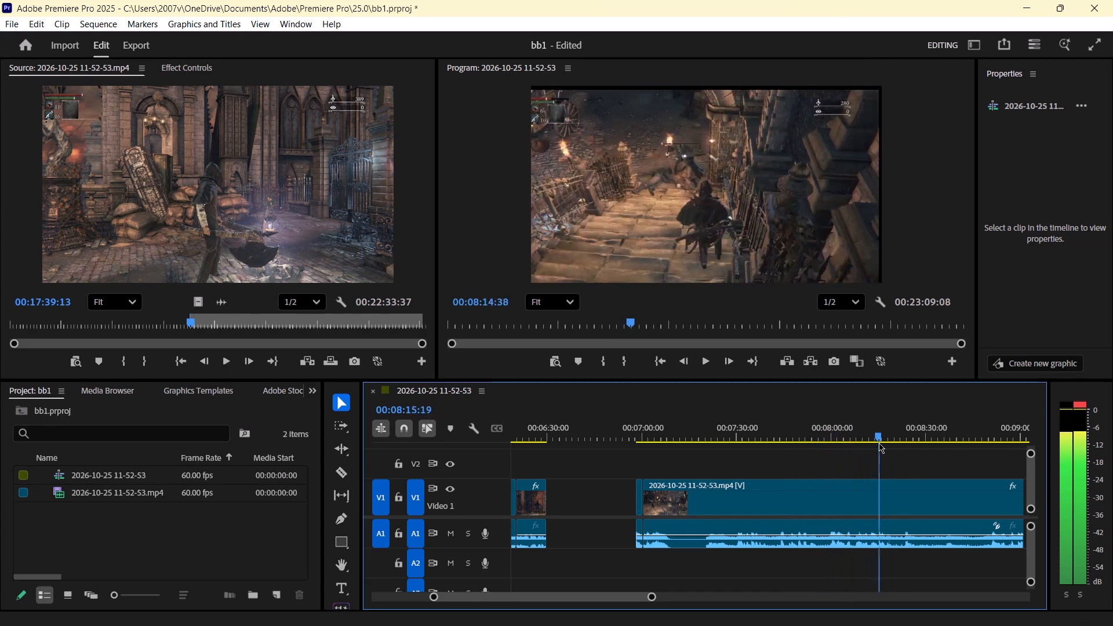
pyautogui.moveTo(881, 443); pyautogui.dragTo(952, 450)
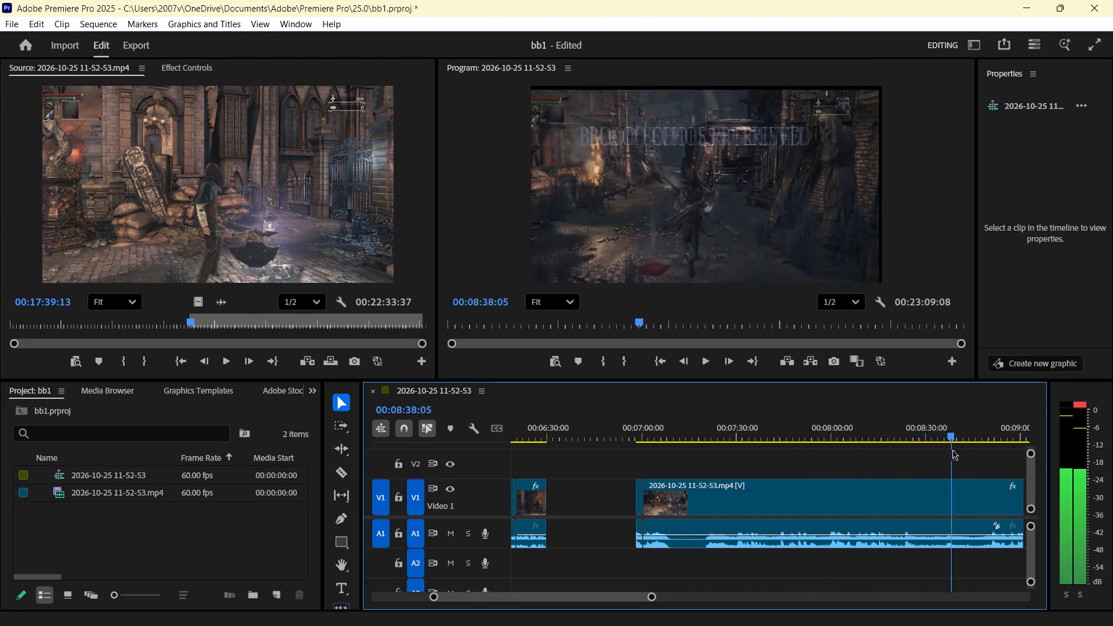
pyautogui.moveTo(952, 450); pyautogui.dragTo(998, 452)
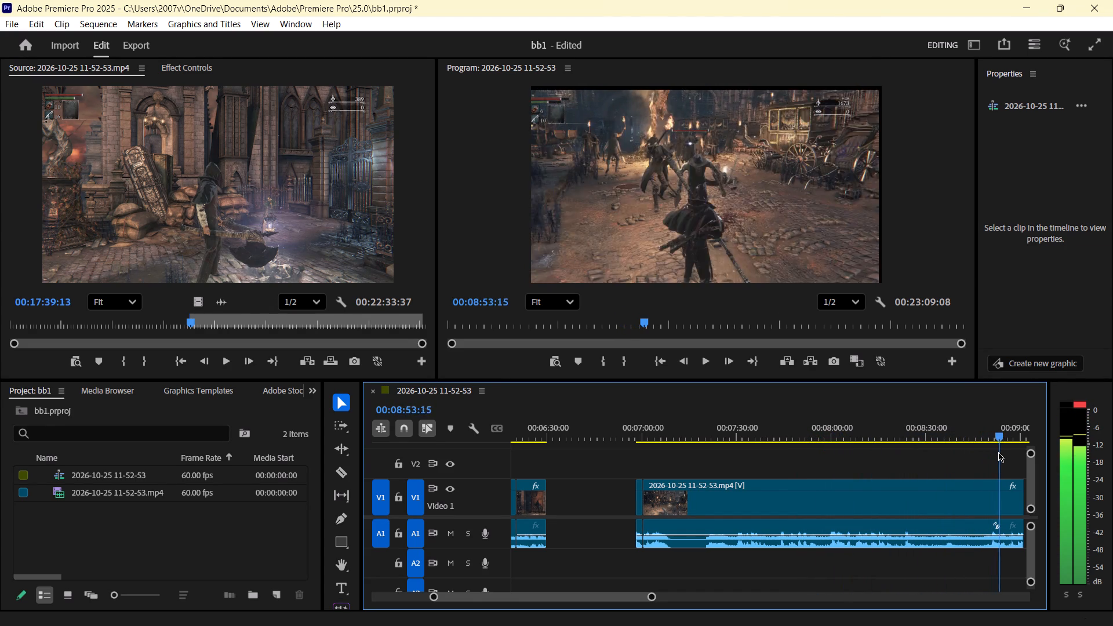
pyautogui.moveTo(998, 452); pyautogui.dragTo(1012, 453)
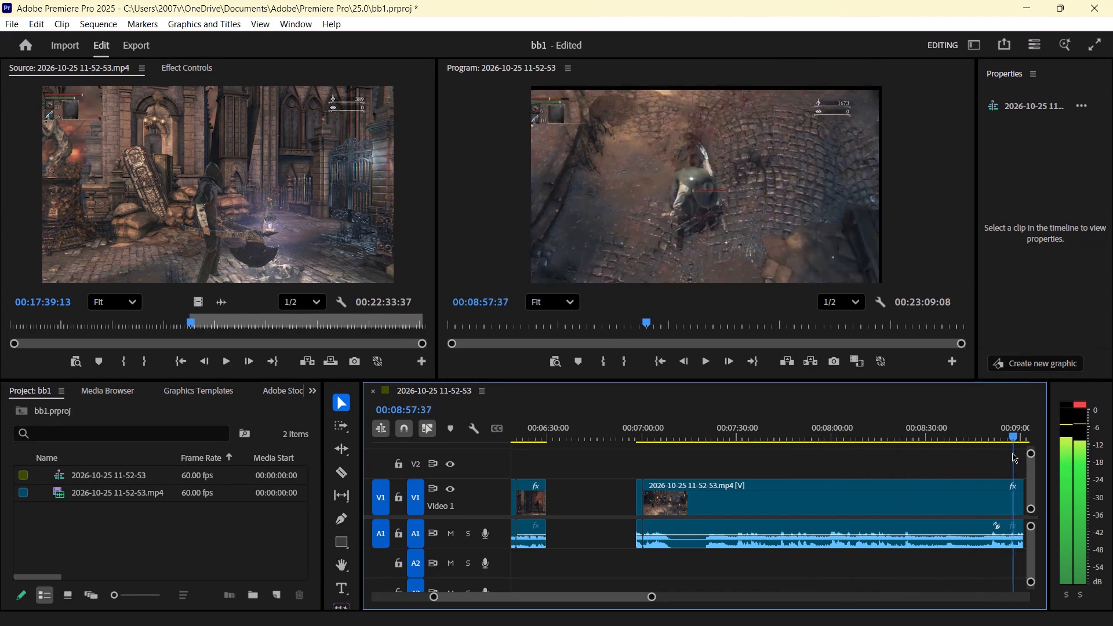
pyautogui.moveTo(1012, 453); pyautogui.dragTo(1024, 453)
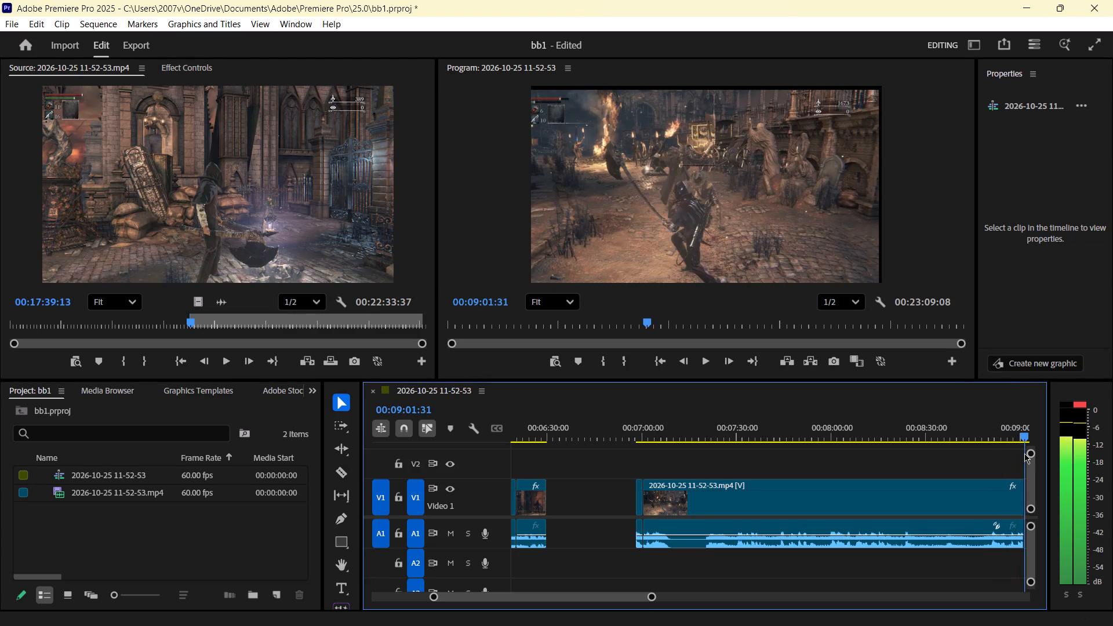
# Review the torch-lit street fight again from about 00:08:47 and continue to about 00:09:14 to find a highlight.
pyautogui.moveTo(1024, 453); pyautogui.dragTo(1001, 456)
pyautogui.scroll(-10, 1000, 458)
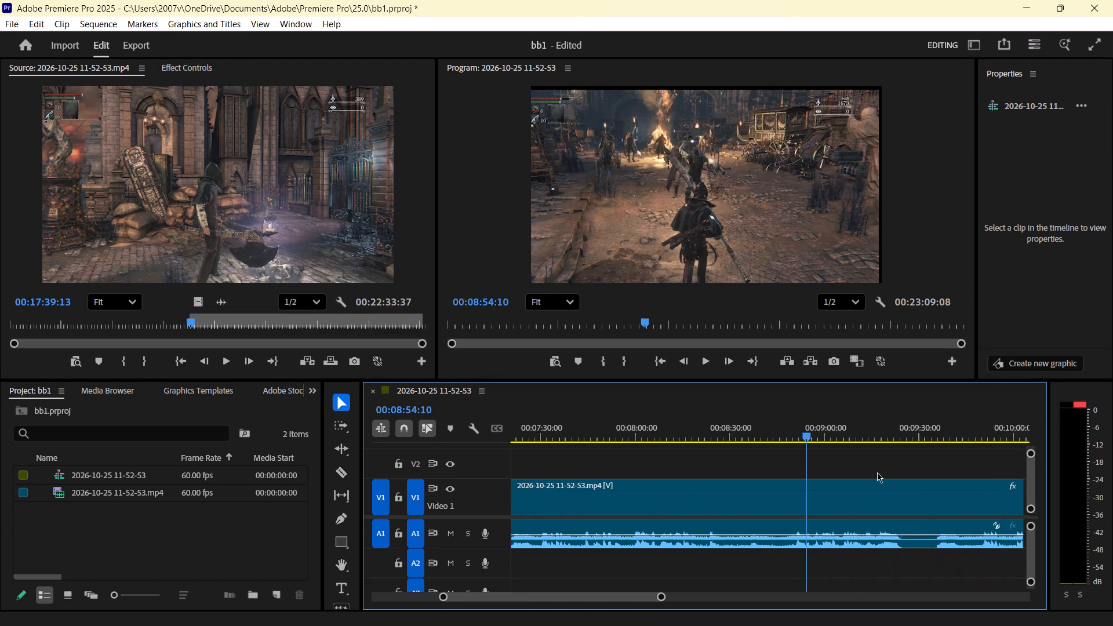
pyautogui.scroll(-1, 877, 472)
pyautogui.moveTo(767, 434); pyautogui.dragTo(770, 434)
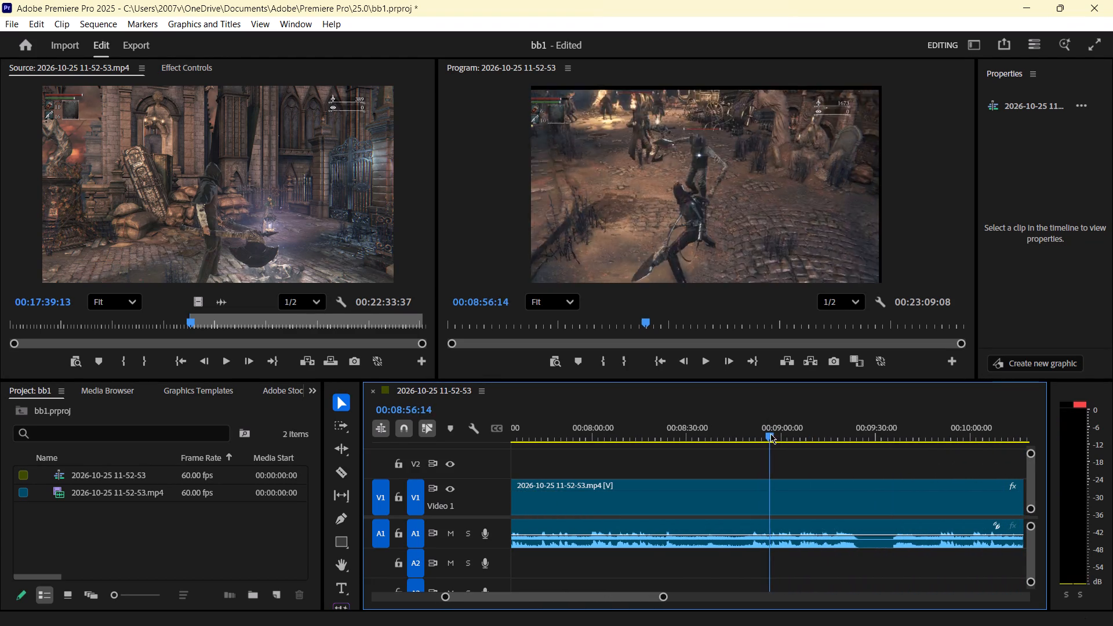
pyautogui.moveTo(770, 434); pyautogui.dragTo(744, 434)
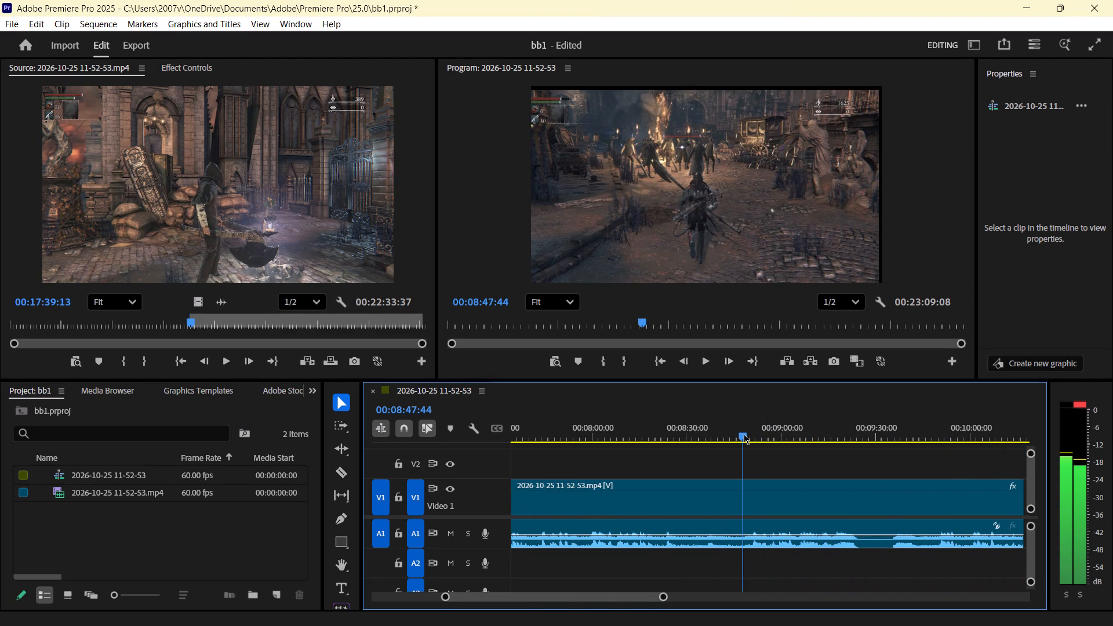
pyautogui.moveTo(744, 434); pyautogui.dragTo(803, 434)
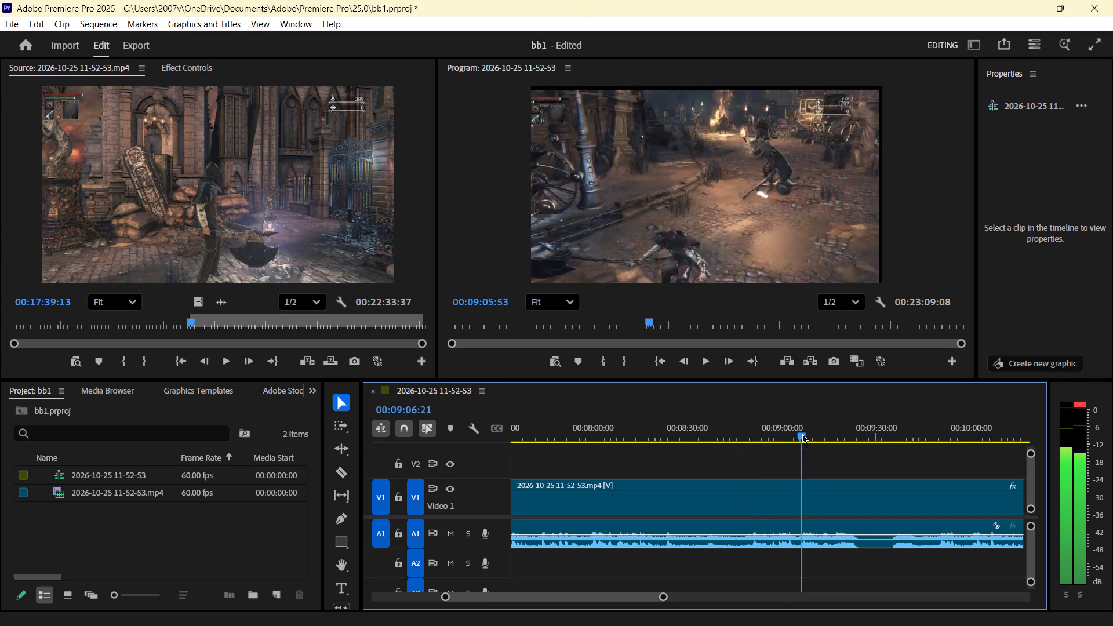
pyautogui.moveTo(803, 434); pyautogui.dragTo(823, 439)
pyautogui.press('space')
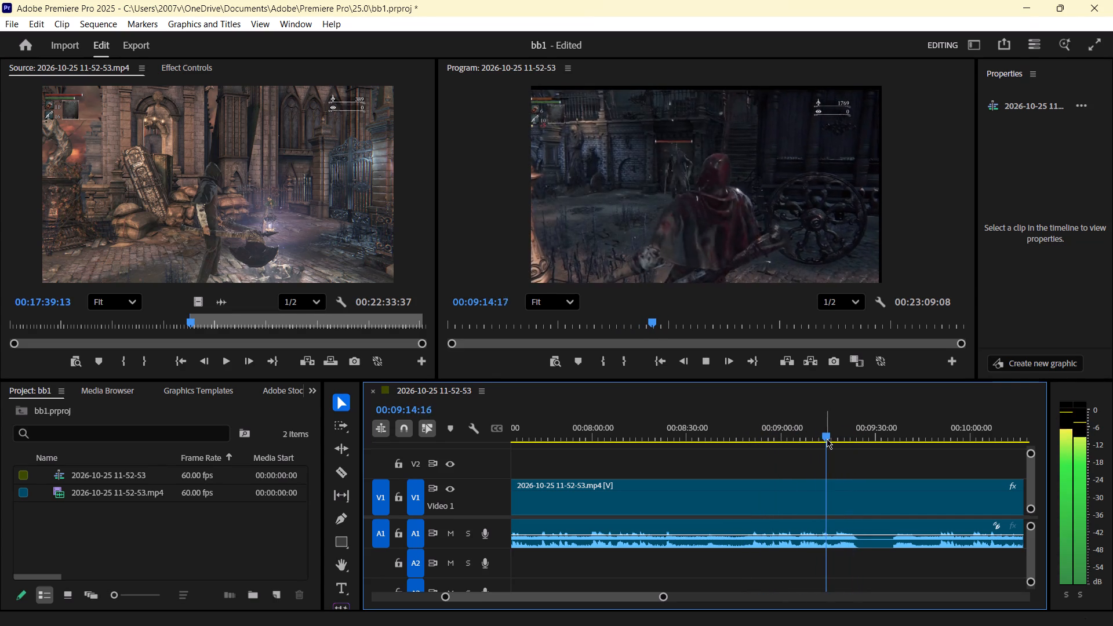
# Replay the axe attack beside the carriage and split the long clip at 00:09:11:52, just before it.
pyautogui.moveTo(827, 438); pyautogui.dragTo(819, 438)
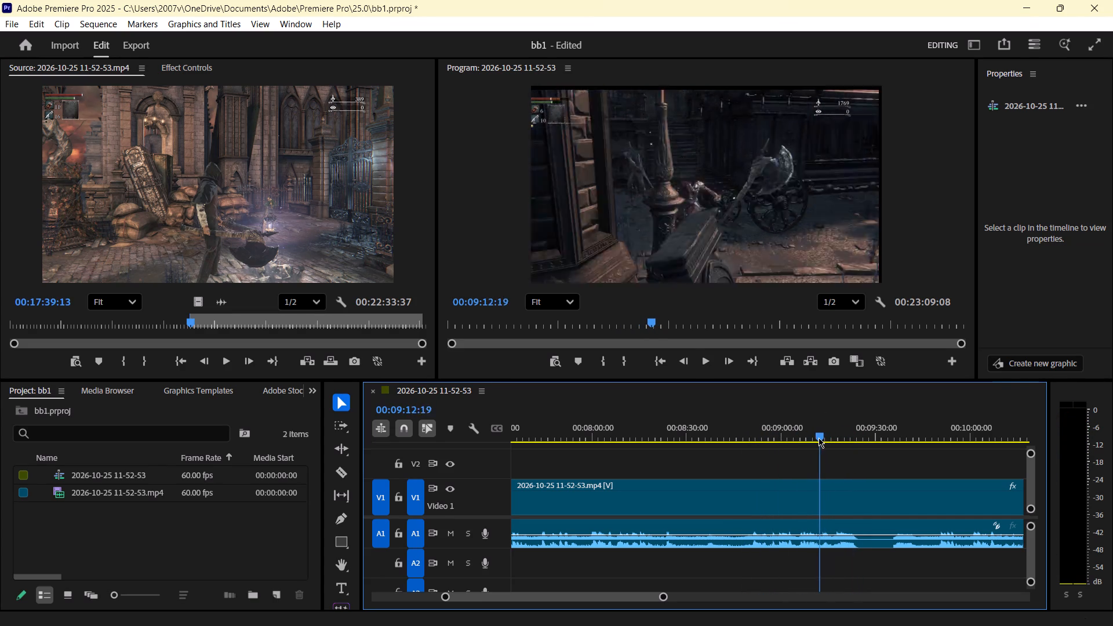
pyautogui.moveTo(819, 438); pyautogui.dragTo(814, 438)
pyautogui.press('space')
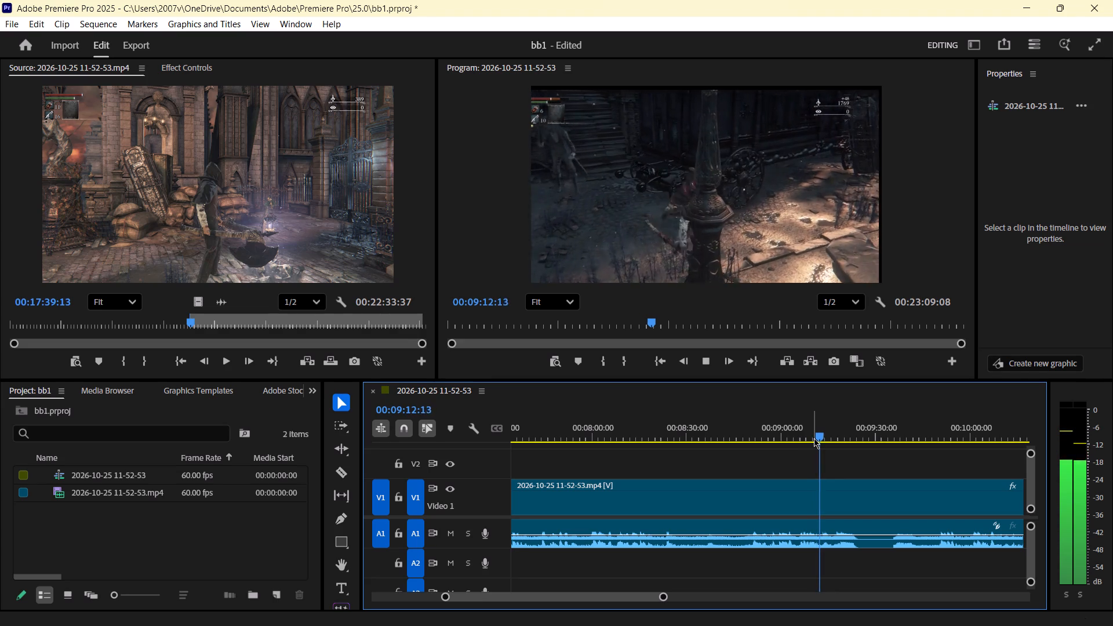
pyautogui.press('space')
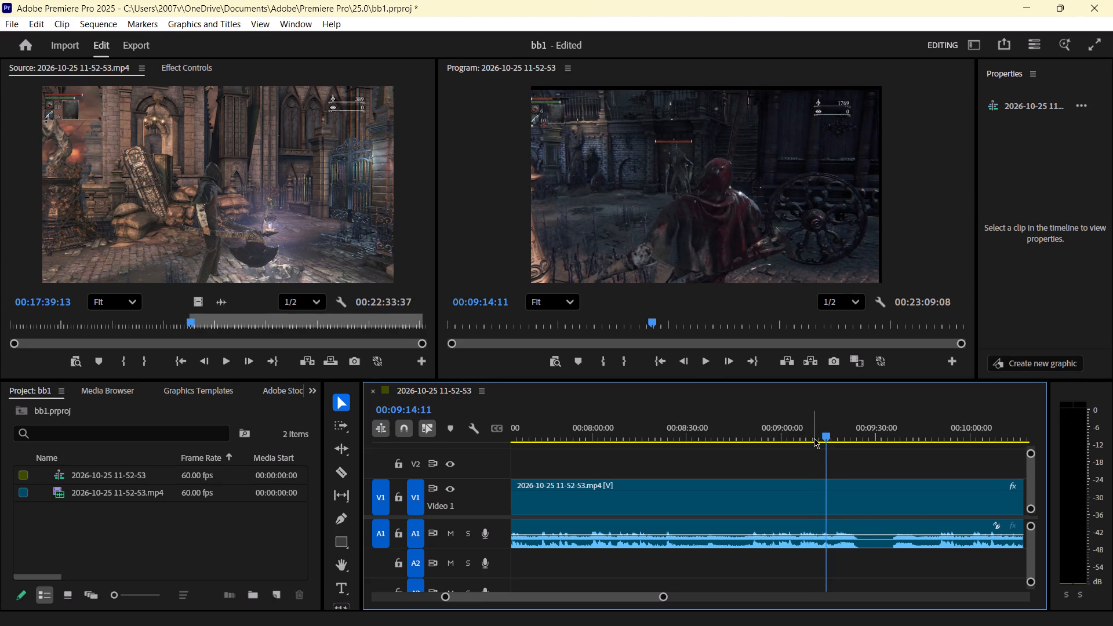
pyautogui.moveTo(825, 437); pyautogui.dragTo(818, 437)
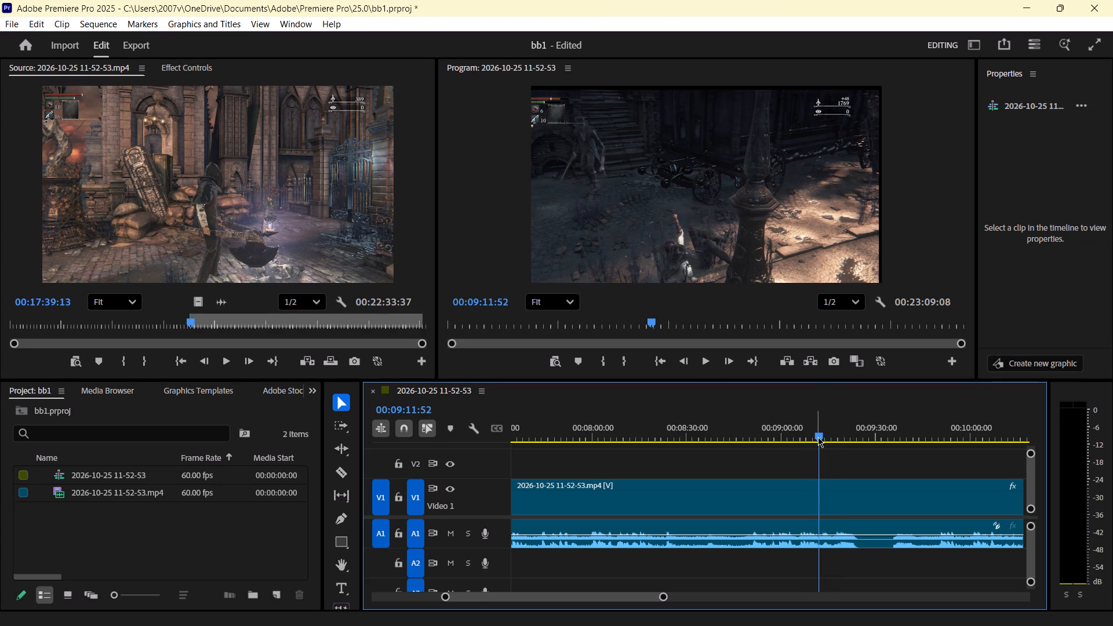
pyautogui.press('c')
pyautogui.click(818, 498)
# Play through the axe attack and split the long clip at 00:09:14:00.
pyautogui.press('space')
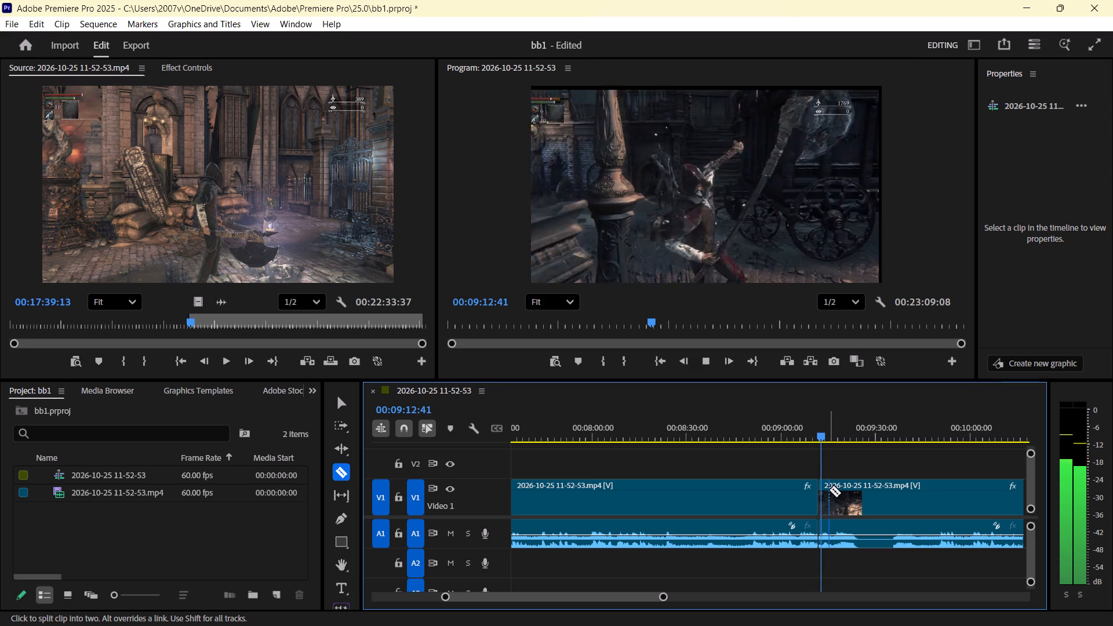
pyautogui.press('space')
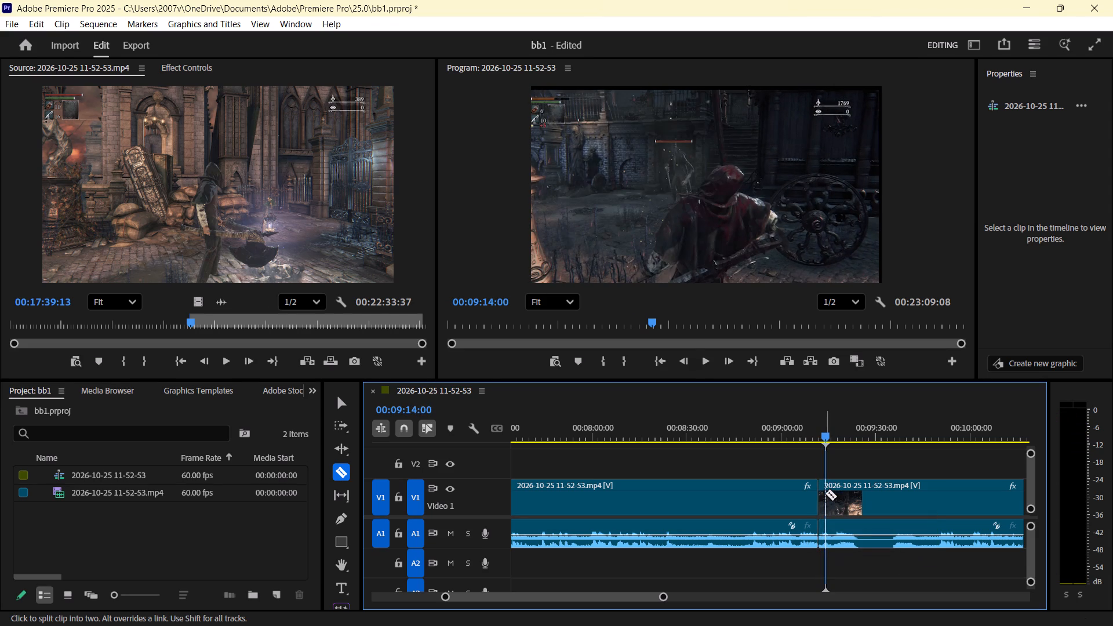
pyautogui.click(825, 493)
# Delete the long stretch between the 00:07:00:24 cut and the 00:09:11:52 cut.
pyautogui.press('space')
pyautogui.press('v')
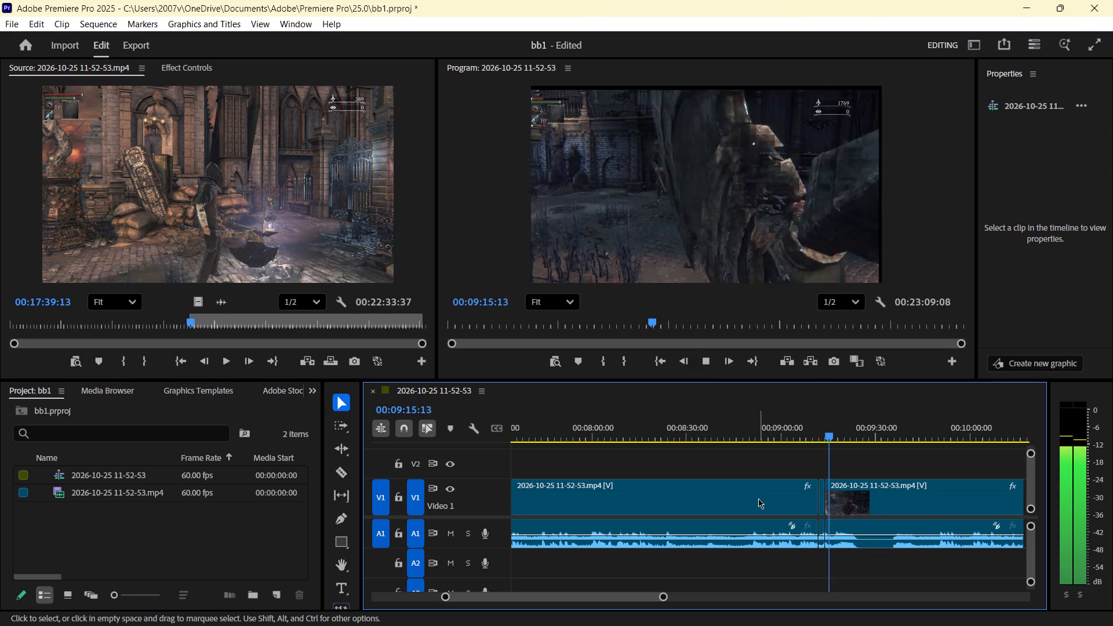
pyautogui.click(756, 498)
pyautogui.press('Delete')
pyautogui.press('space')
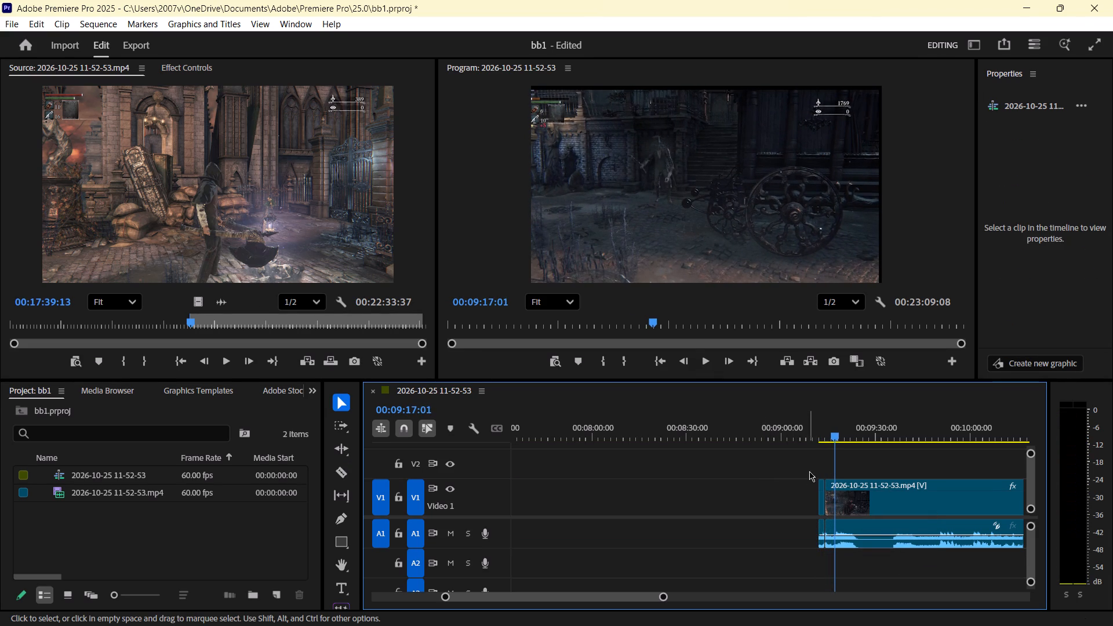
# Skim the remaining long clip from about 00:09:17 to 00:11:09, checking the street and stairway fights for highlights.
pyautogui.press('space')
pyautogui.moveTo(836, 437); pyautogui.dragTo(857, 435)
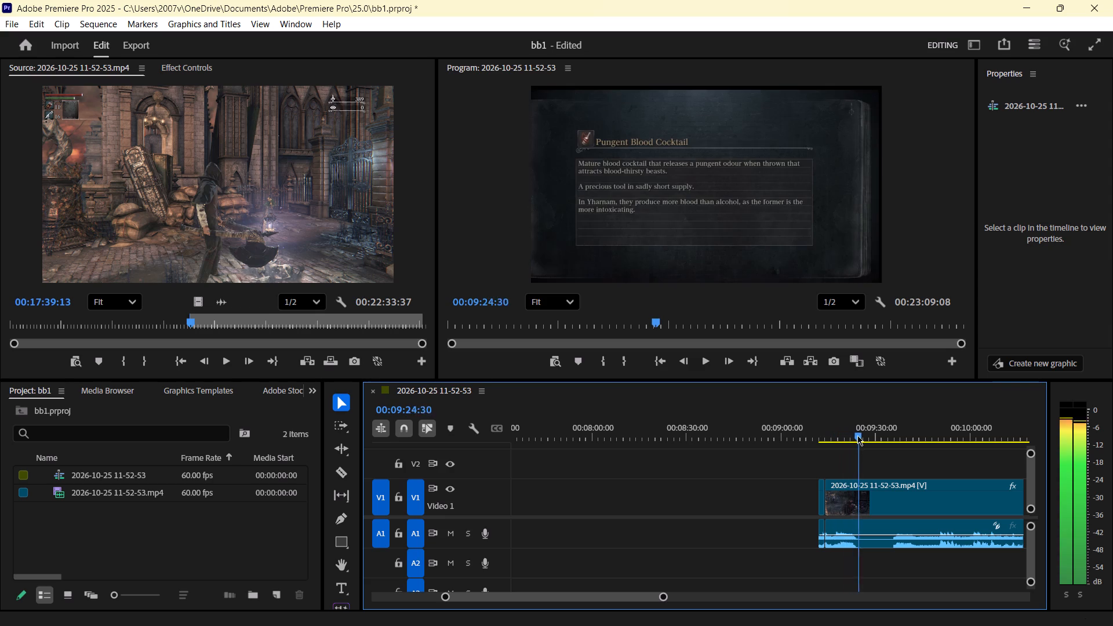
pyautogui.moveTo(857, 435); pyautogui.dragTo(954, 443)
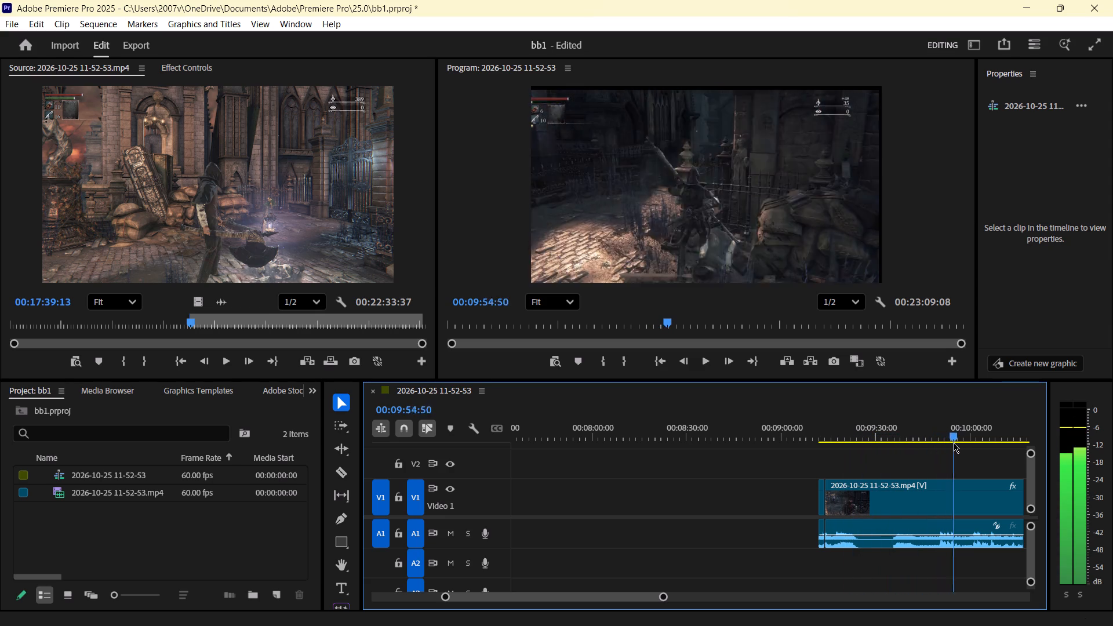
pyautogui.moveTo(954, 443); pyautogui.dragTo(1003, 443)
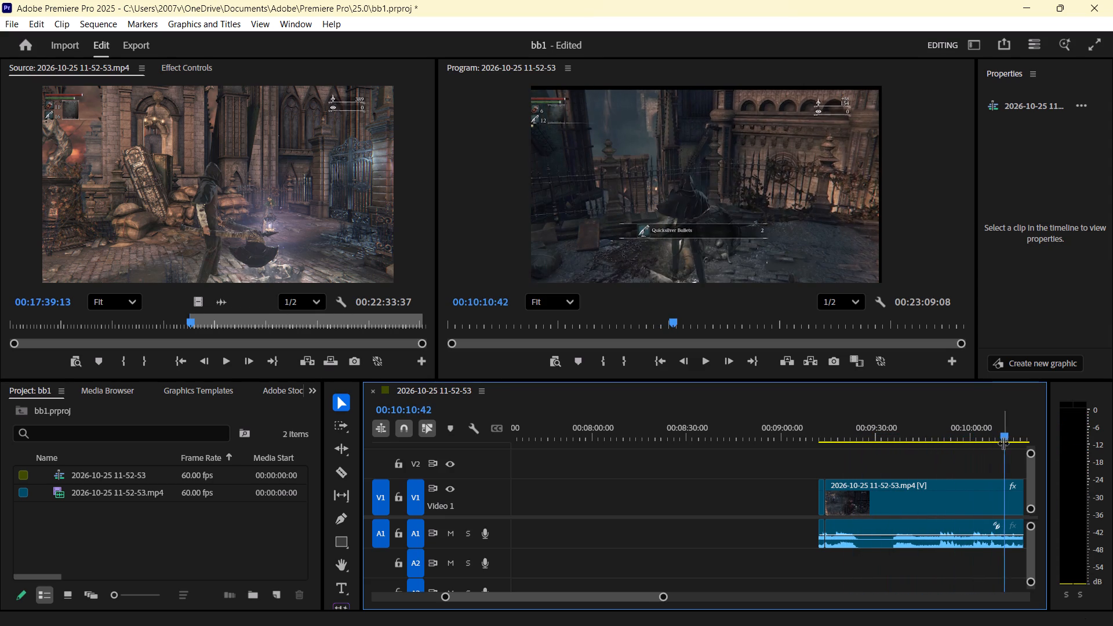
pyautogui.scroll(-8, 1002, 445)
pyautogui.moveTo(827, 434); pyautogui.dragTo(861, 434)
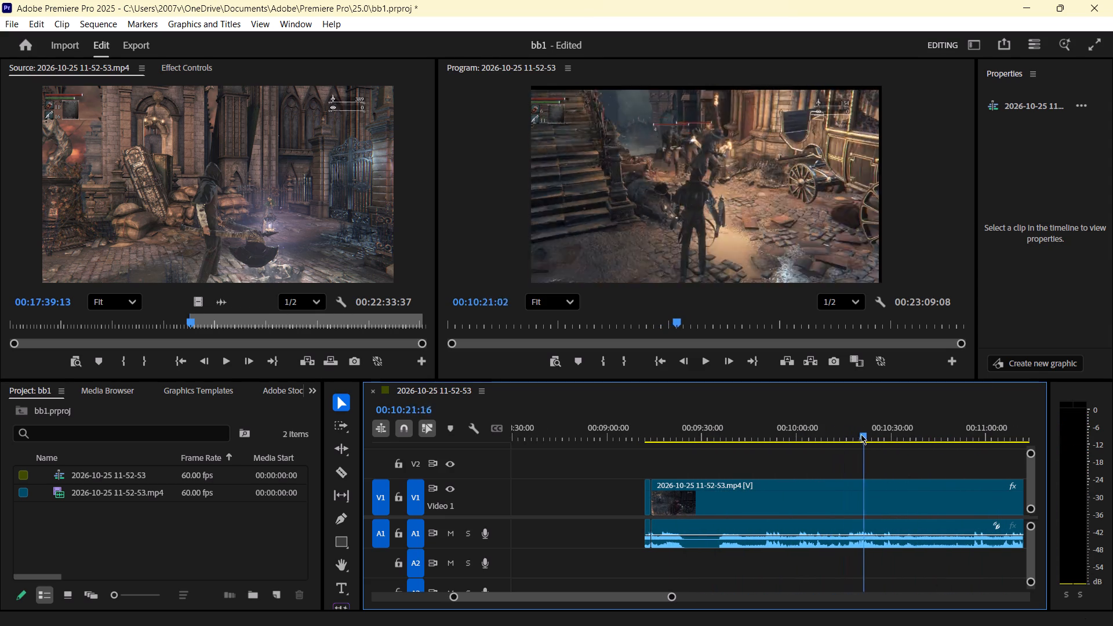
pyautogui.moveTo(861, 434); pyautogui.dragTo(885, 435)
pyautogui.press('space')
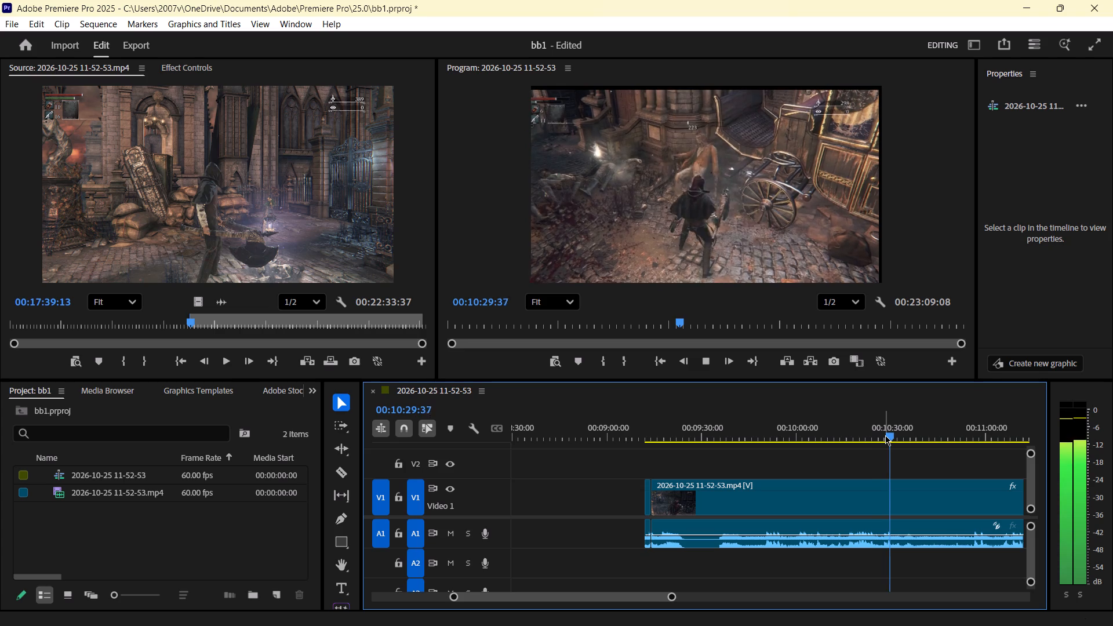
pyautogui.moveTo(885, 435); pyautogui.dragTo(917, 435)
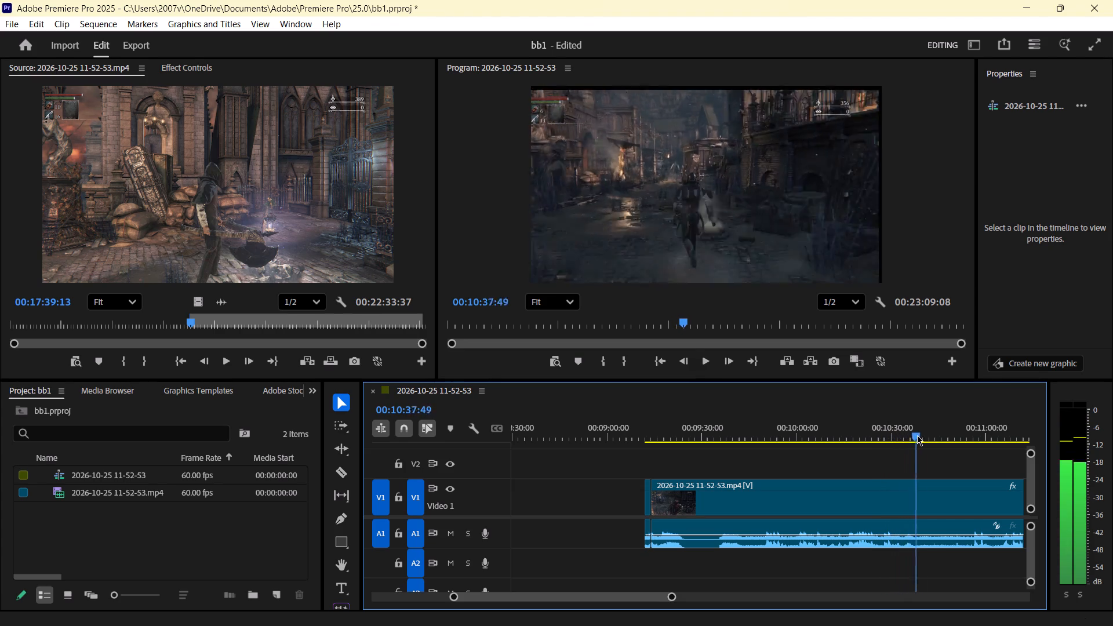
pyautogui.moveTo(917, 435); pyautogui.dragTo(979, 432)
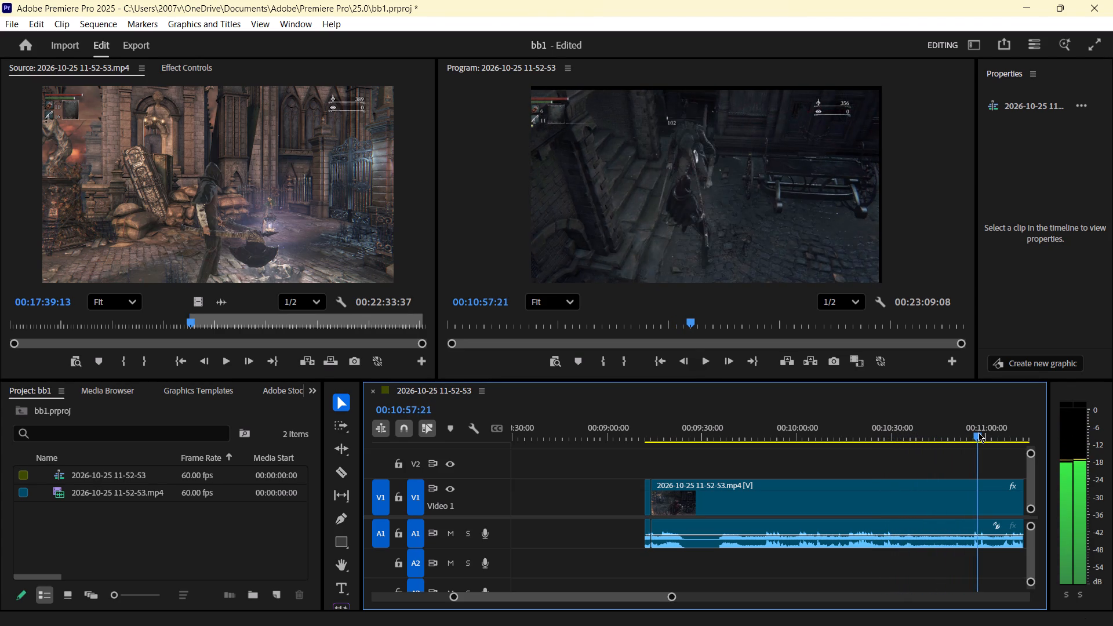
pyautogui.moveTo(979, 432); pyautogui.dragTo(979, 432)
pyautogui.press('space')
pyautogui.press('space')
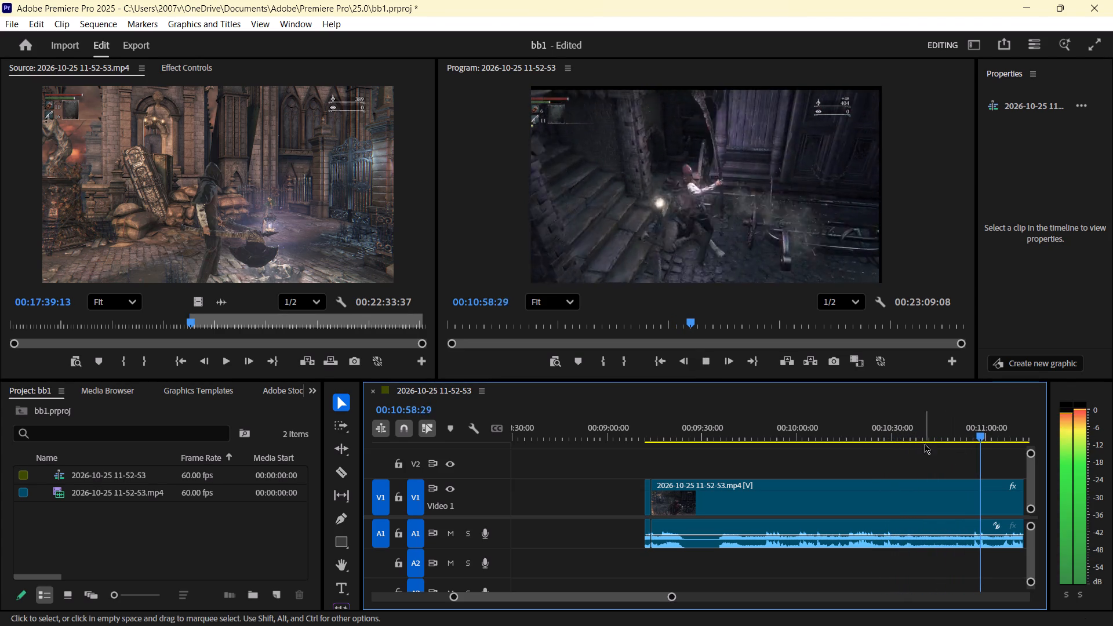
pyautogui.moveTo(987, 439); pyautogui.dragTo(1016, 437)
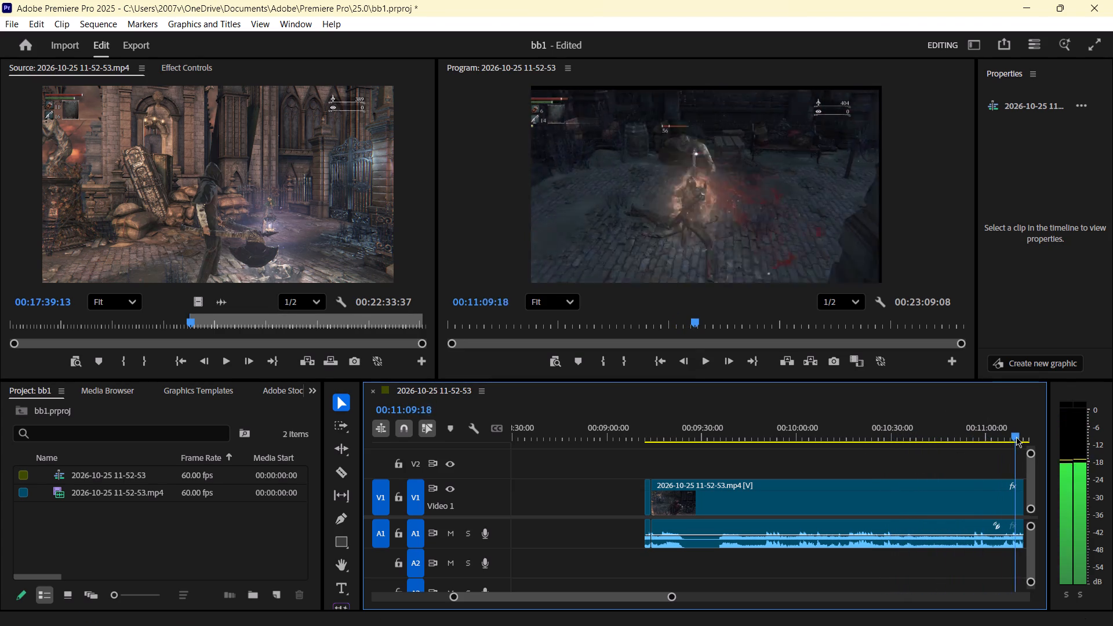
# Skim the long clip ahead from about 00:15:33 to 00:16:29, checking the street and bonfire fights for highlights.
pyautogui.moveTo(1016, 437); pyautogui.dragTo(1040, 434)
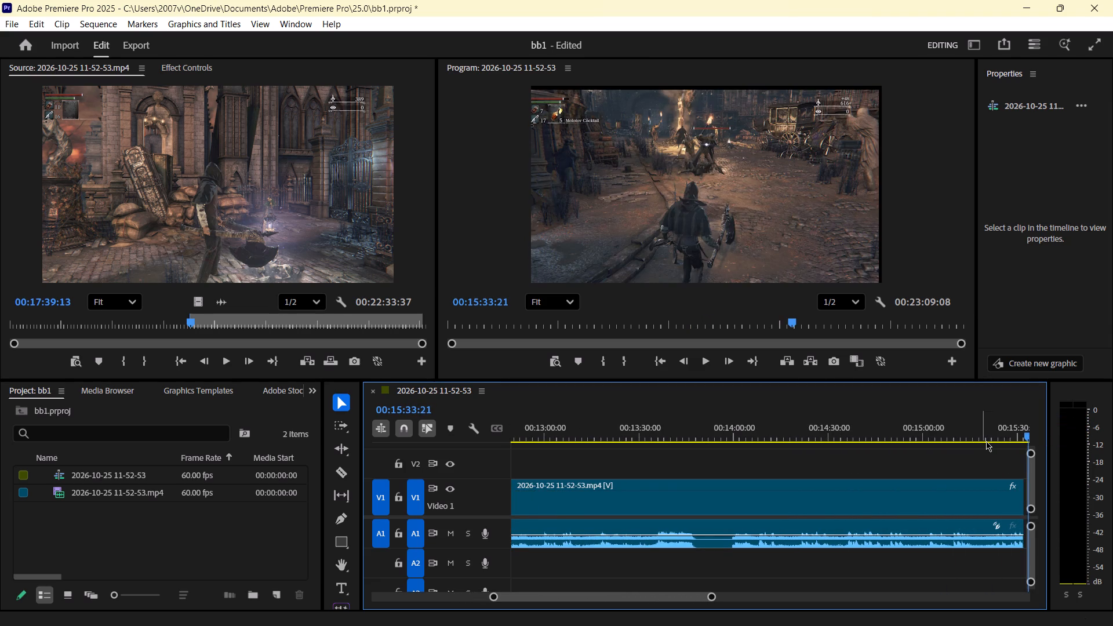
pyautogui.scroll(-11, 887, 479)
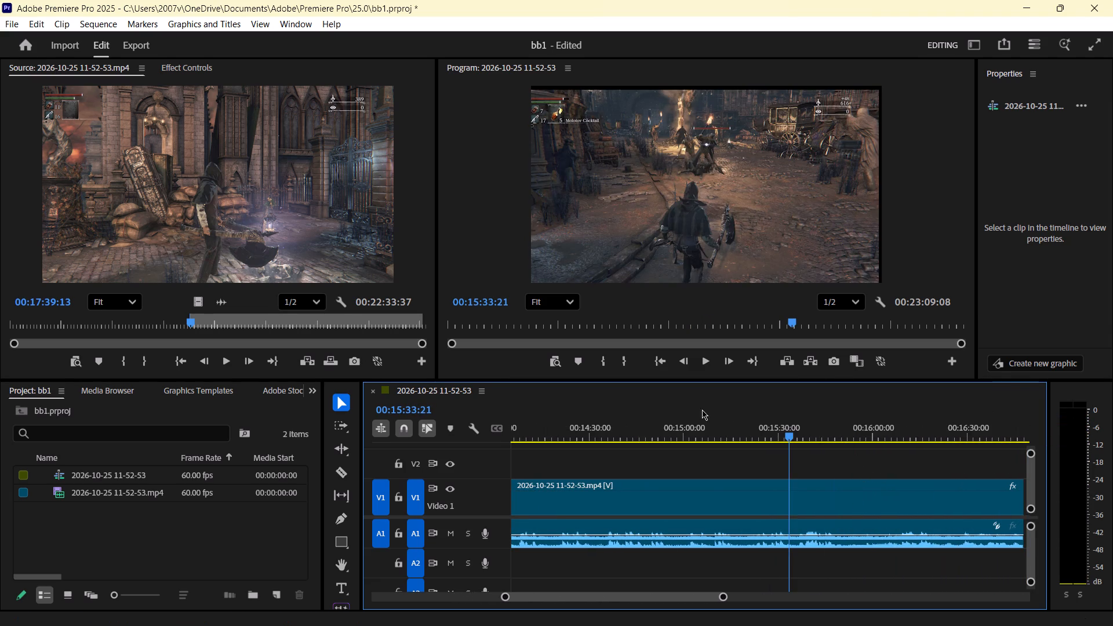
pyautogui.moveTo(788, 433); pyautogui.dragTo(838, 423)
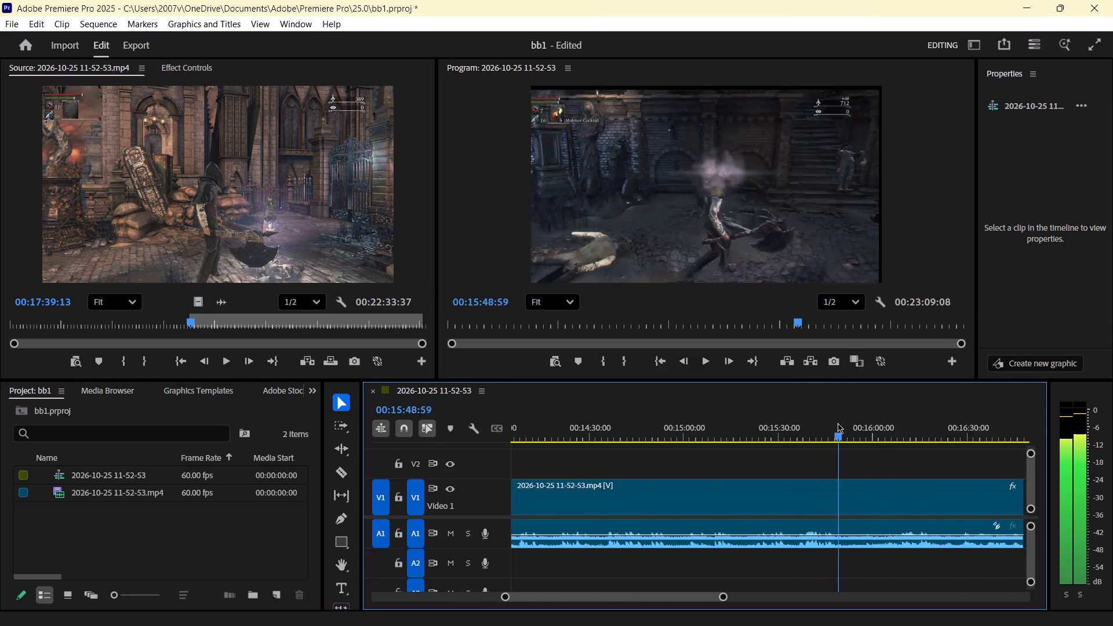
pyautogui.moveTo(838, 423); pyautogui.dragTo(897, 426)
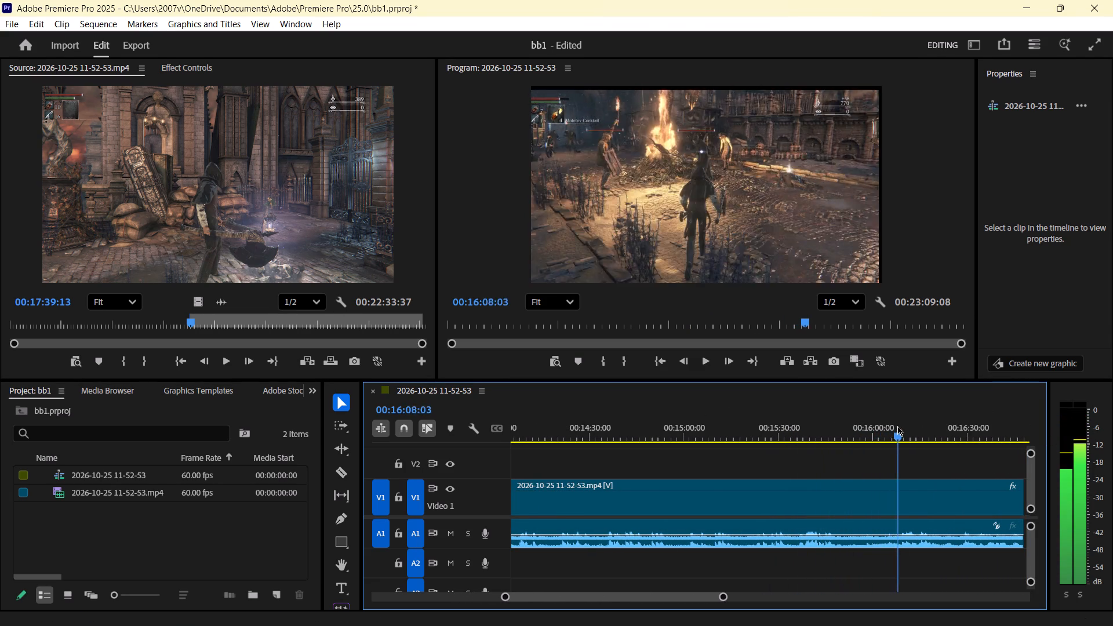
pyautogui.moveTo(897, 426); pyautogui.dragTo(946, 434)
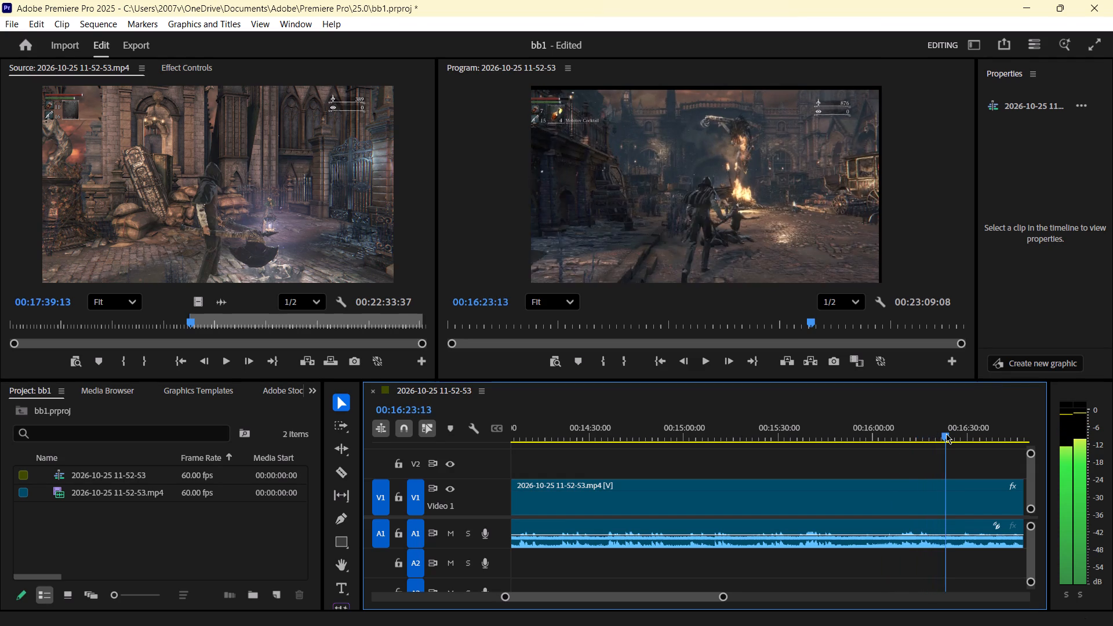
pyautogui.moveTo(946, 434); pyautogui.dragTo(966, 435)
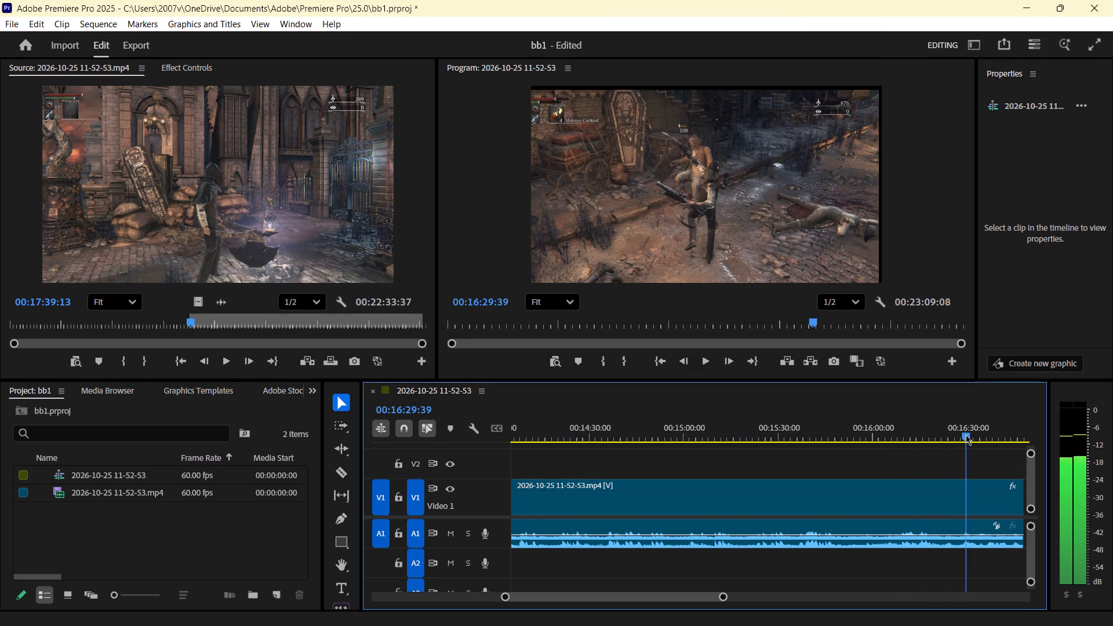
# Go back and skim the long clip from about 00:10:02 to 00:13:18, checking the carriage, stairway and gate fights for highlights.
pyautogui.moveTo(966, 435); pyautogui.dragTo(476, 430)
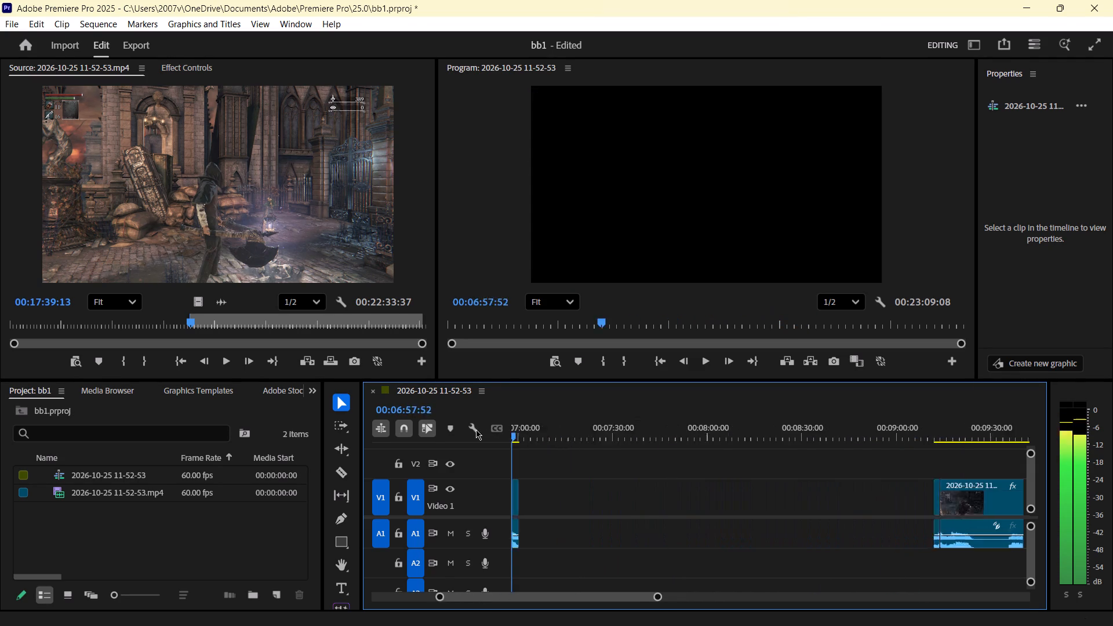
pyautogui.moveTo(476, 430); pyautogui.dragTo(1072, 475)
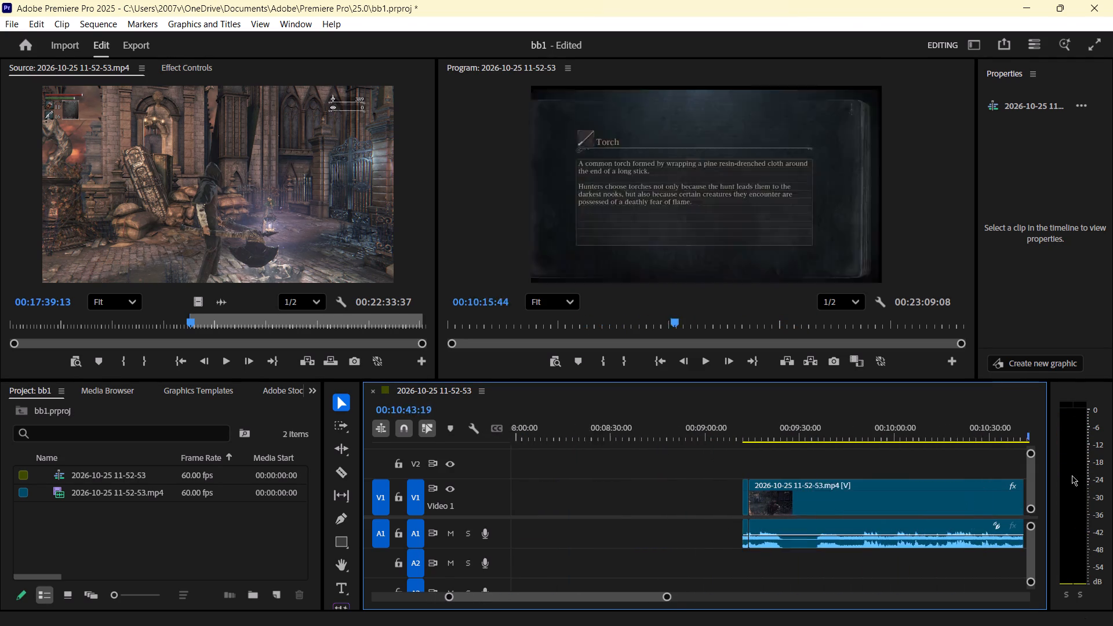
pyautogui.moveTo(1072, 475); pyautogui.dragTo(689, 453)
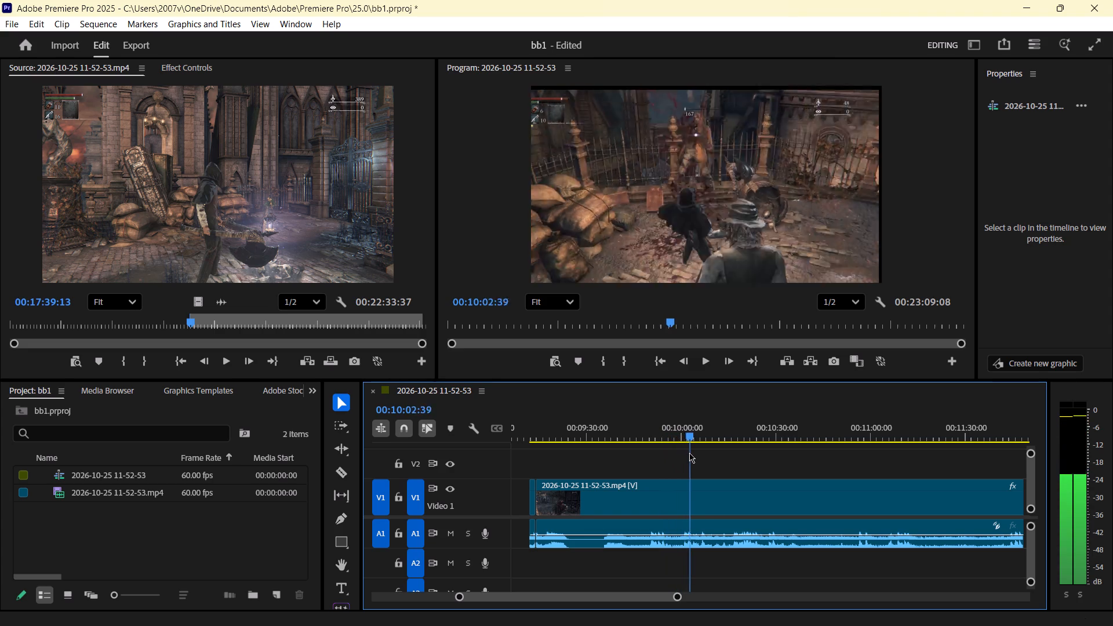
pyautogui.moveTo(689, 453); pyautogui.dragTo(739, 455)
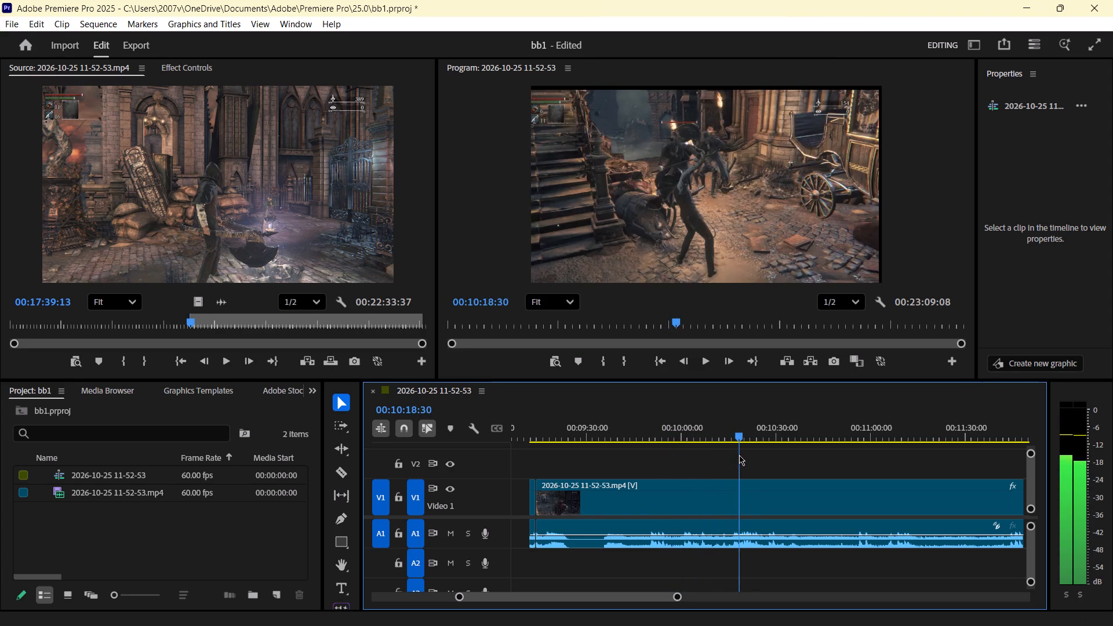
pyautogui.moveTo(739, 455); pyautogui.dragTo(767, 458)
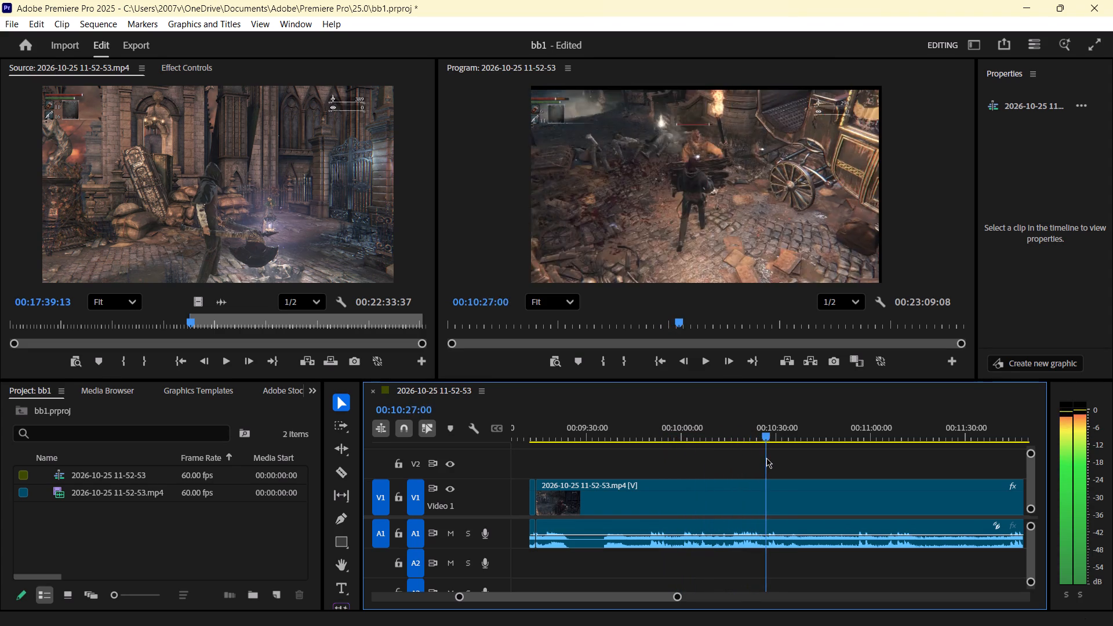
pyautogui.moveTo(767, 458); pyautogui.dragTo(807, 454)
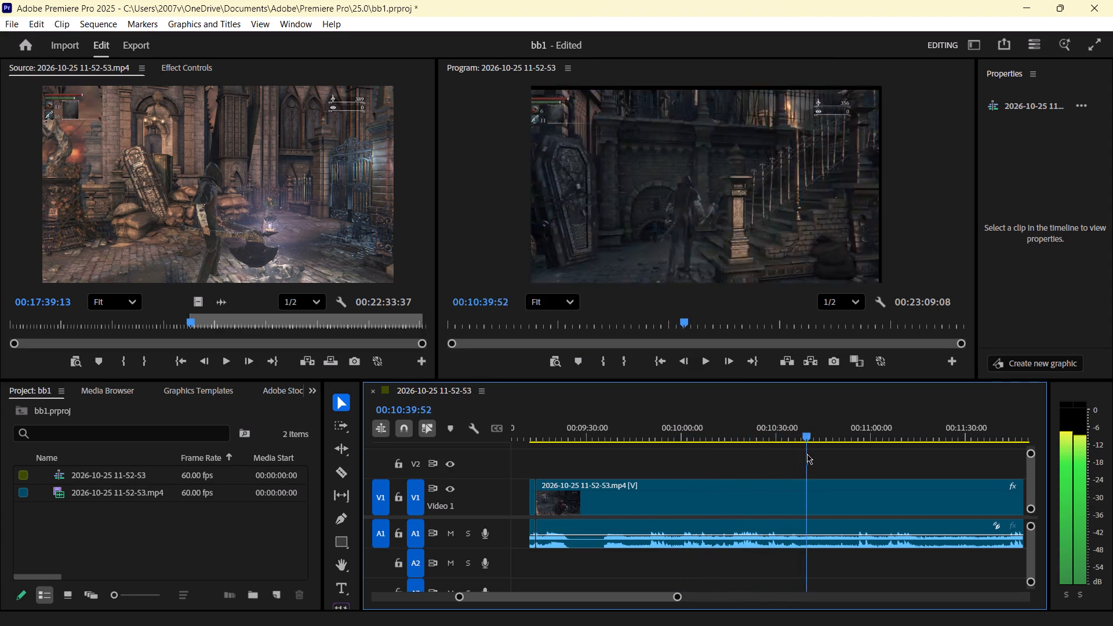
pyautogui.moveTo(807, 454); pyautogui.dragTo(859, 455)
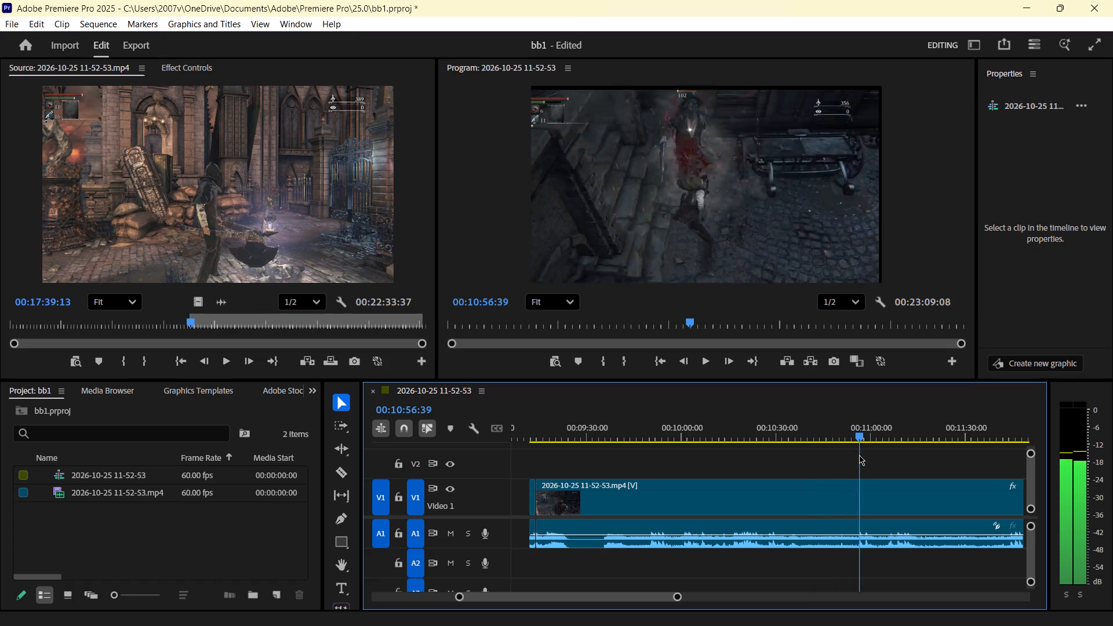
pyautogui.moveTo(859, 455); pyautogui.dragTo(911, 463)
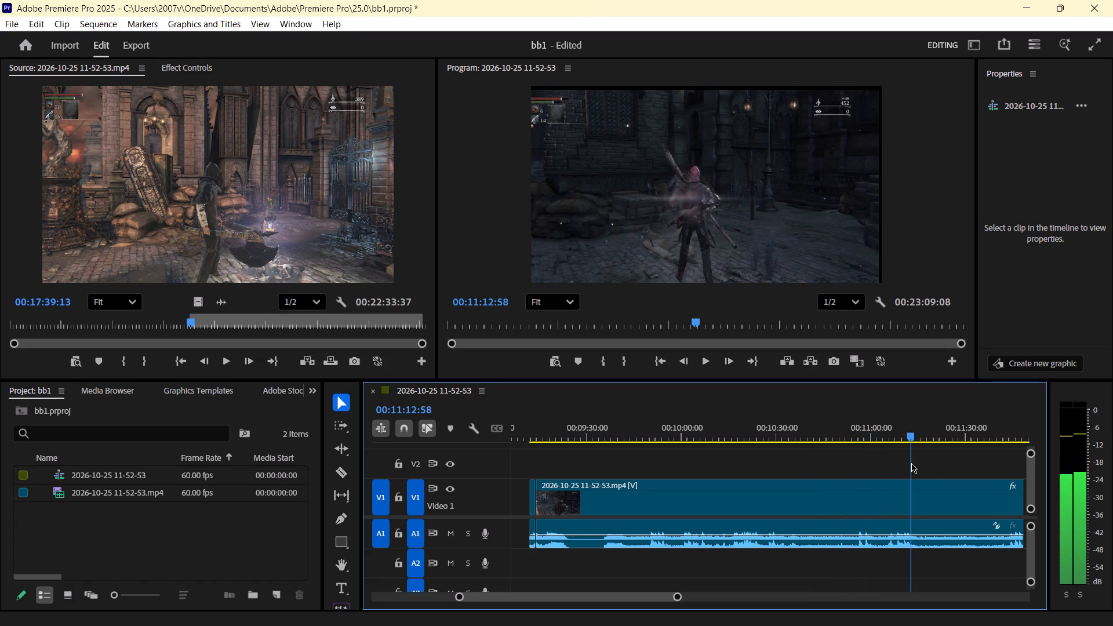
pyautogui.moveTo(911, 463); pyautogui.dragTo(953, 469)
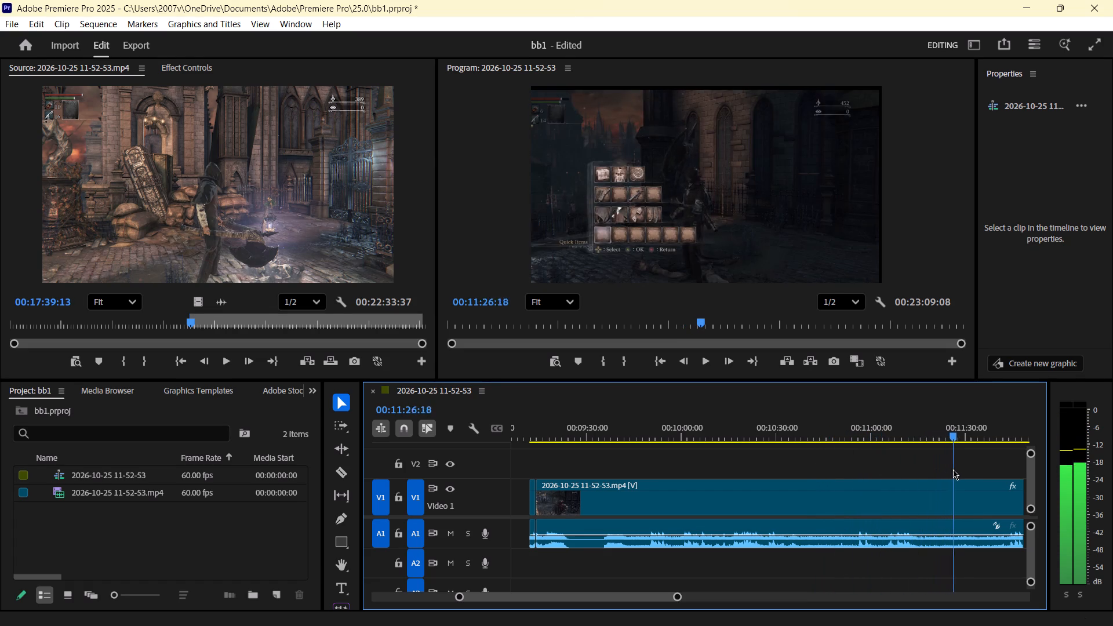
pyautogui.moveTo(953, 469); pyautogui.dragTo(995, 468)
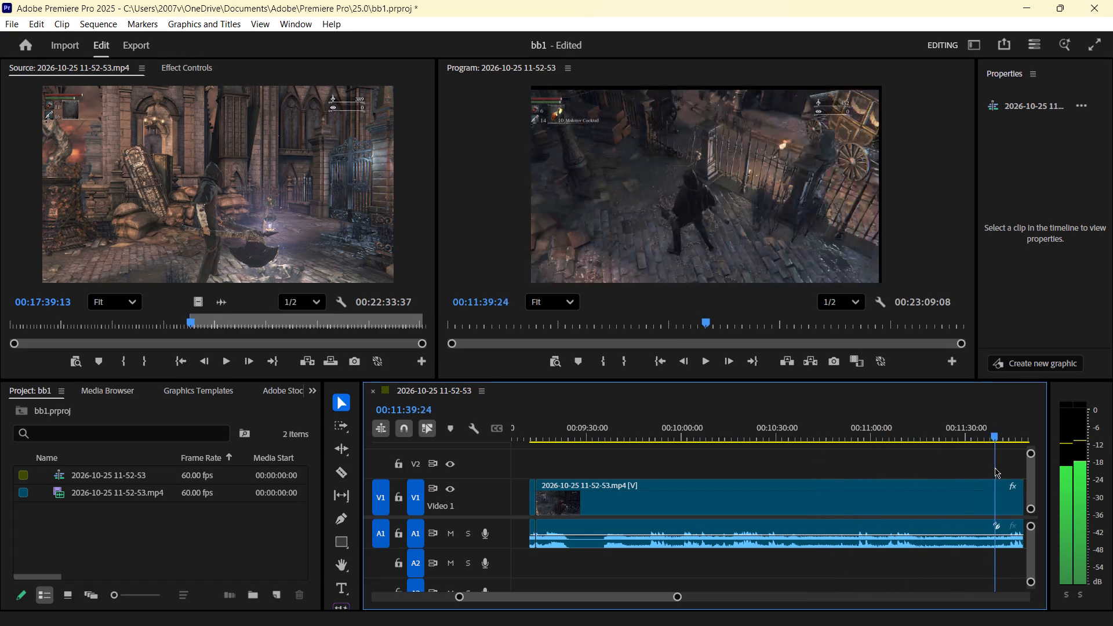
pyautogui.moveTo(995, 468); pyautogui.dragTo(1030, 469)
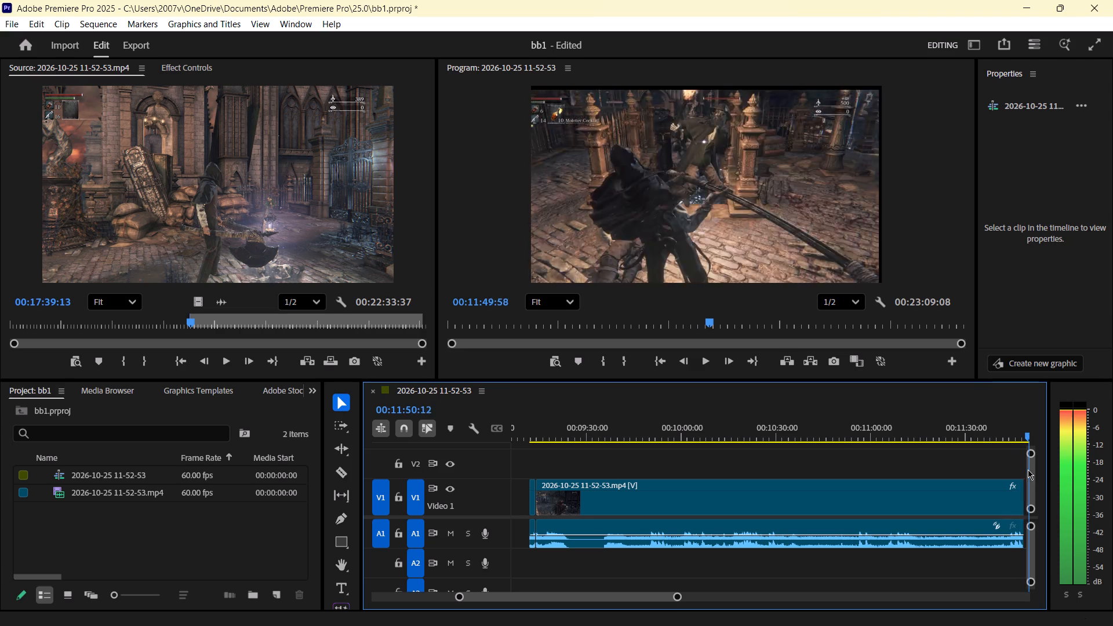
pyautogui.moveTo(1030, 469); pyautogui.dragTo(1038, 472)
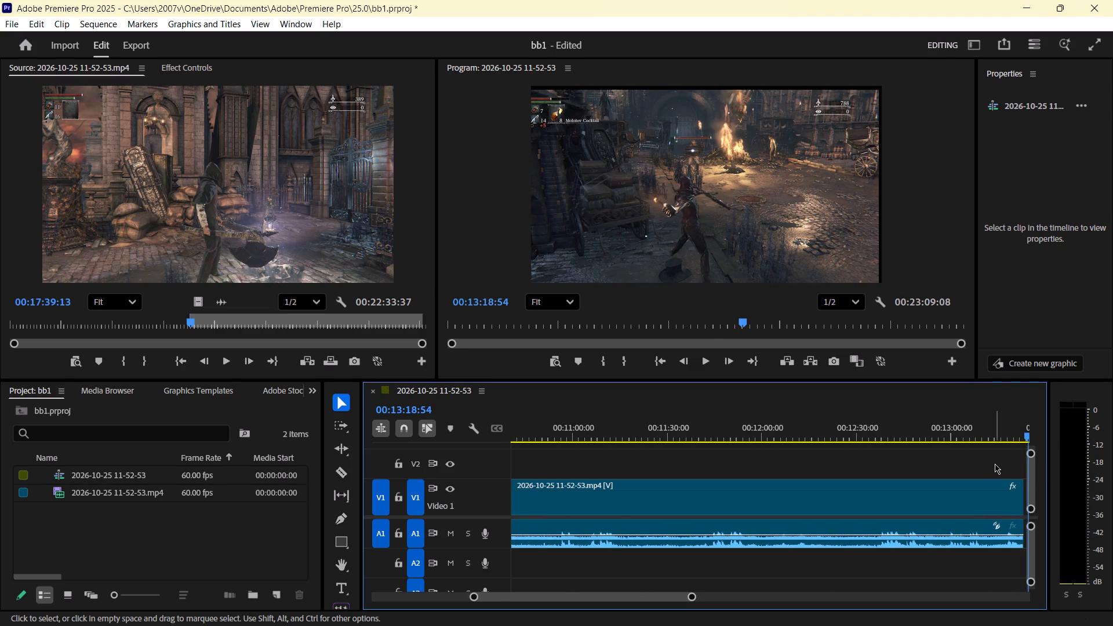
# Find the death by the bonfire and split the long clip at 00:13:42:12, just before the YOU DIED text.
pyautogui.press('space')
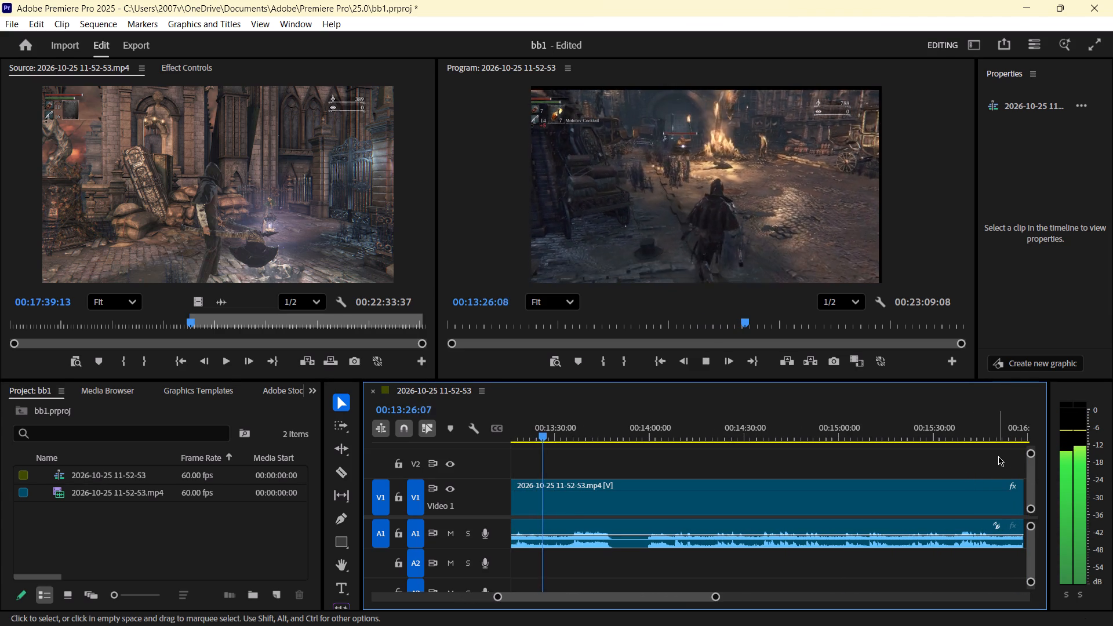
pyautogui.moveTo(552, 435); pyautogui.dragTo(570, 434)
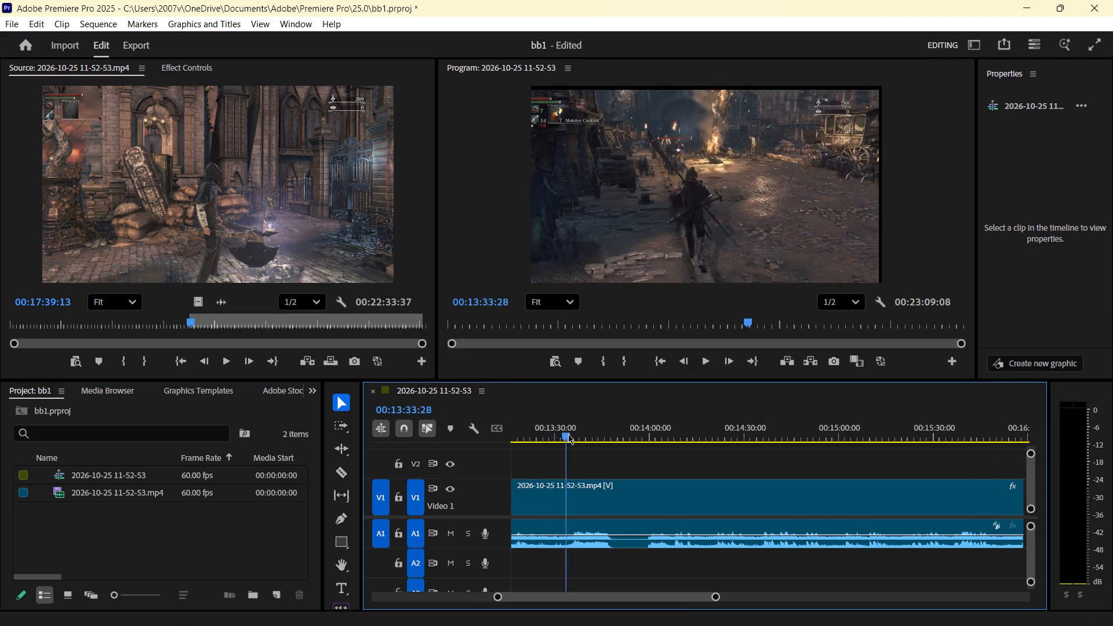
pyautogui.moveTo(570, 434); pyautogui.dragTo(614, 434)
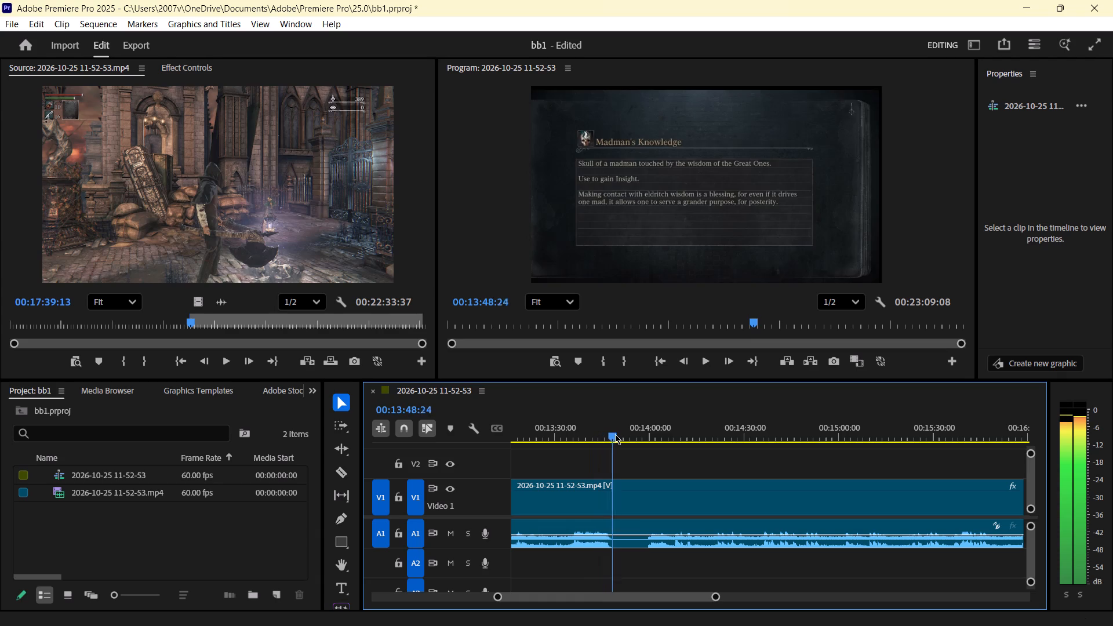
pyautogui.moveTo(614, 434); pyautogui.dragTo(596, 438)
pyautogui.press('space')
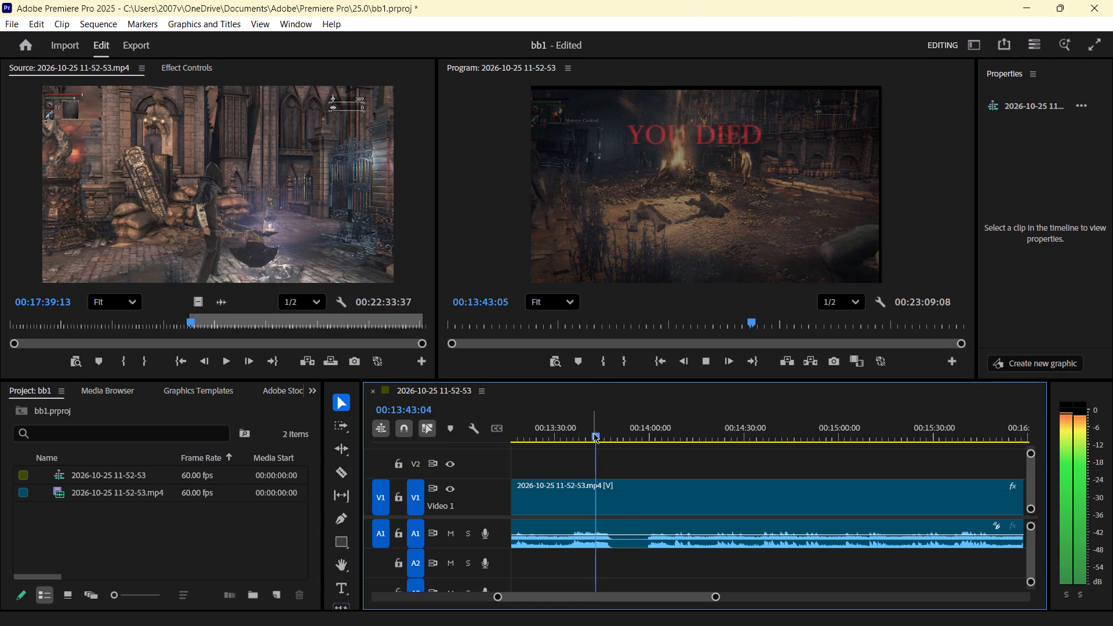
pyautogui.click(594, 432)
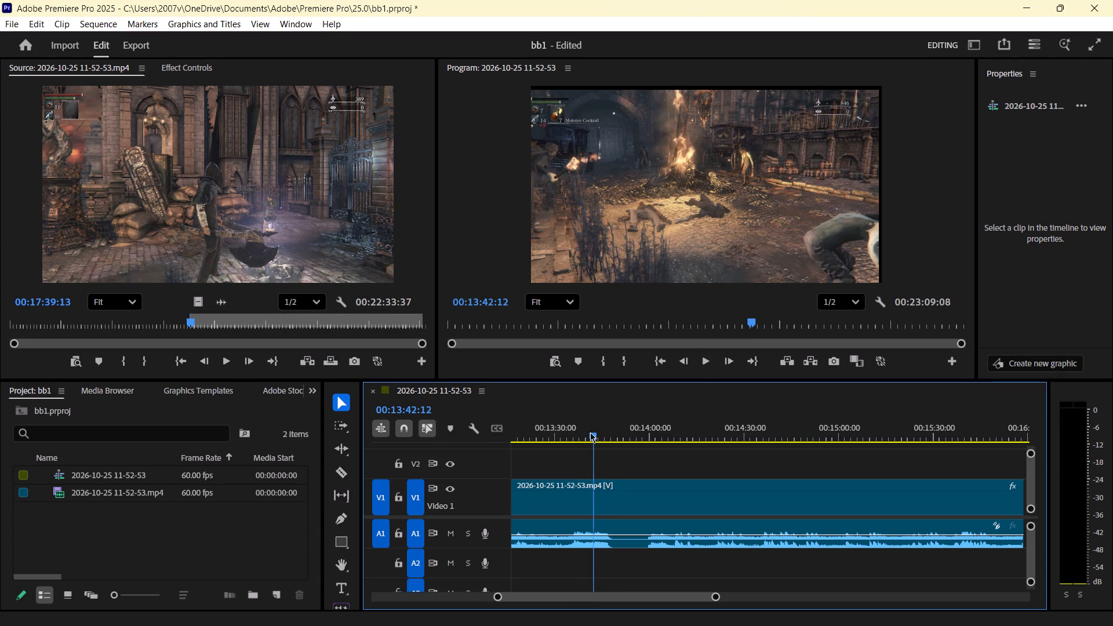
pyautogui.click(592, 433)
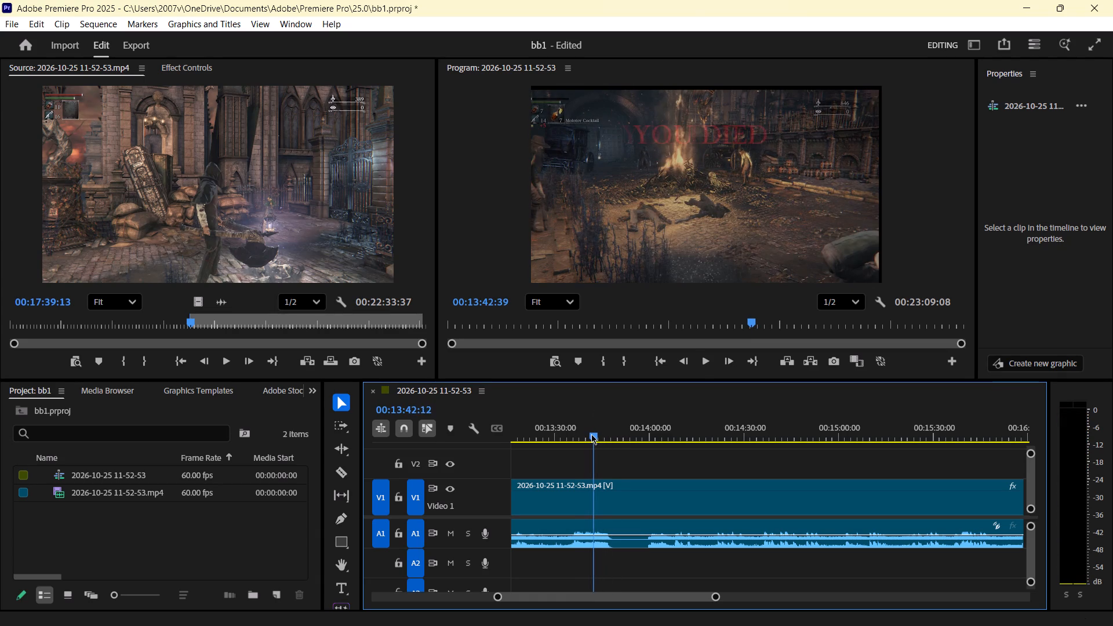
pyautogui.press('space')
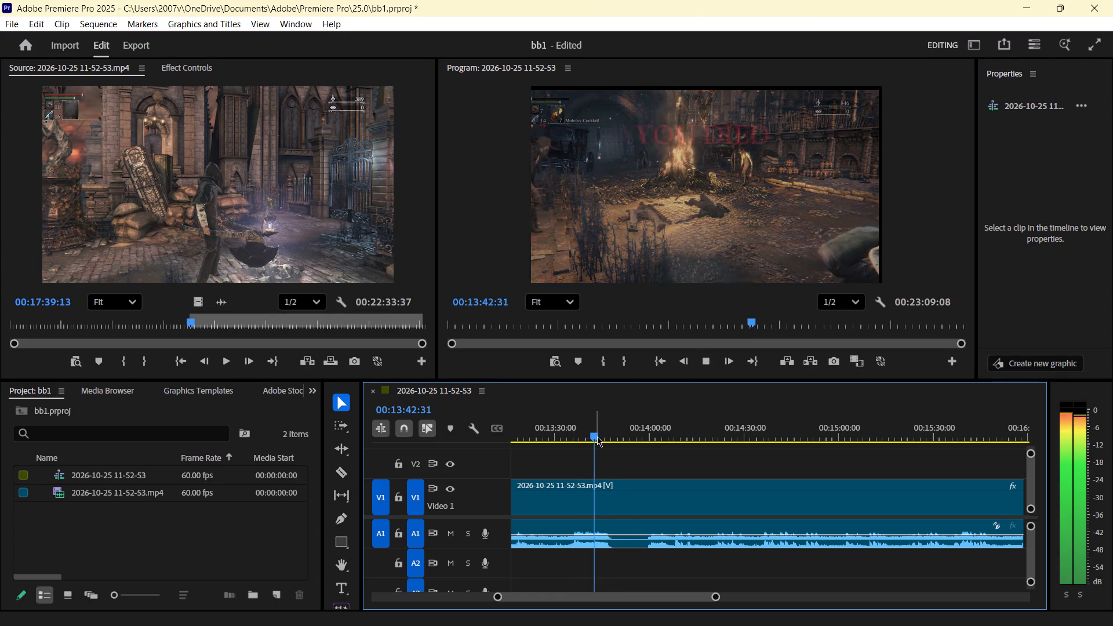
pyautogui.press('space')
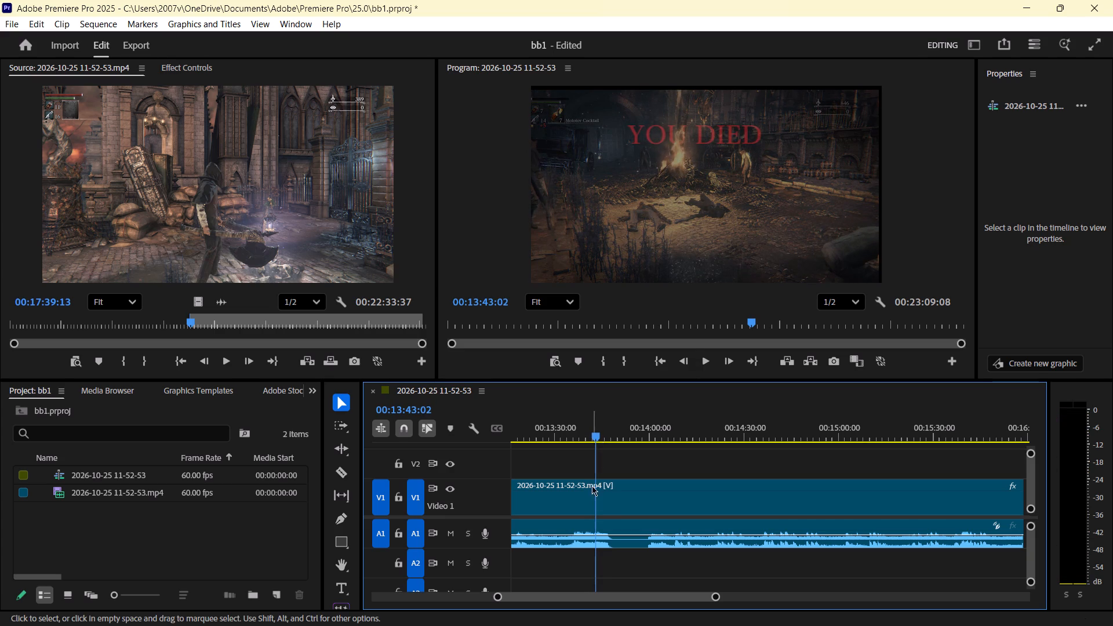
pyautogui.click(598, 434)
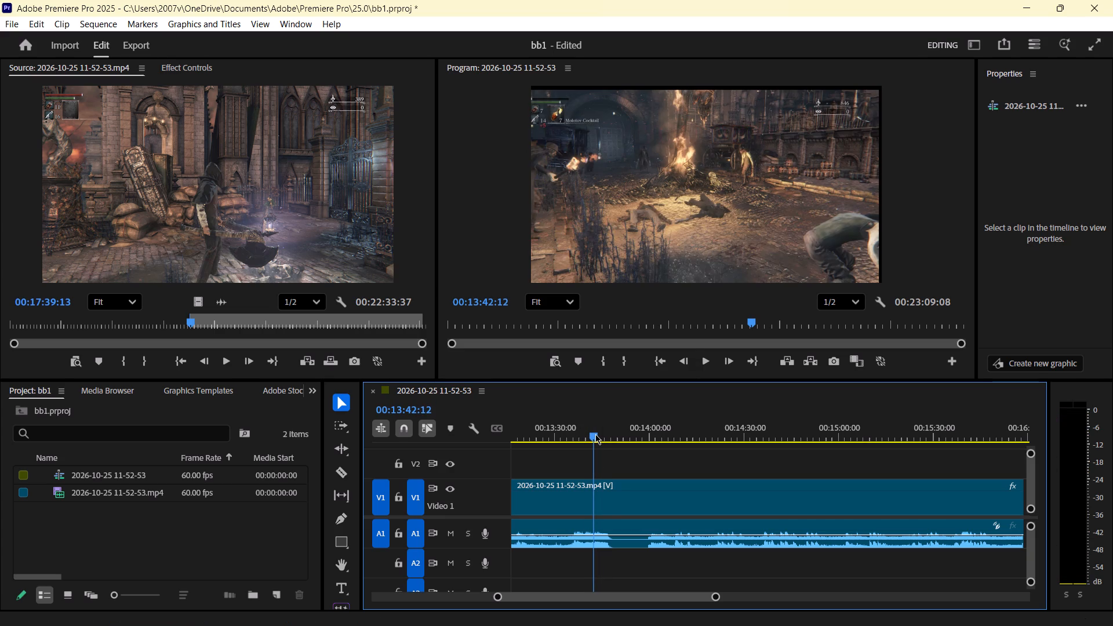
pyautogui.press('c')
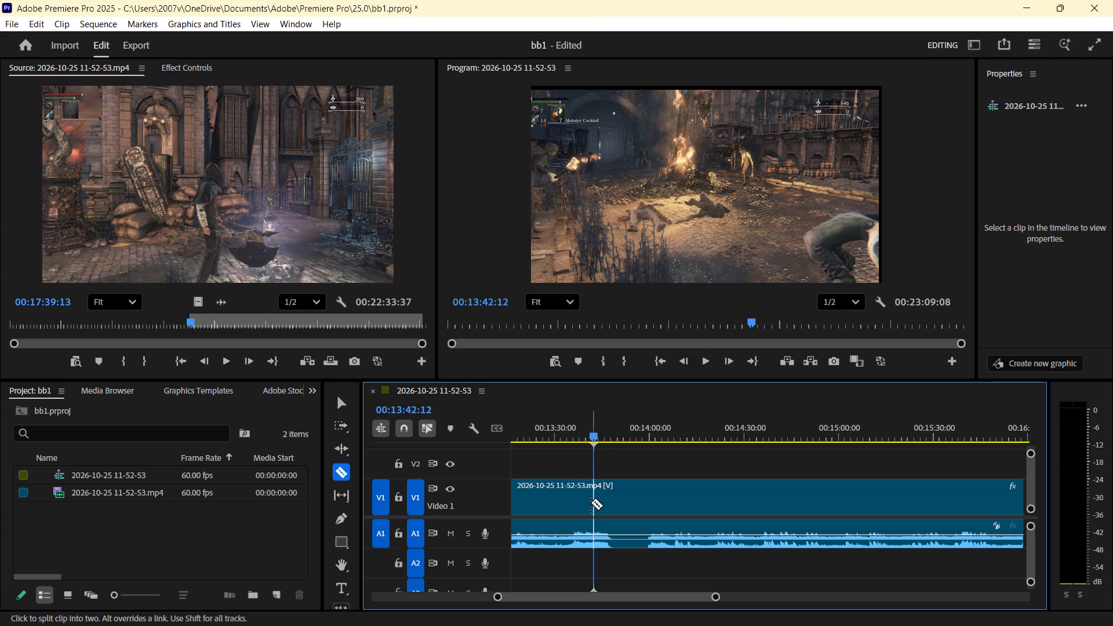
pyautogui.click(594, 503)
# Play through the YOU DIED screen and split the long clip at 00:13:44:29.
pyautogui.press('space')
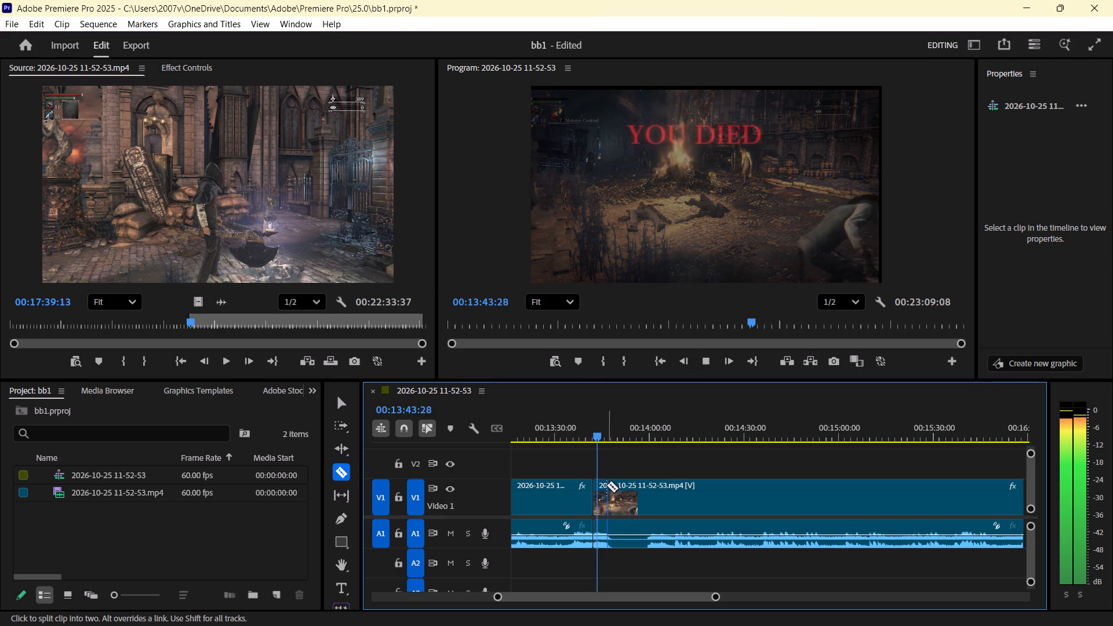
pyautogui.press('space')
pyautogui.click(600, 493)
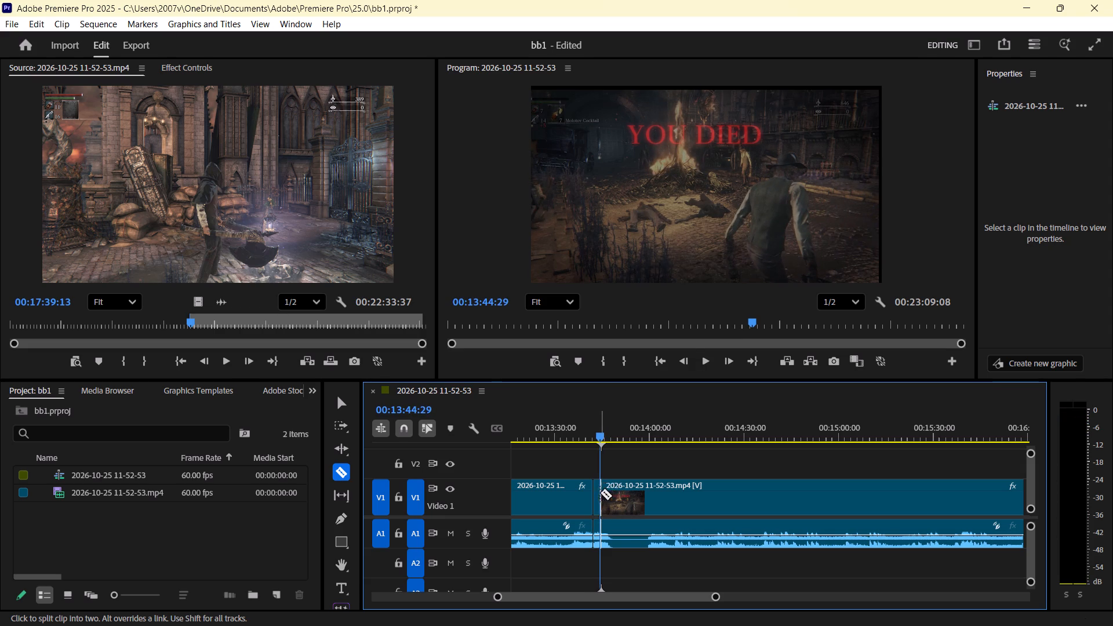
# Delete the long stretch between the 00:09:14:00 cut and the 00:13:42:12 cut.
pyautogui.press('v')
pyautogui.click(556, 494)
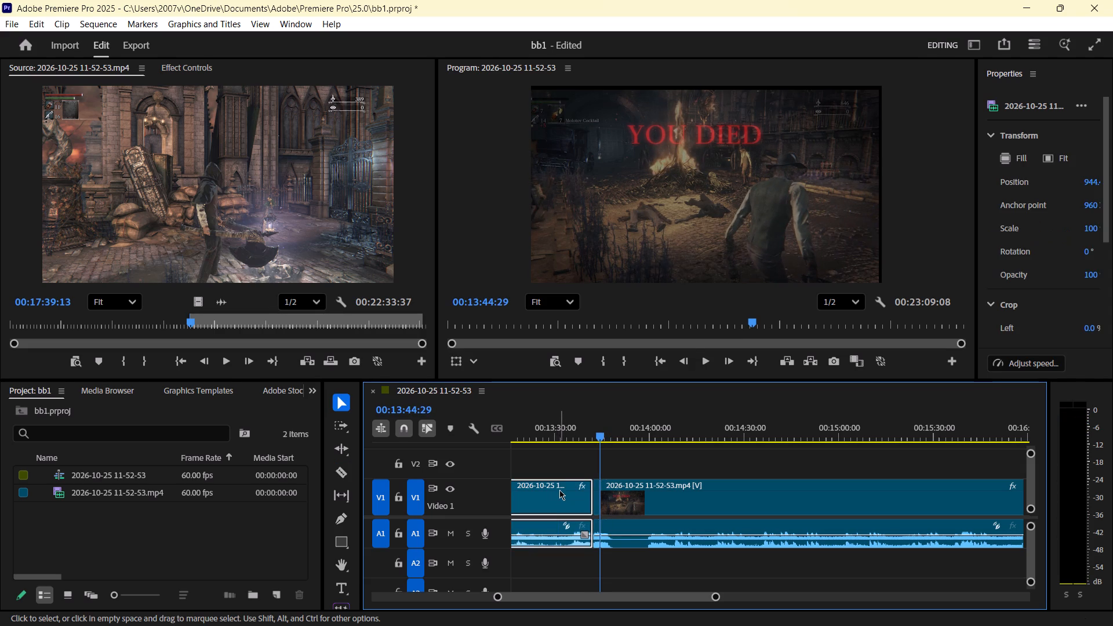
pyautogui.press('Delete')
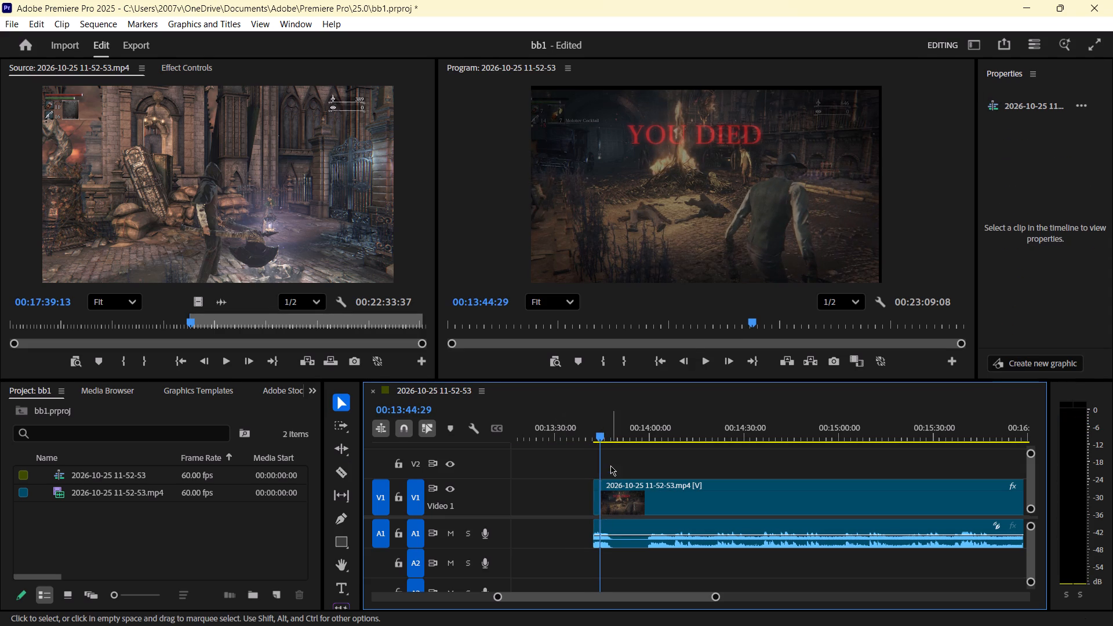
# Skim the long clip from 00:13:44:29 to about 00:17:07, checking the street, bonfire and stairway fights for highlights.
pyautogui.press('space')
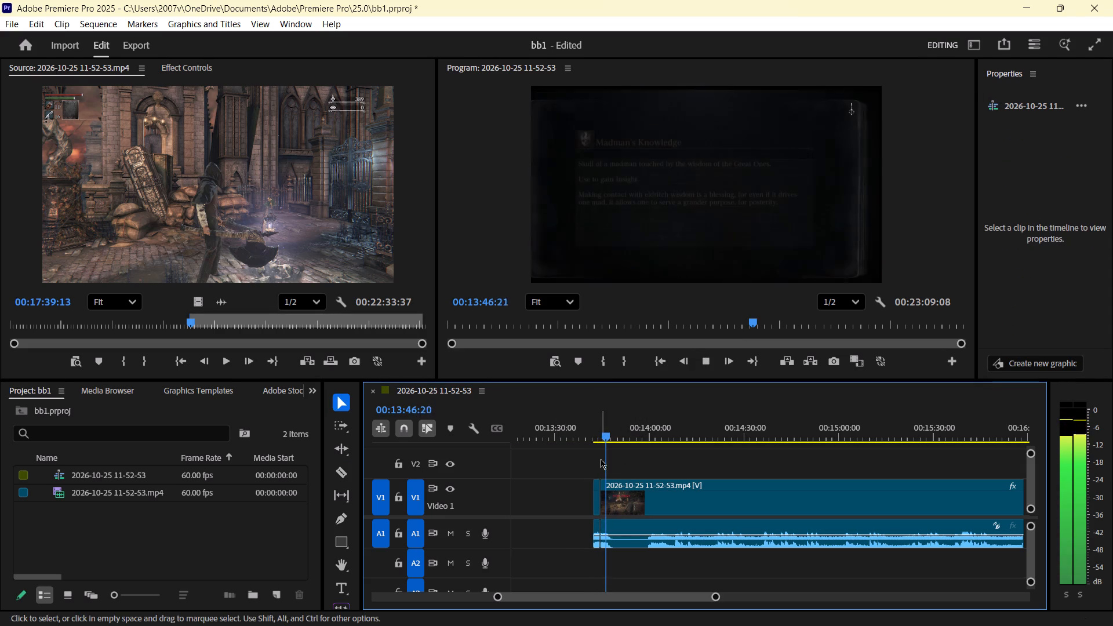
pyautogui.moveTo(610, 436); pyautogui.dragTo(615, 436)
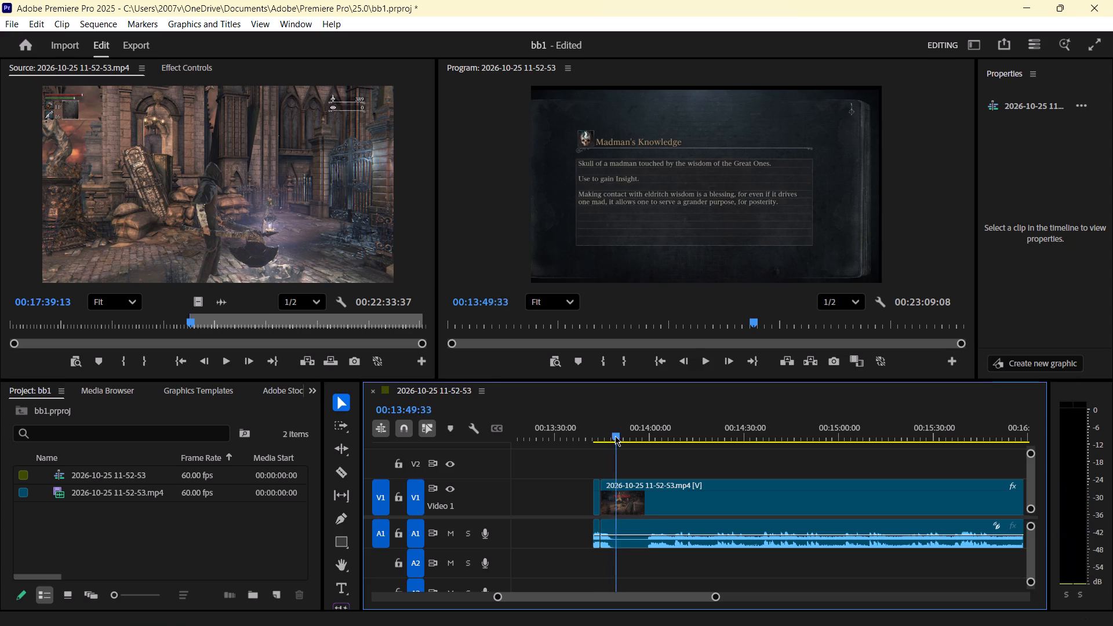
pyautogui.moveTo(615, 436); pyautogui.dragTo(747, 452)
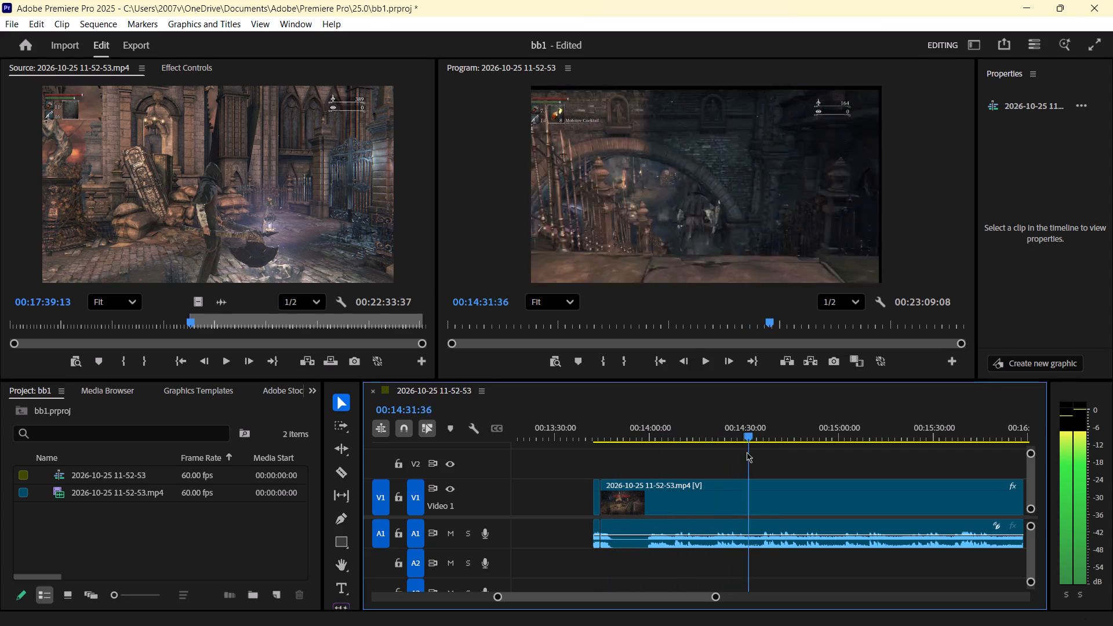
pyautogui.moveTo(747, 452); pyautogui.dragTo(833, 457)
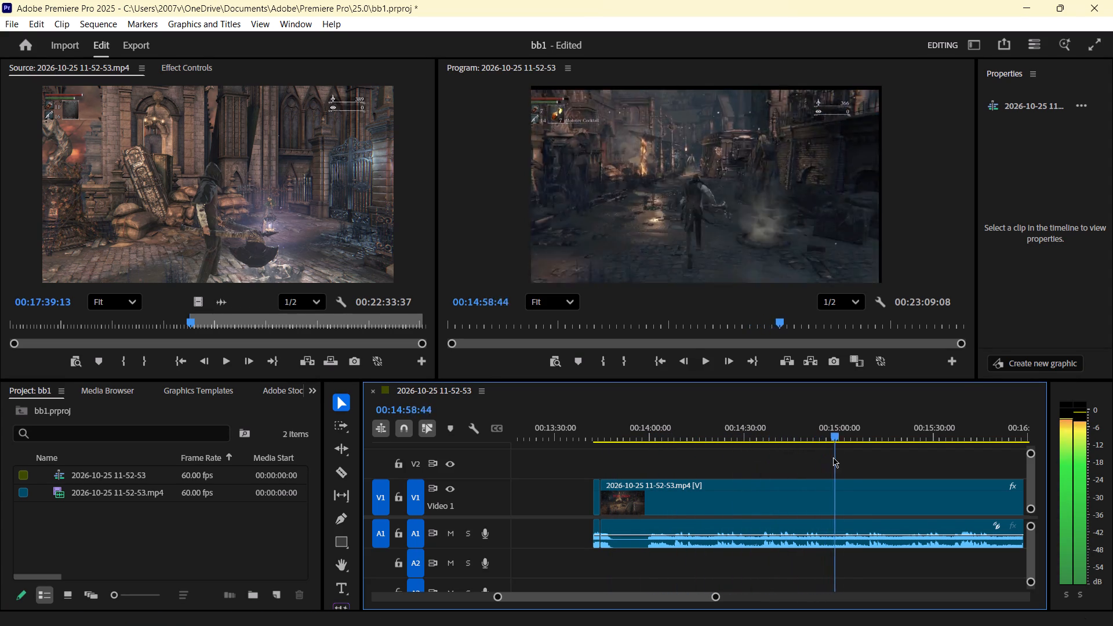
pyautogui.moveTo(833, 457); pyautogui.dragTo(946, 464)
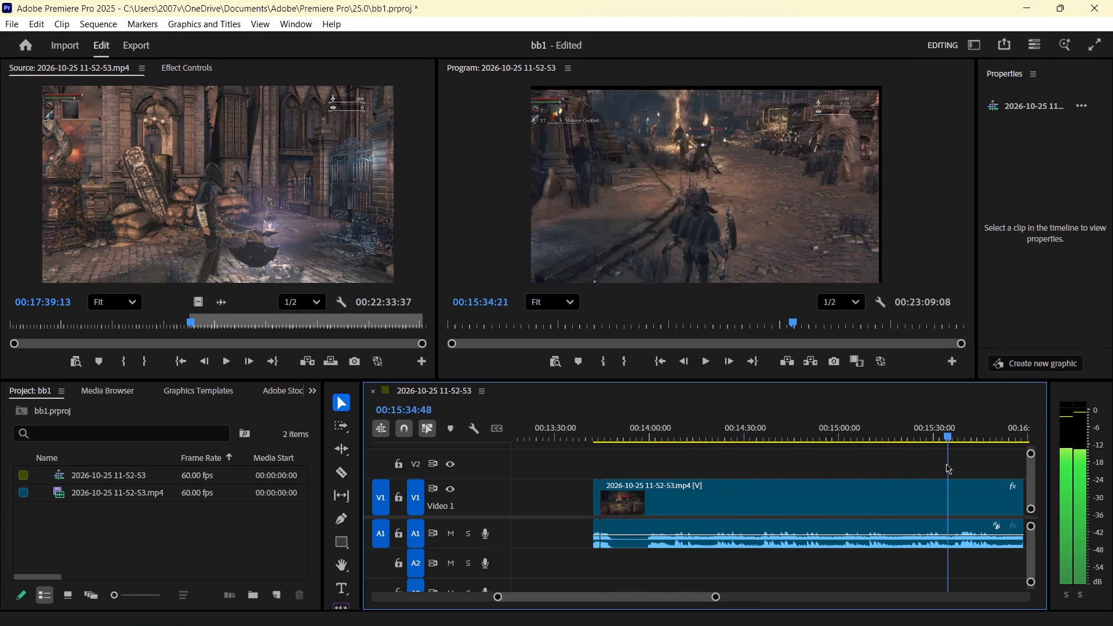
pyautogui.moveTo(946, 464); pyautogui.dragTo(994, 468)
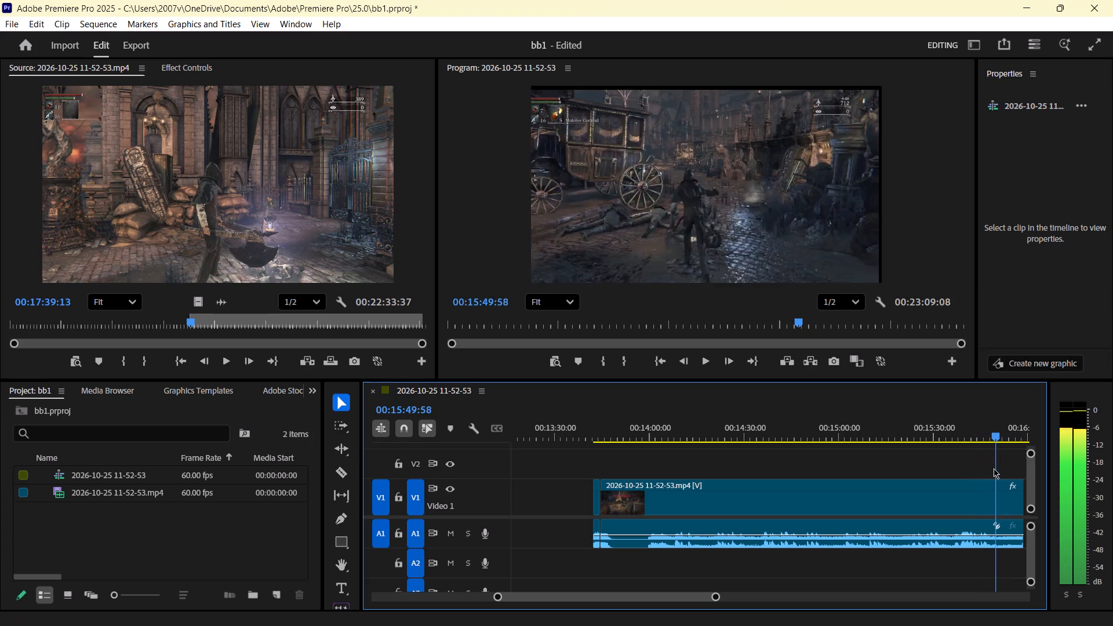
pyautogui.moveTo(994, 468); pyautogui.dragTo(1016, 465)
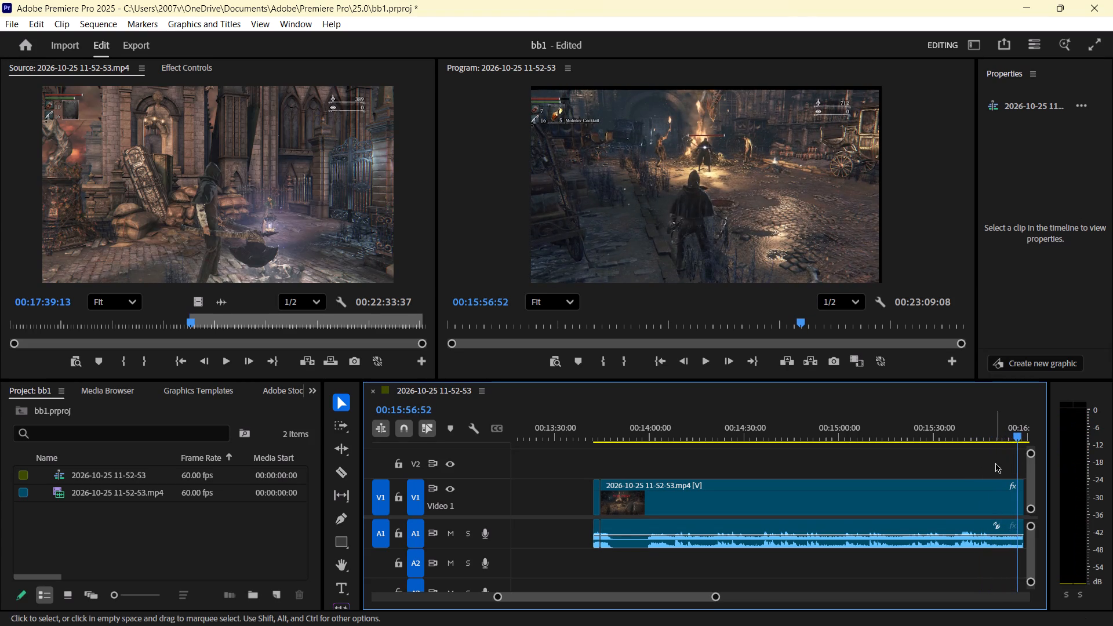
pyautogui.scroll(-3, 994, 467)
pyautogui.scroll(-10, 940, 485)
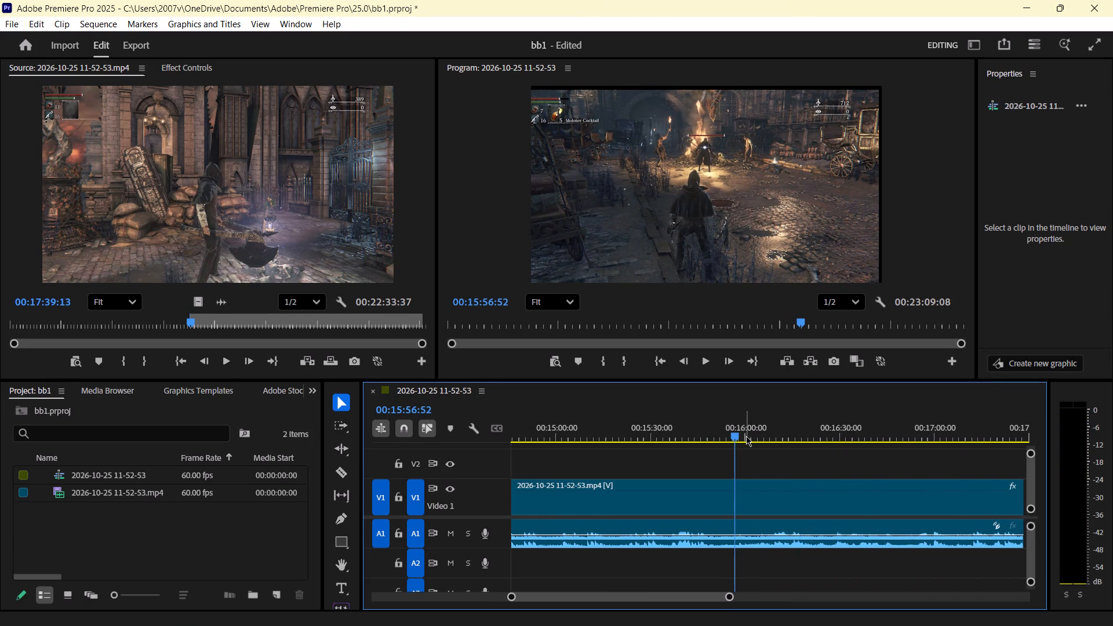
pyautogui.moveTo(734, 436); pyautogui.dragTo(823, 436)
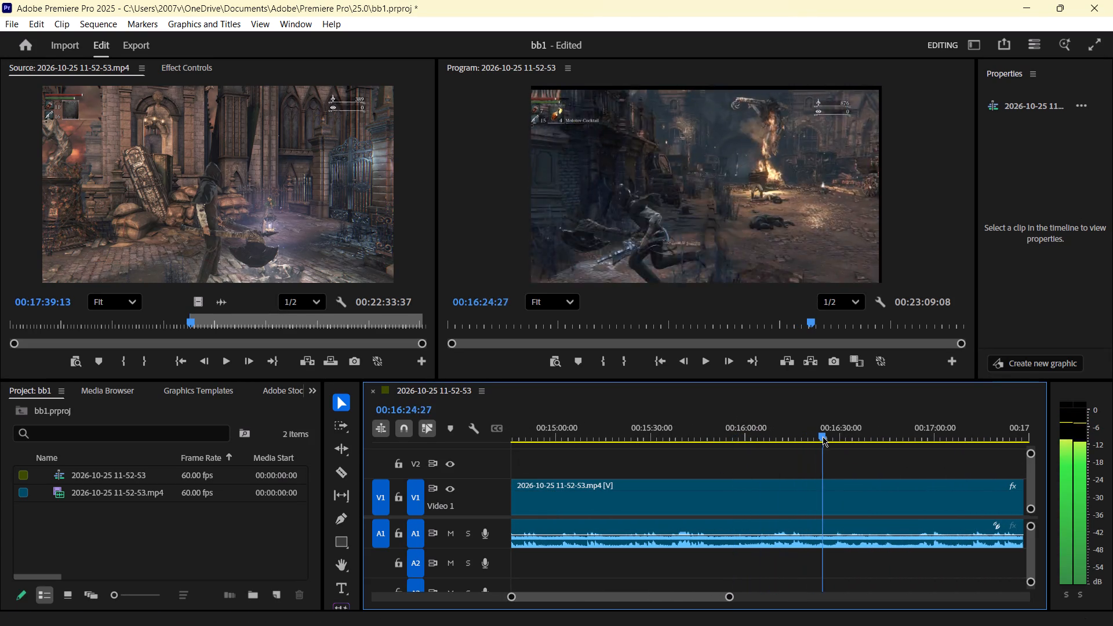
pyautogui.moveTo(823, 436); pyautogui.dragTo(868, 436)
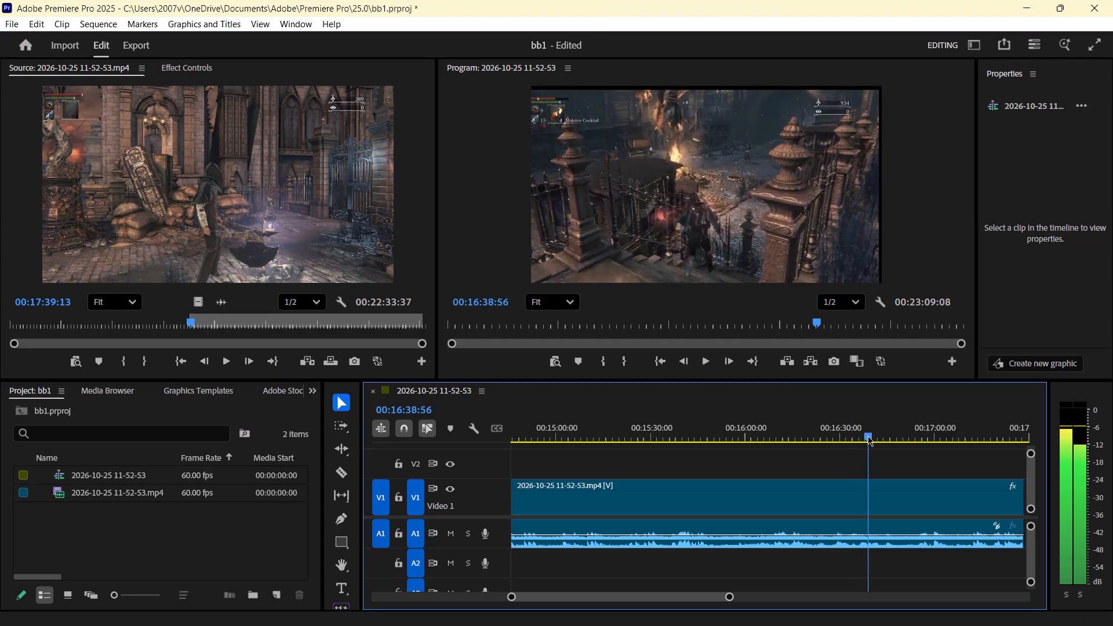
pyautogui.moveTo(868, 436); pyautogui.dragTo(931, 432)
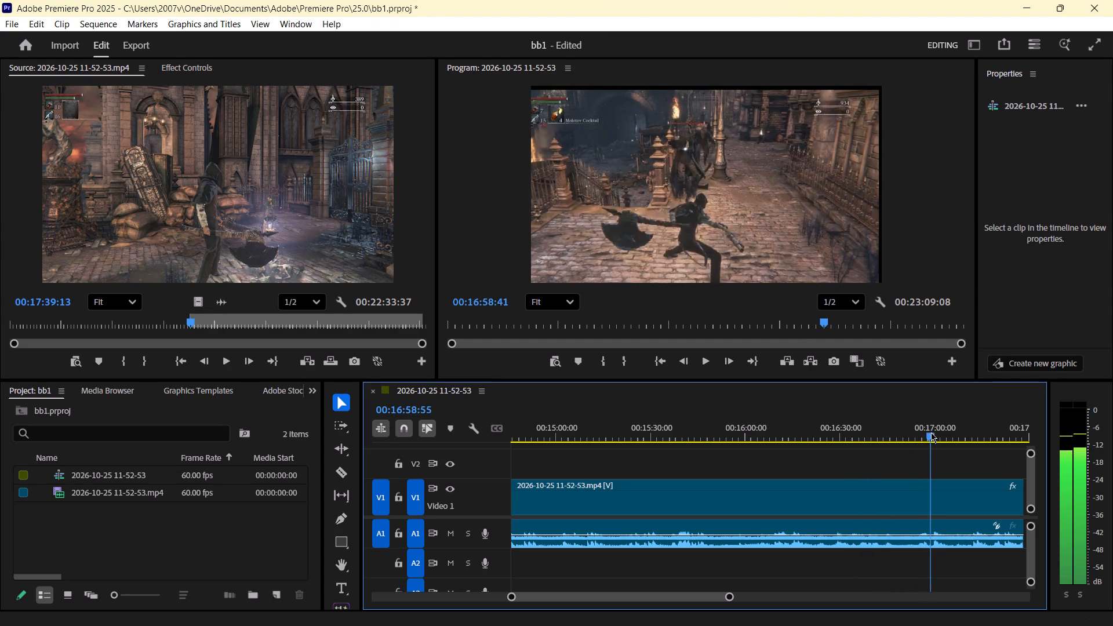
pyautogui.moveTo(931, 432); pyautogui.dragTo(958, 428)
# Continue skimming the long clip from about 00:17:07 to 00:19:35, looking for the next highlight around the beast by the carriages.
pyautogui.scroll(-3, 954, 427)
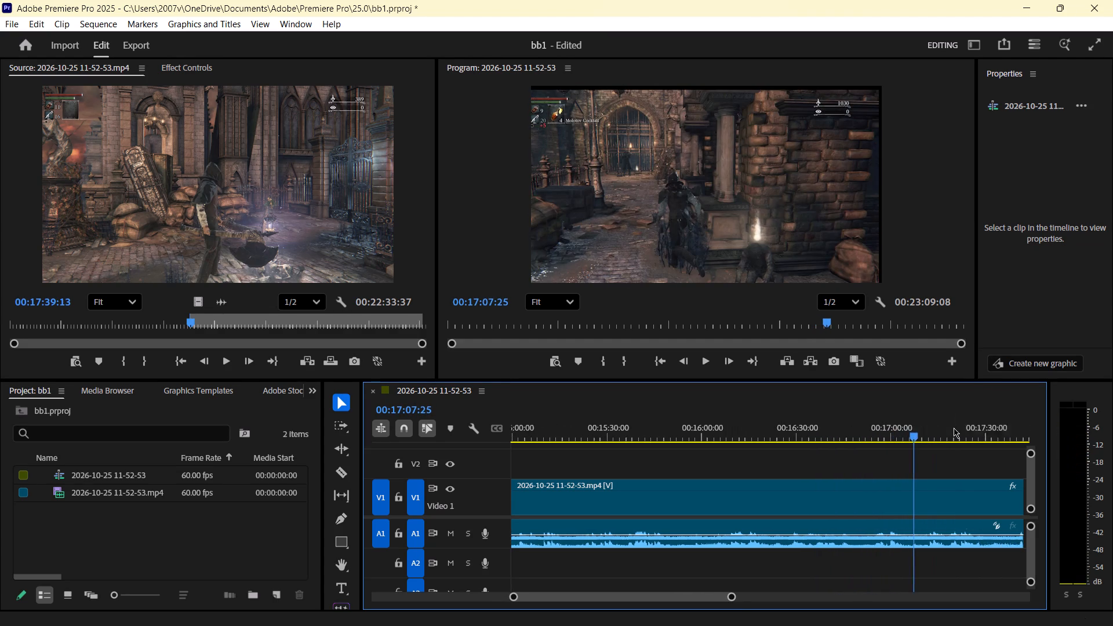
pyautogui.scroll(-11, 954, 428)
pyautogui.moveTo(656, 436); pyautogui.dragTo(672, 435)
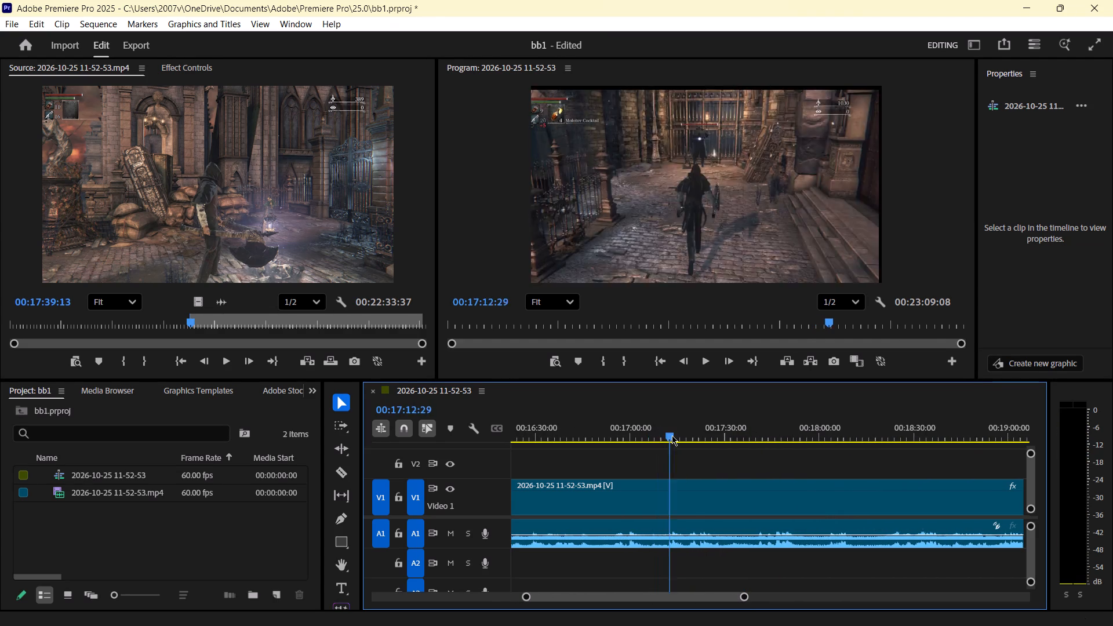
pyautogui.moveTo(672, 435); pyautogui.dragTo(774, 436)
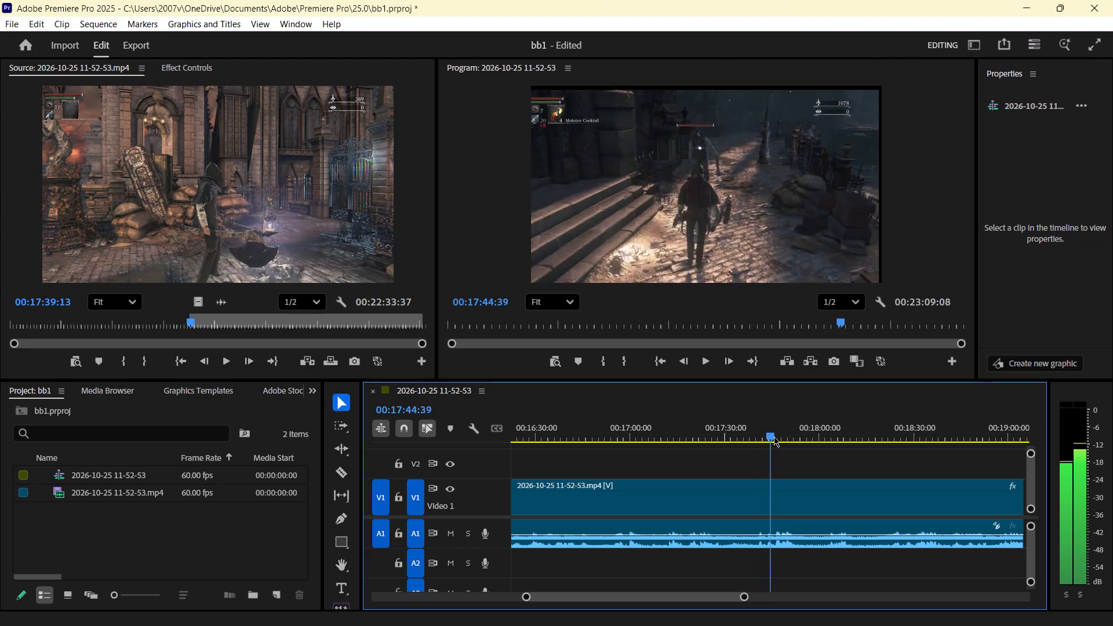
pyautogui.moveTo(774, 436); pyautogui.dragTo(821, 438)
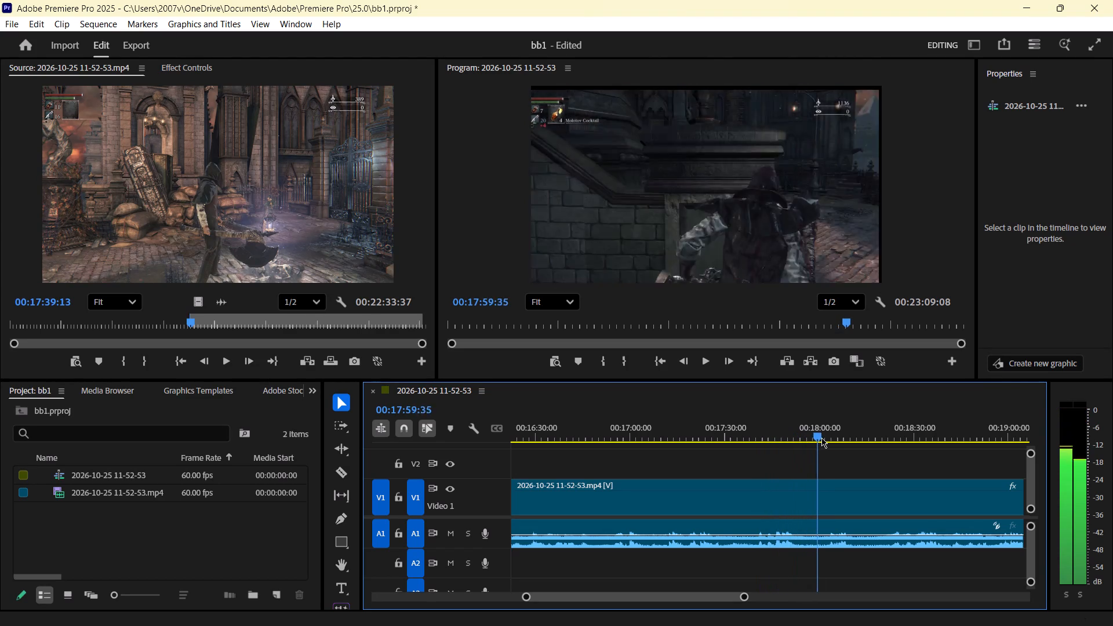
pyautogui.moveTo(821, 438); pyautogui.dragTo(865, 431)
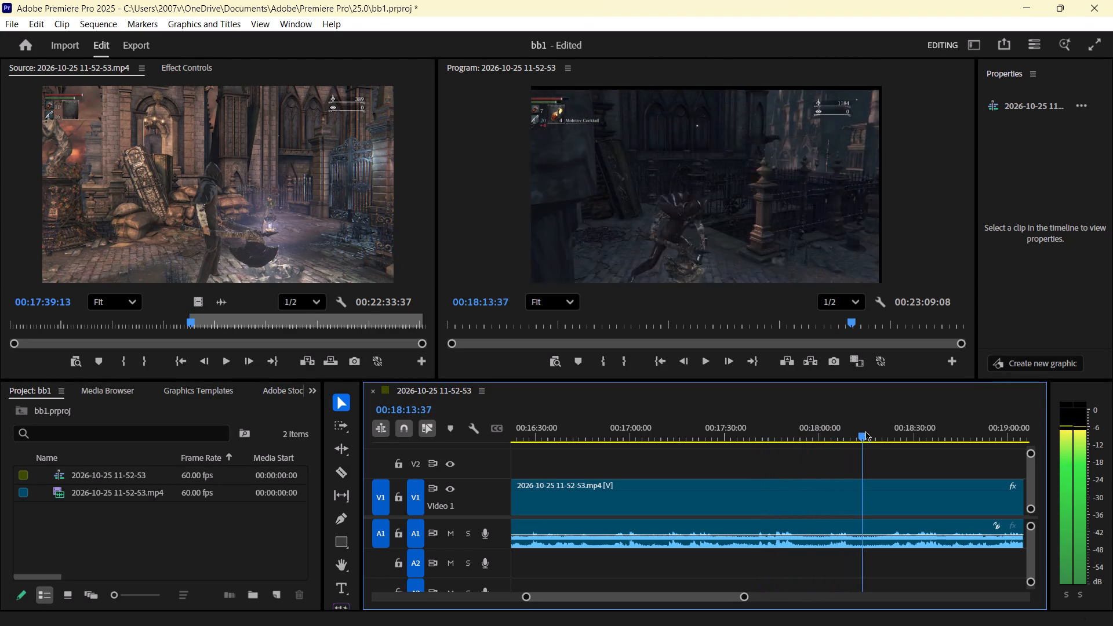
pyautogui.moveTo(865, 431); pyautogui.dragTo(866, 431)
pyautogui.scroll(-3, 866, 431)
pyautogui.moveTo(802, 439); pyautogui.dragTo(813, 437)
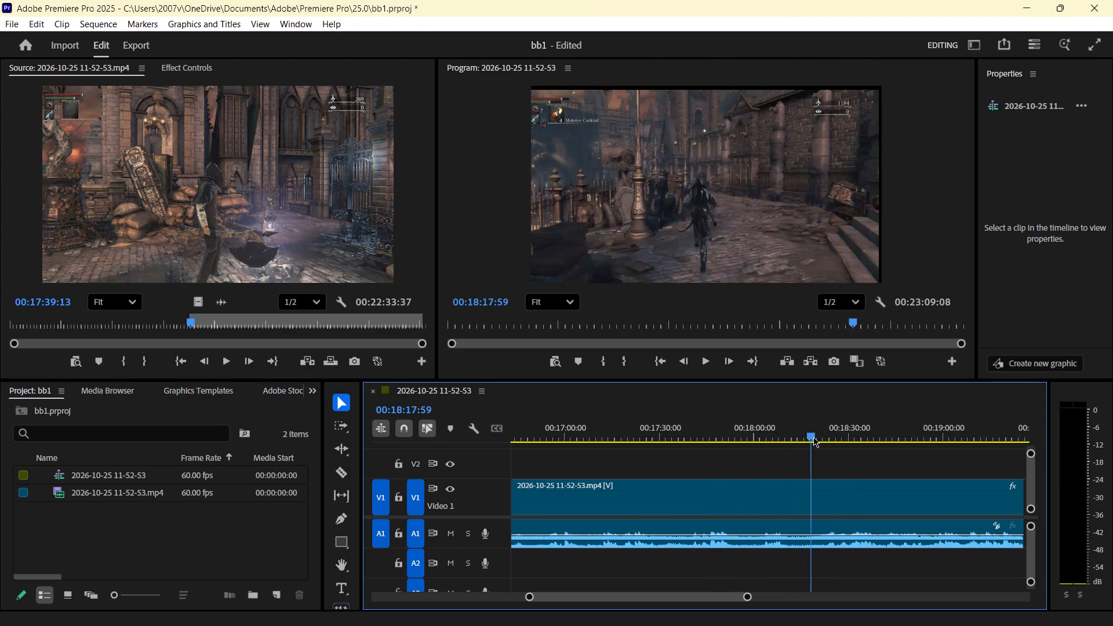
pyautogui.moveTo(813, 437); pyautogui.dragTo(864, 431)
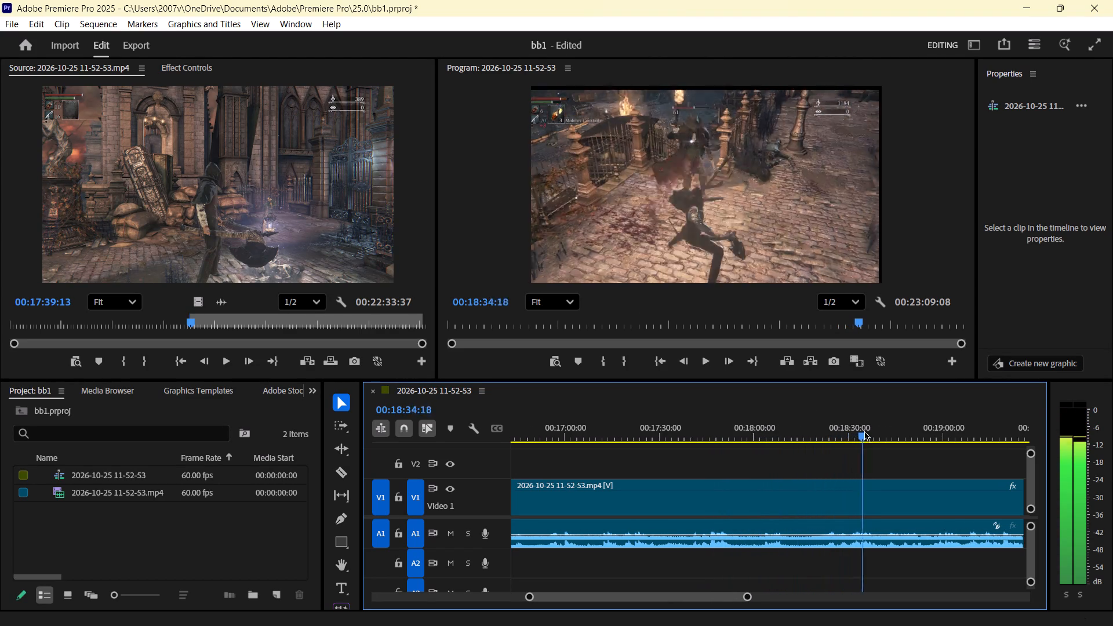
pyautogui.moveTo(864, 431); pyautogui.dragTo(885, 427)
pyautogui.scroll(-3, 638, 505)
pyautogui.scroll(-2, 708, 493)
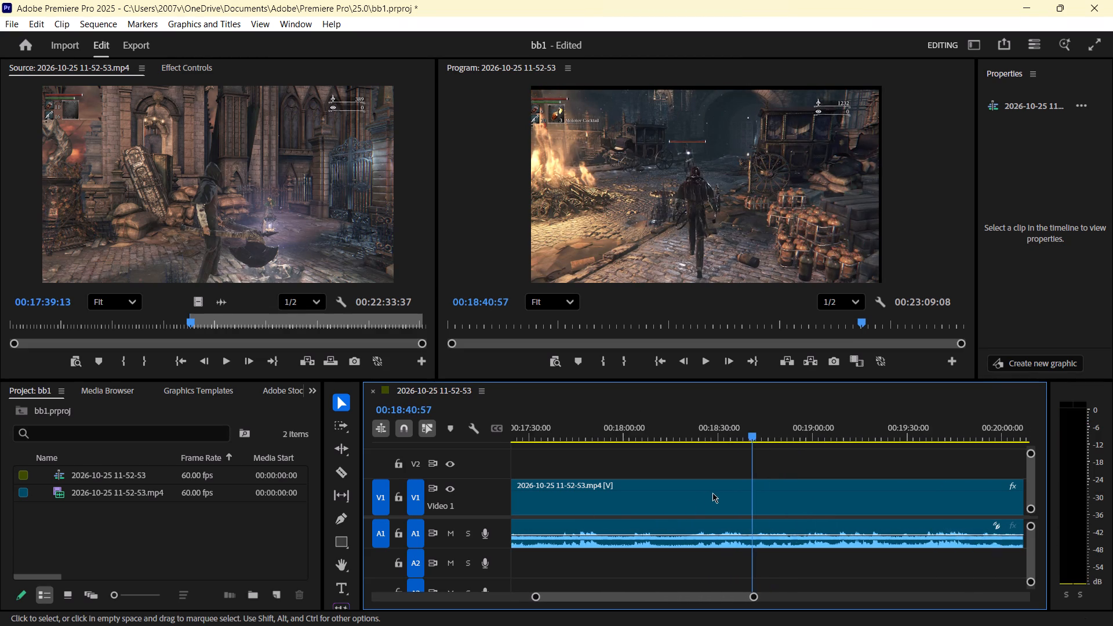
pyautogui.scroll(-5, 712, 493)
pyautogui.moveTo(663, 435); pyautogui.dragTo(718, 434)
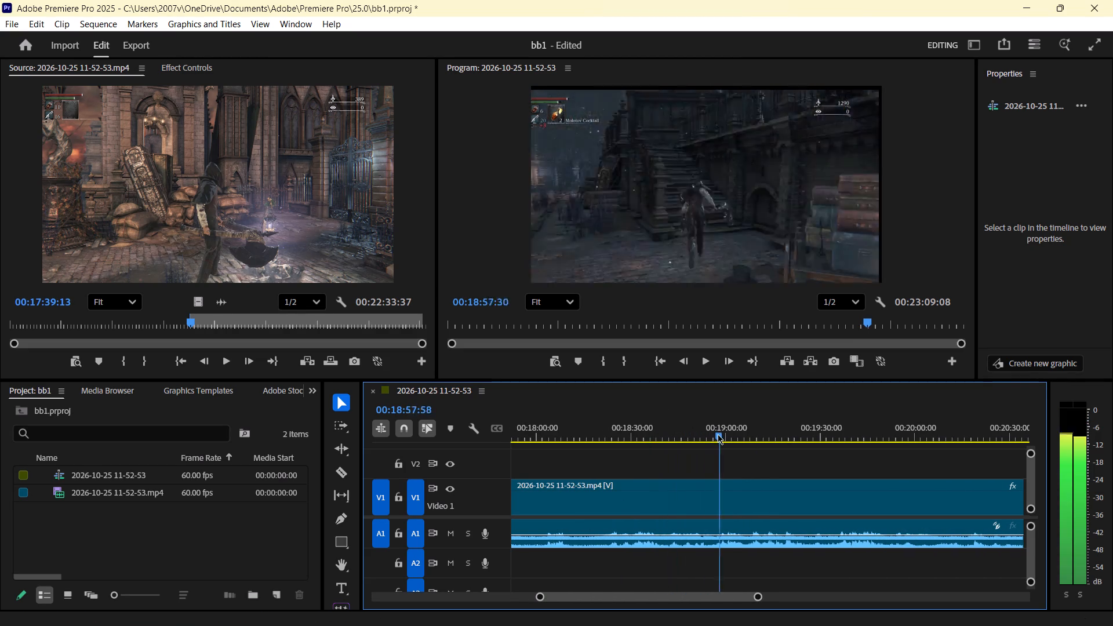
pyautogui.moveTo(718, 434); pyautogui.dragTo(758, 433)
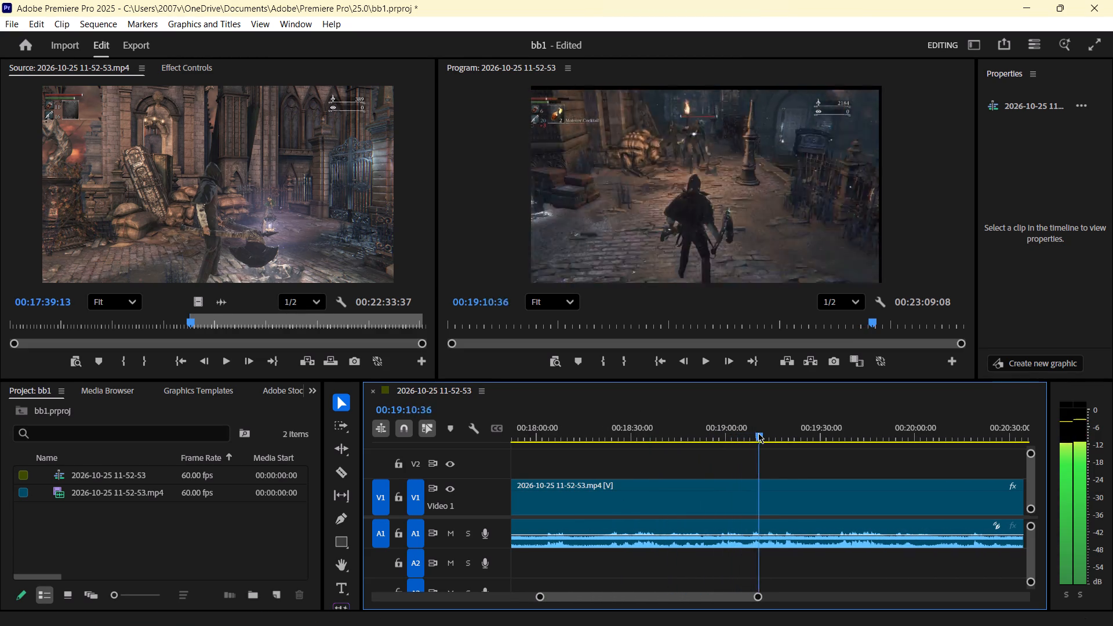
pyautogui.moveTo(758, 433); pyautogui.dragTo(831, 431)
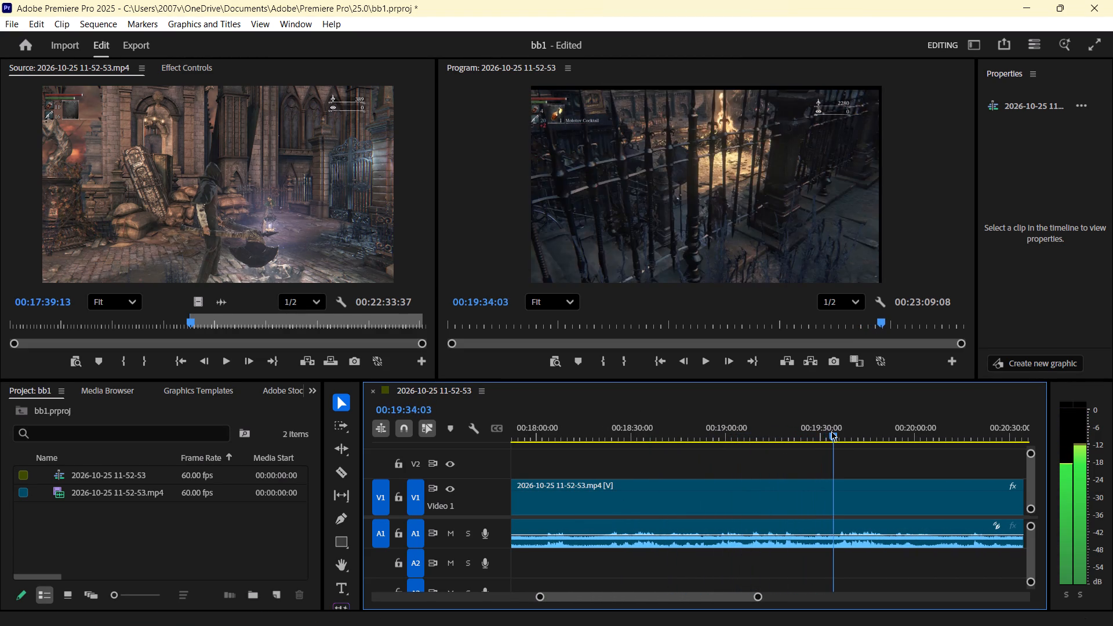
pyautogui.moveTo(831, 431); pyautogui.dragTo(837, 430)
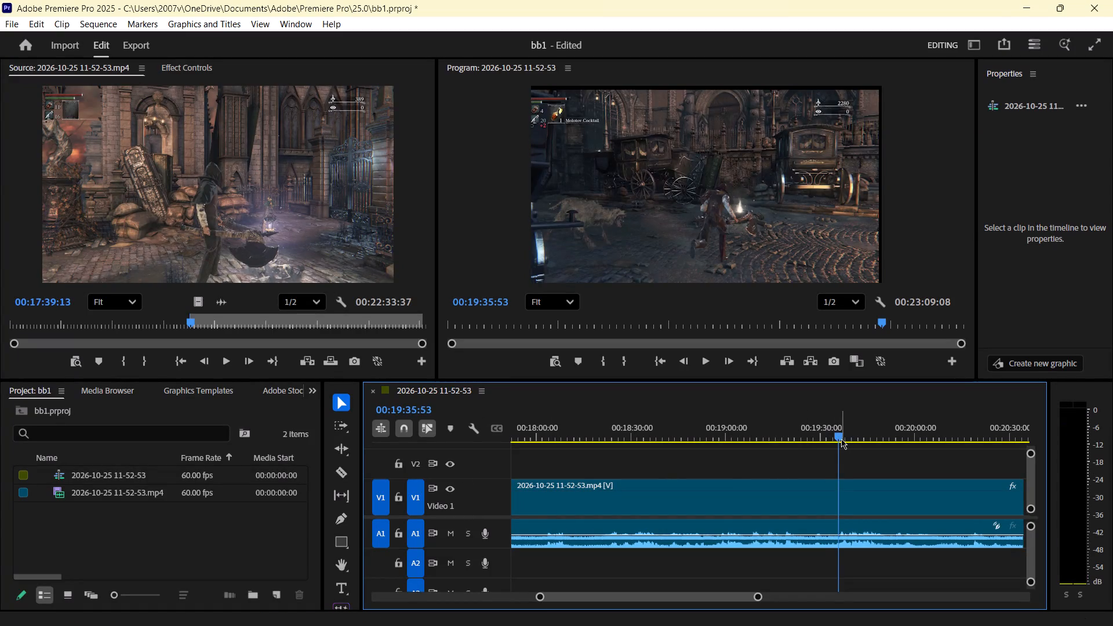
# Replay the start of the beast fight and split the long clip at 00:19:34:02, as the hunter passes the iron fence.
pyautogui.moveTo(841, 439); pyautogui.dragTo(834, 438)
pyautogui.press('space')
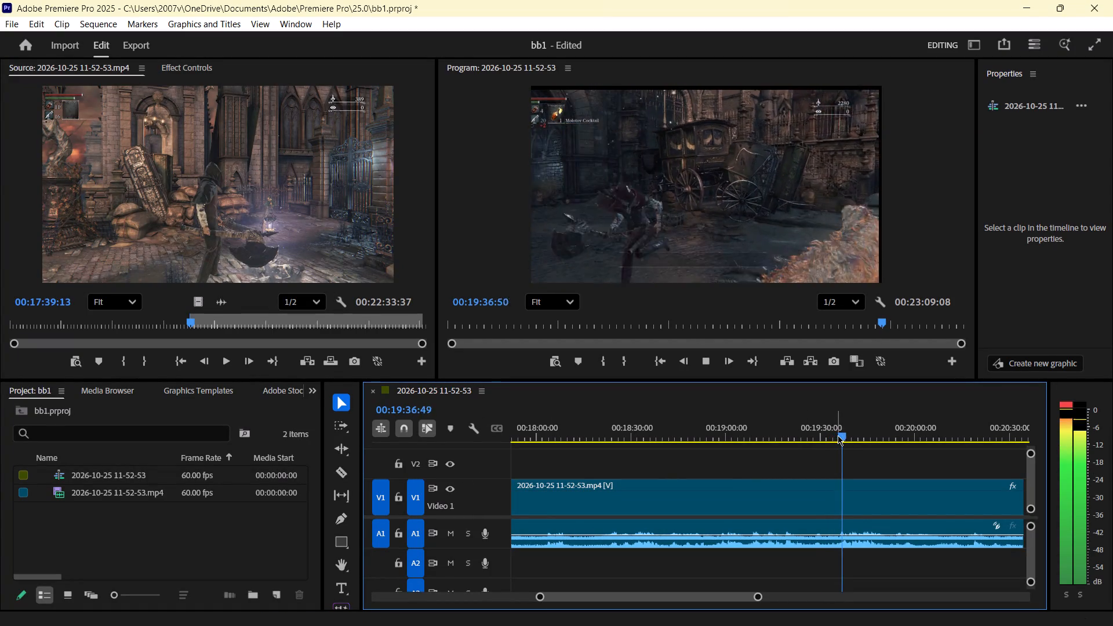
pyautogui.moveTo(840, 435); pyautogui.dragTo(832, 436)
pyautogui.press('space')
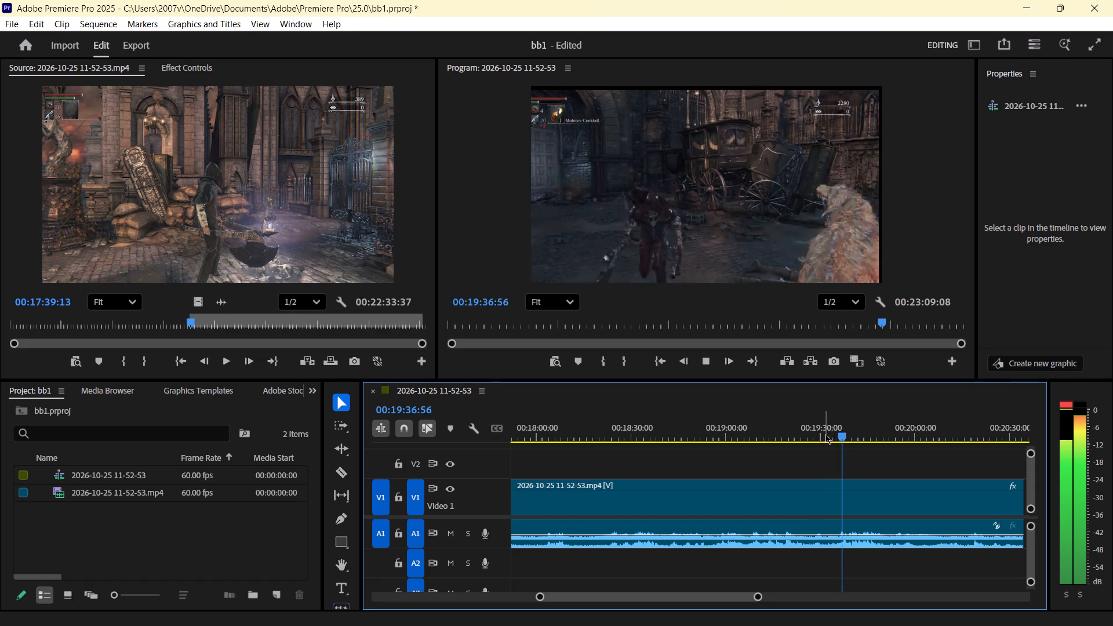
pyautogui.moveTo(851, 432); pyautogui.dragTo(848, 434)
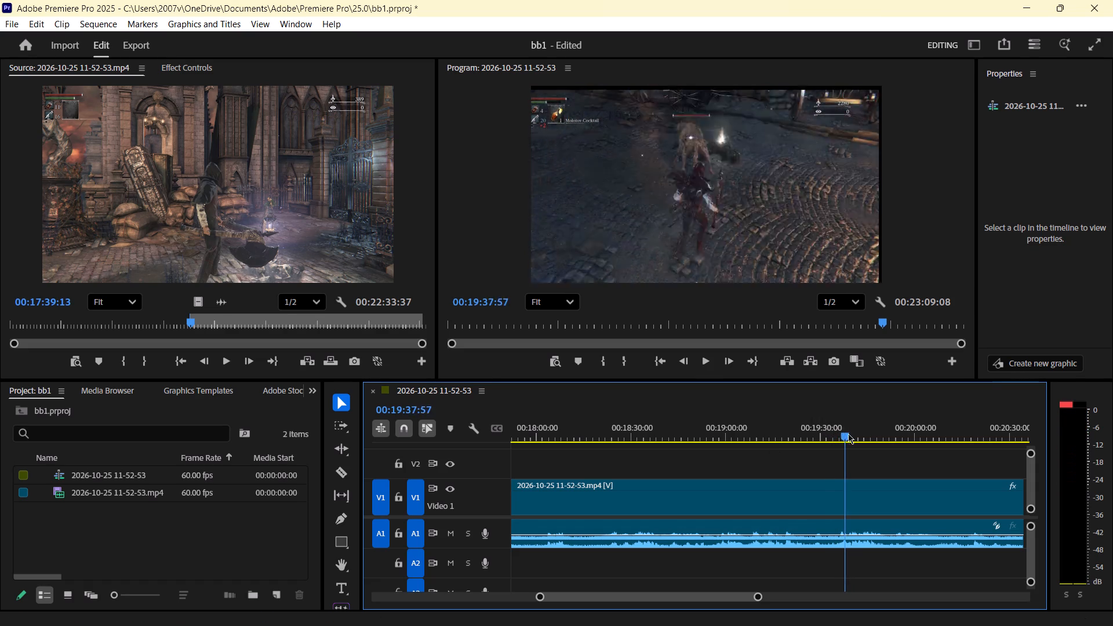
pyautogui.moveTo(848, 434); pyautogui.dragTo(832, 435)
pyautogui.press('space')
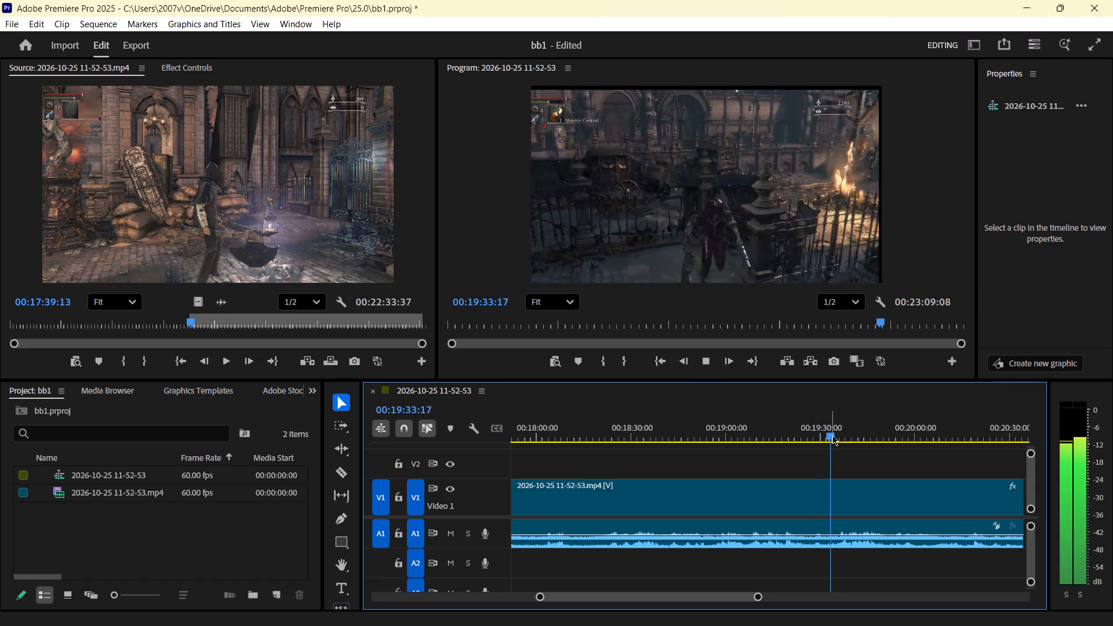
pyautogui.press('space')
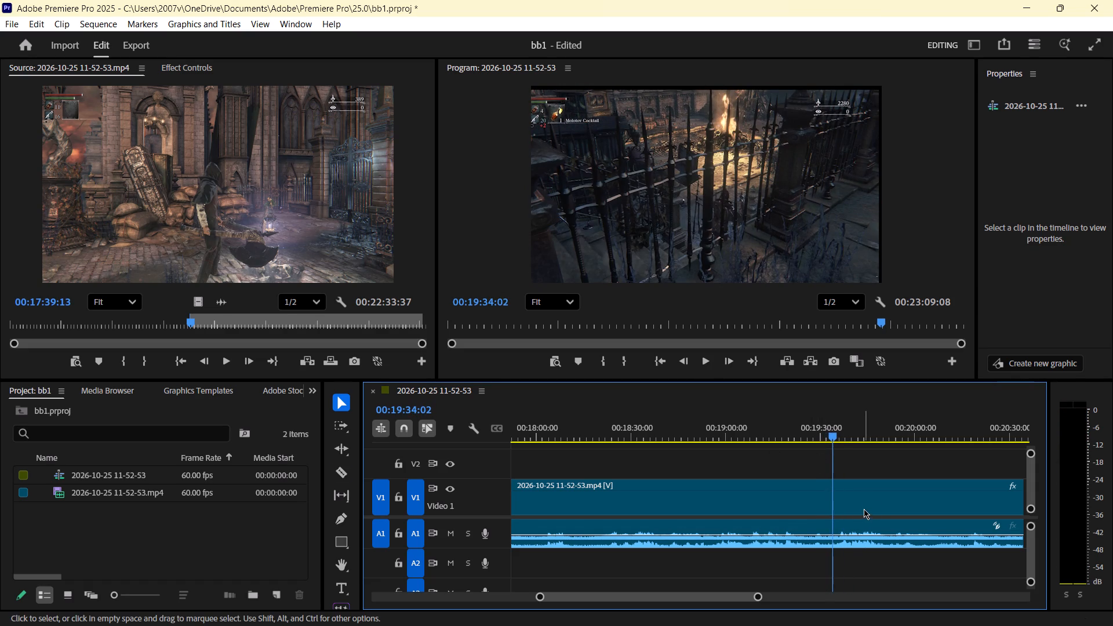
pyautogui.press('c')
pyautogui.click(831, 512)
# Play through the beast fight and looting, and split the clip at about 00:19:49, as the hunter runs towards the large closed gate.
pyautogui.press('space')
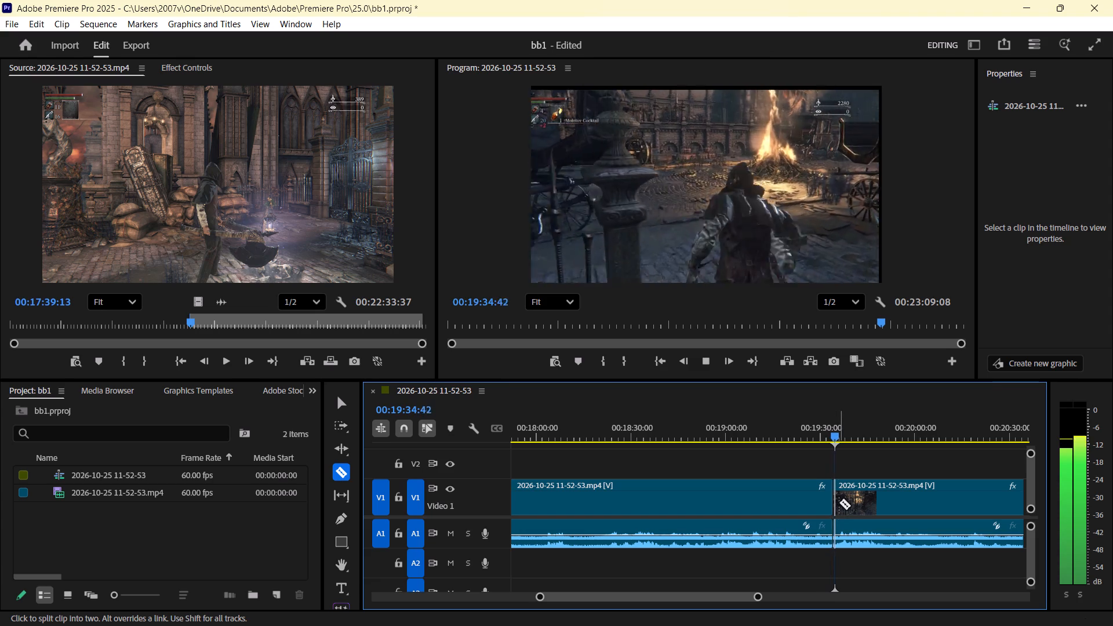
pyautogui.press('space')
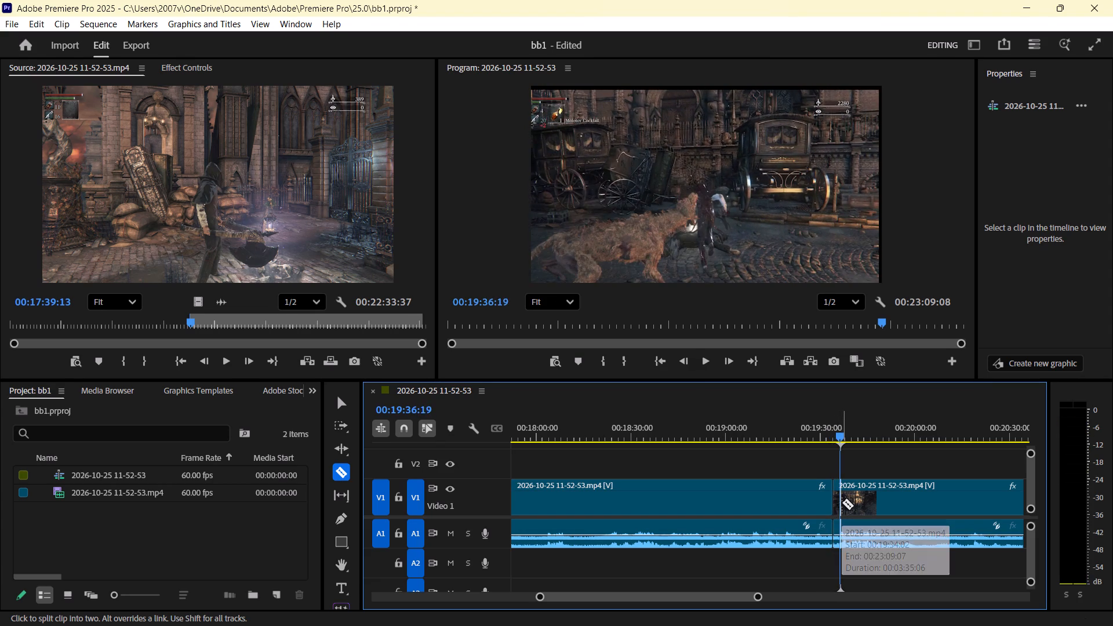
pyautogui.press('space')
pyautogui.press('space')
pyautogui.press('space')
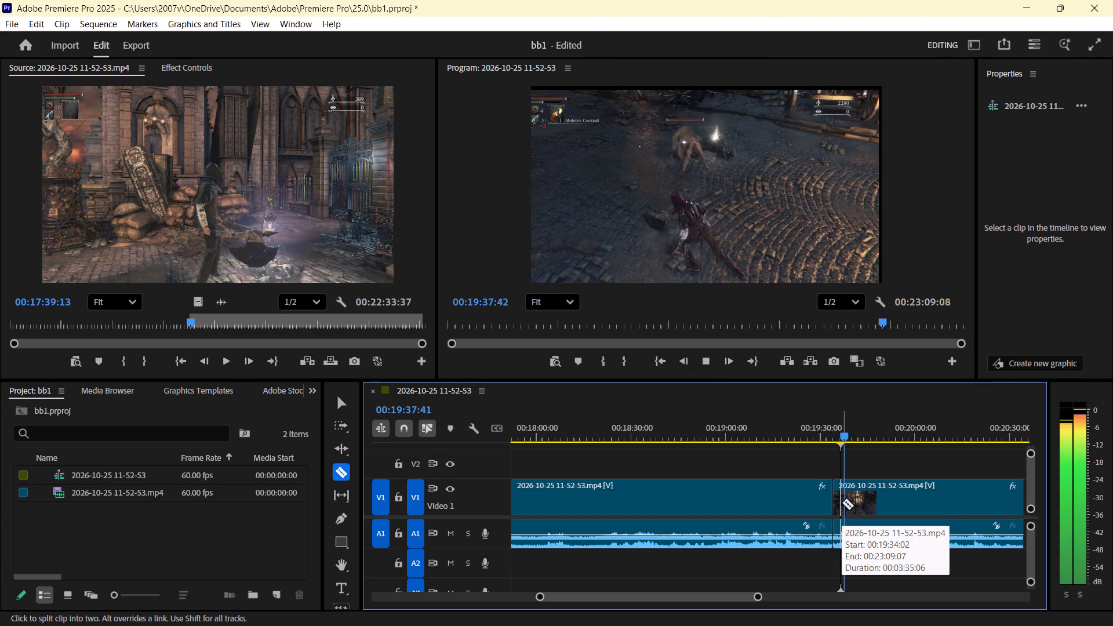
pyautogui.press('space')
pyautogui.press('space')
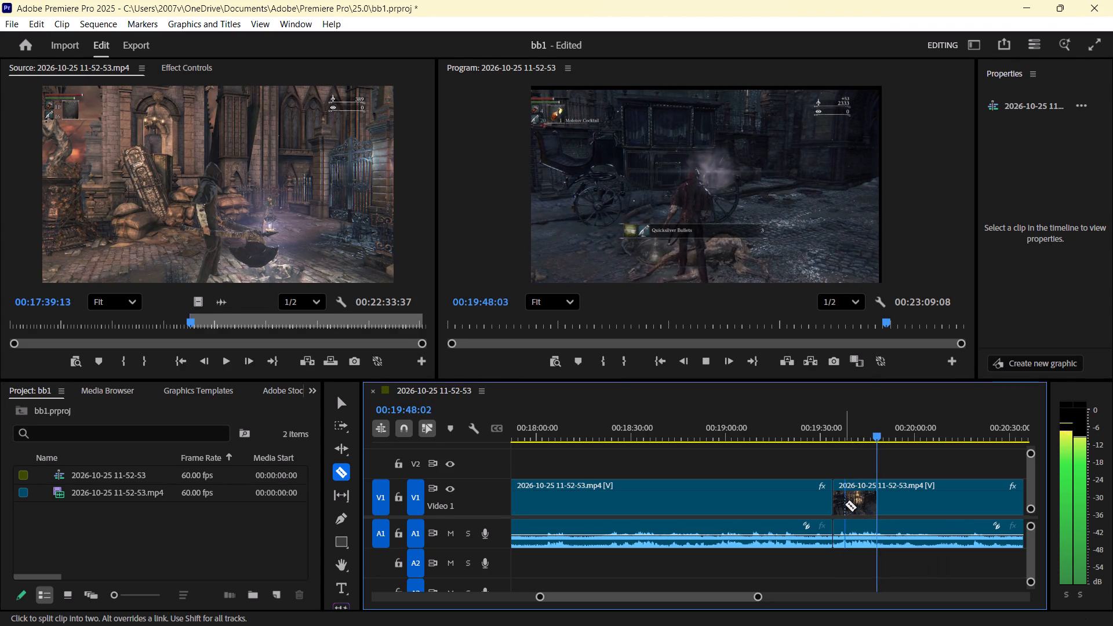
pyautogui.press('space')
pyautogui.press('space')
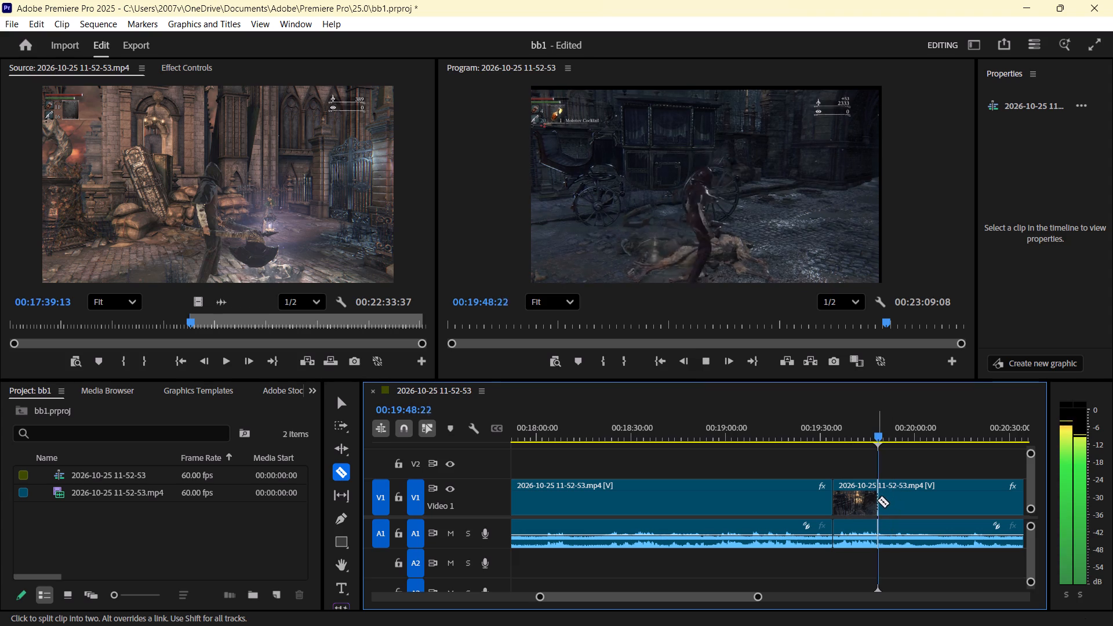
pyautogui.click(877, 500)
pyautogui.press('space')
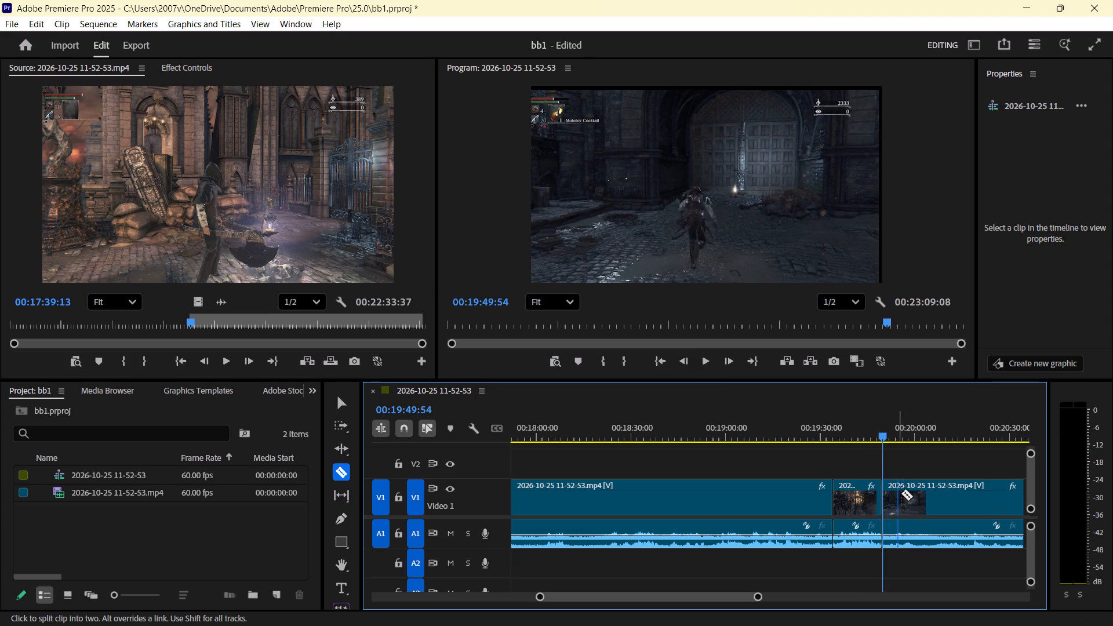
pyautogui.press('space')
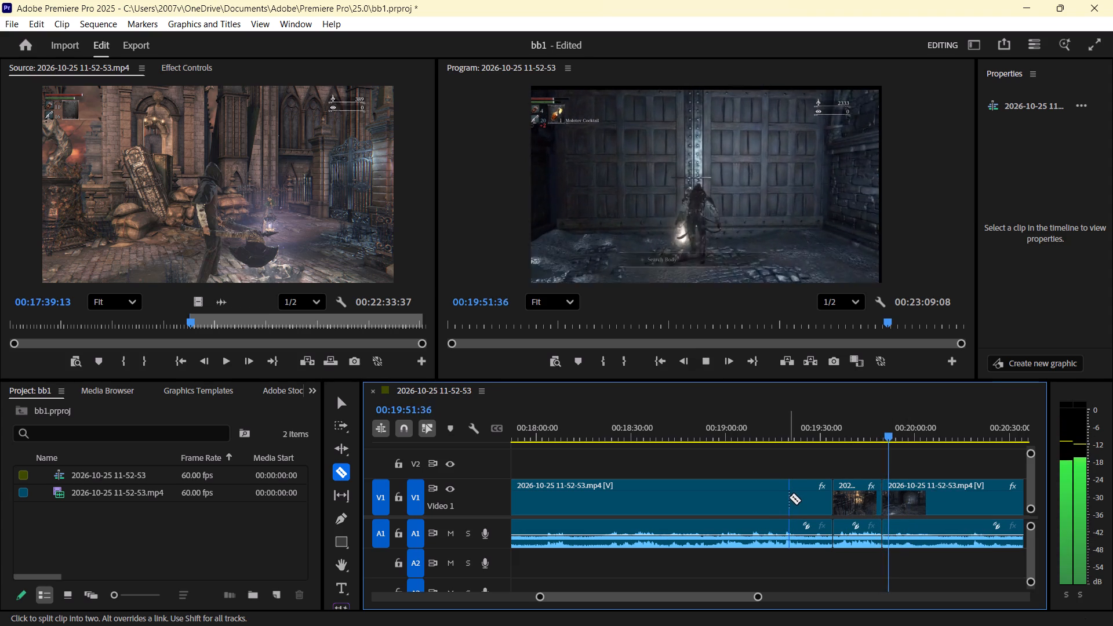
# Delete the long unneeded stretch just before the short beast-fight clip.
pyautogui.press('v')
pyautogui.click(765, 502)
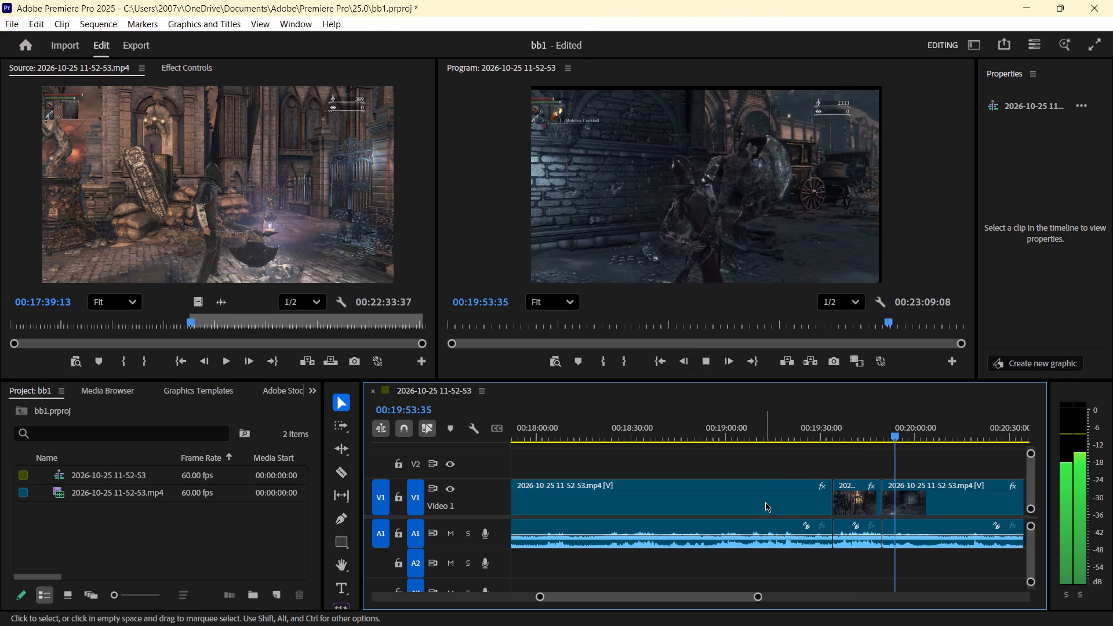
pyautogui.press('Delete')
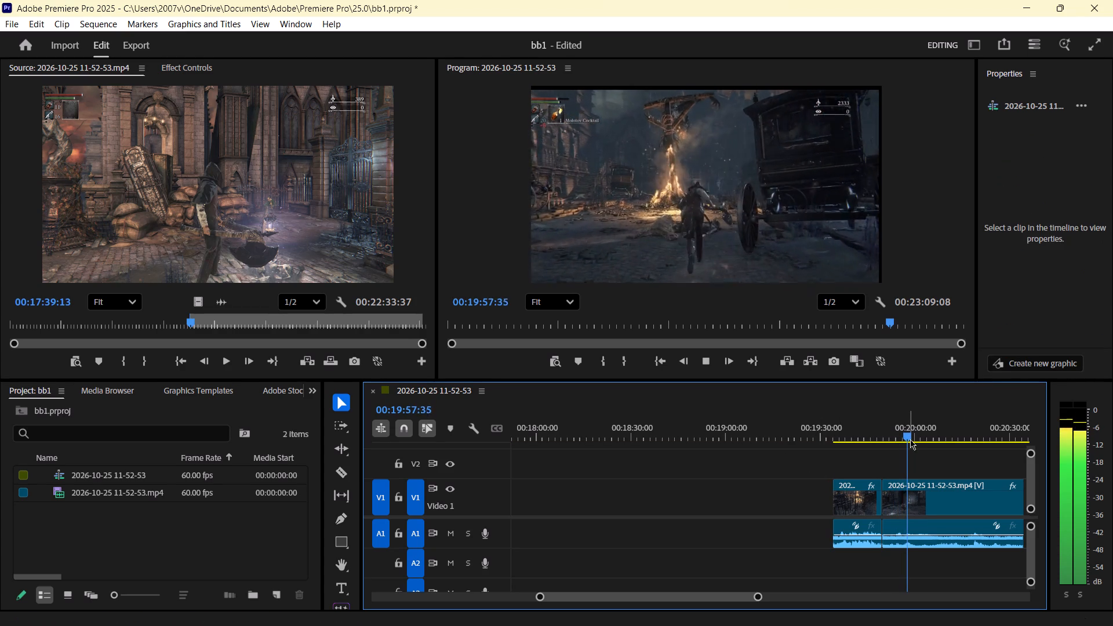
# Skim the last clip from about 00:19:57 to 00:21:47, then go back over the conversation at the doors to find where it begins.
pyautogui.moveTo(908, 436); pyautogui.dragTo(953, 437)
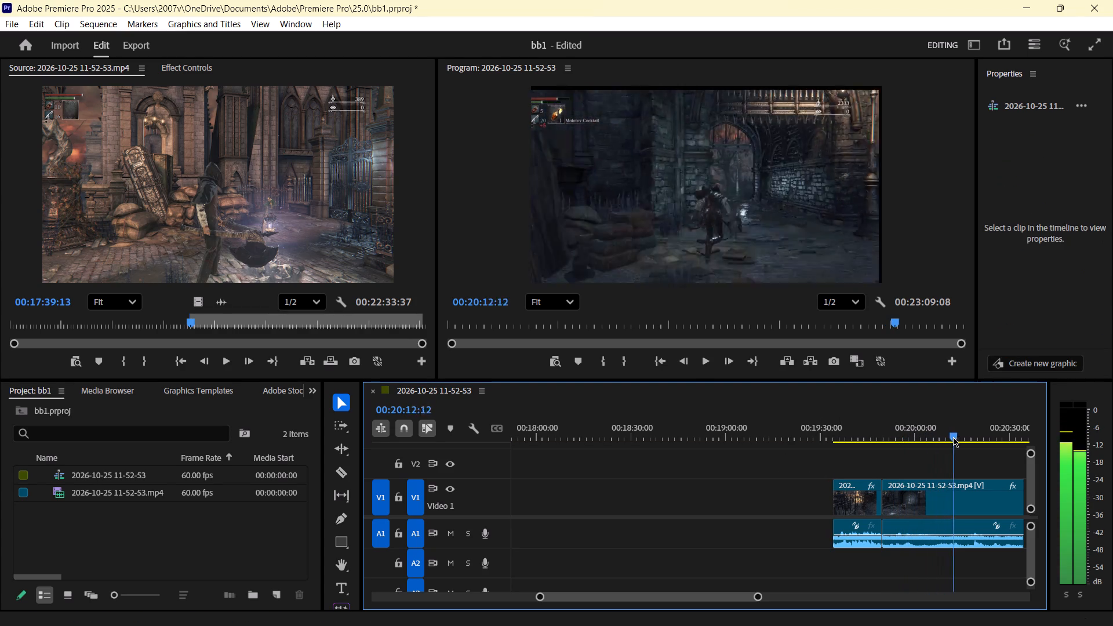
pyautogui.moveTo(953, 437); pyautogui.dragTo(1020, 442)
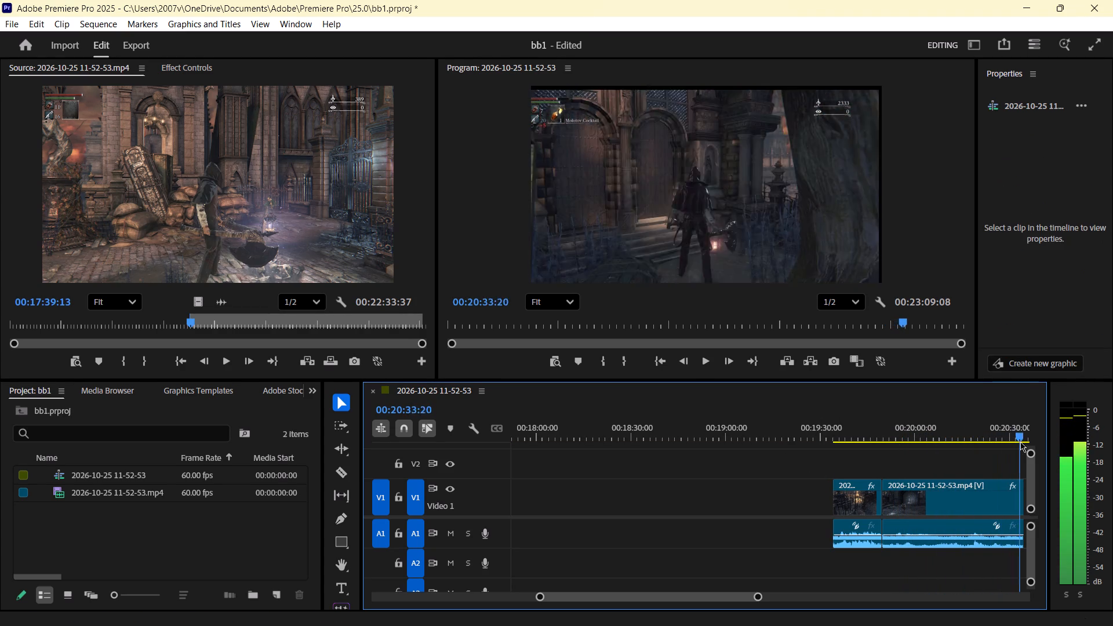
pyautogui.moveTo(1020, 442); pyautogui.dragTo(1036, 444)
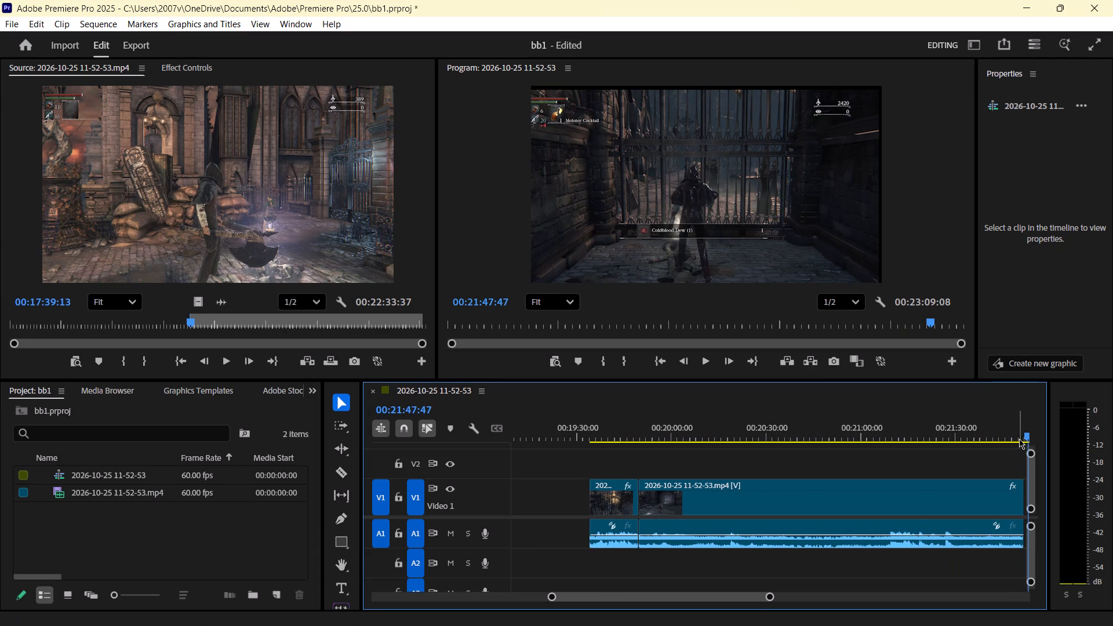
pyautogui.moveTo(1026, 436); pyautogui.dragTo(806, 438)
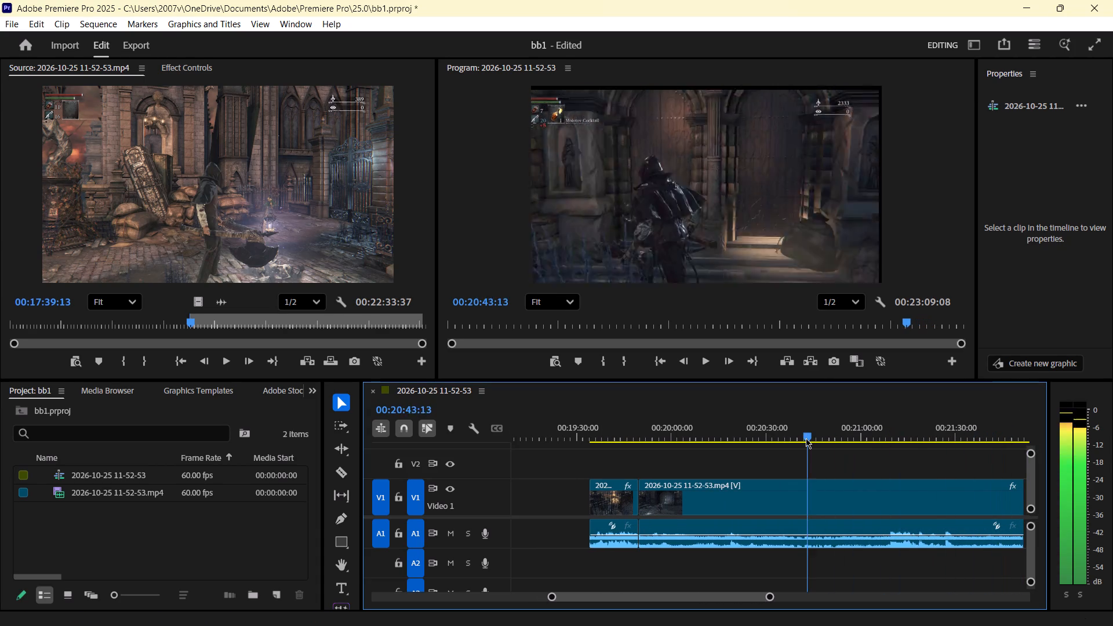
pyautogui.moveTo(806, 438); pyautogui.dragTo(787, 438)
pyautogui.press('space')
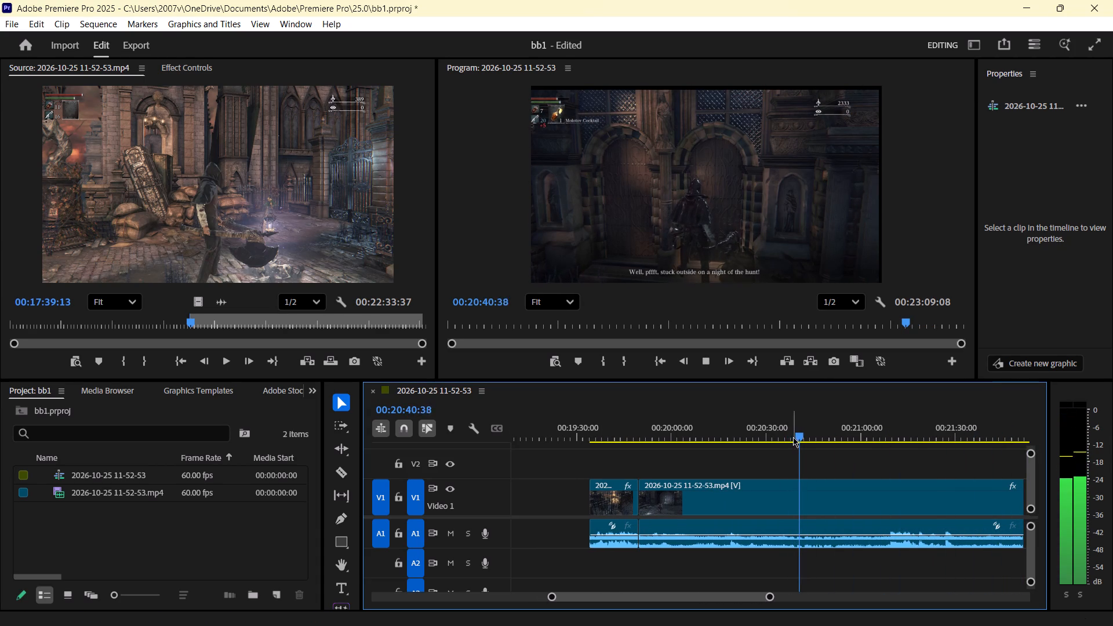
pyautogui.moveTo(801, 434); pyautogui.dragTo(782, 434)
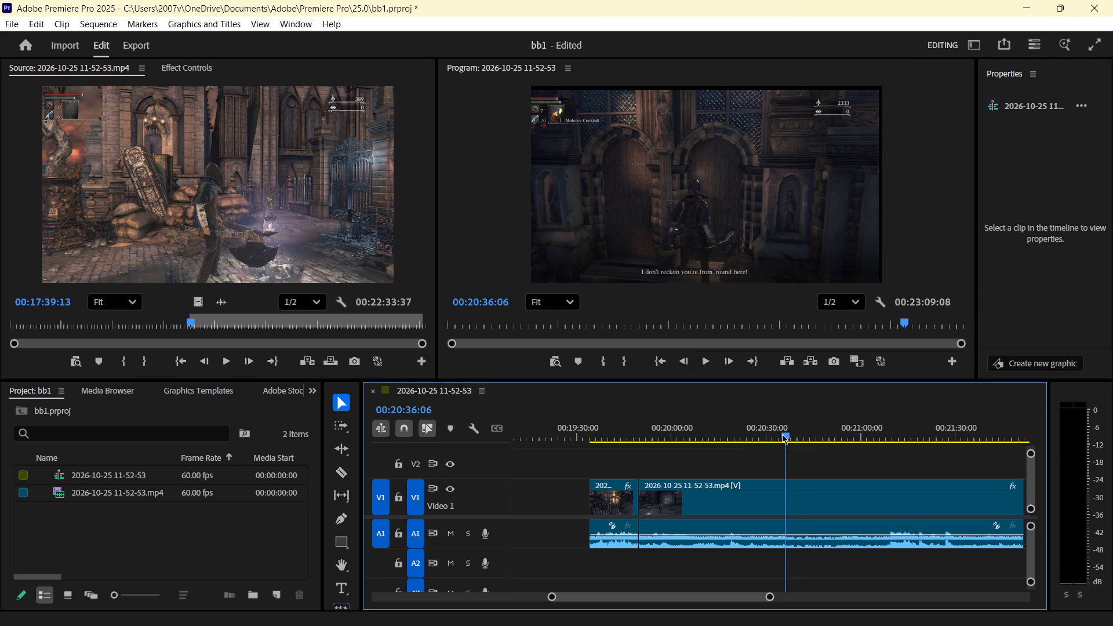
pyautogui.moveTo(782, 434); pyautogui.dragTo(769, 437)
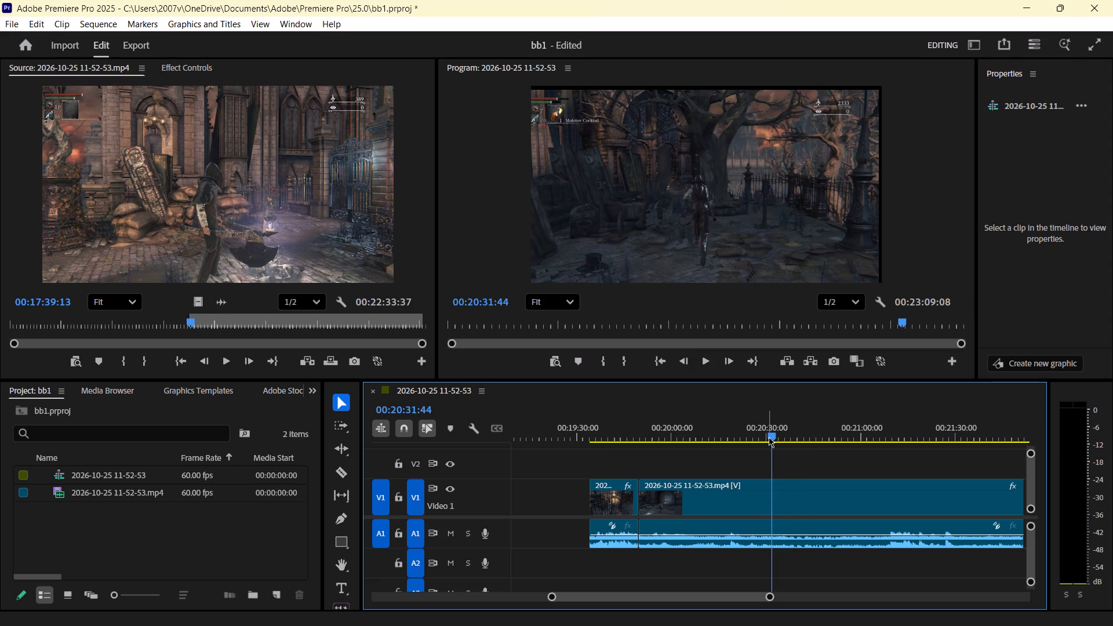
# Replay the hunter's approach to the doors and split the last clip at 00:20:34:30, just before the conversation starts.
pyautogui.press('space')
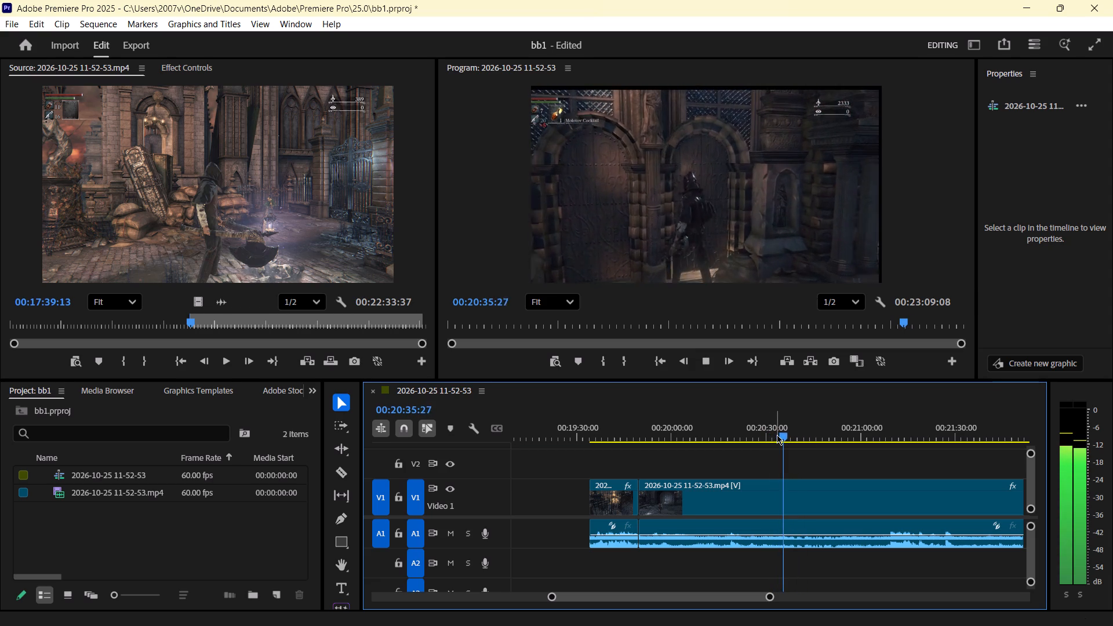
pyautogui.moveTo(787, 435); pyautogui.dragTo(779, 435)
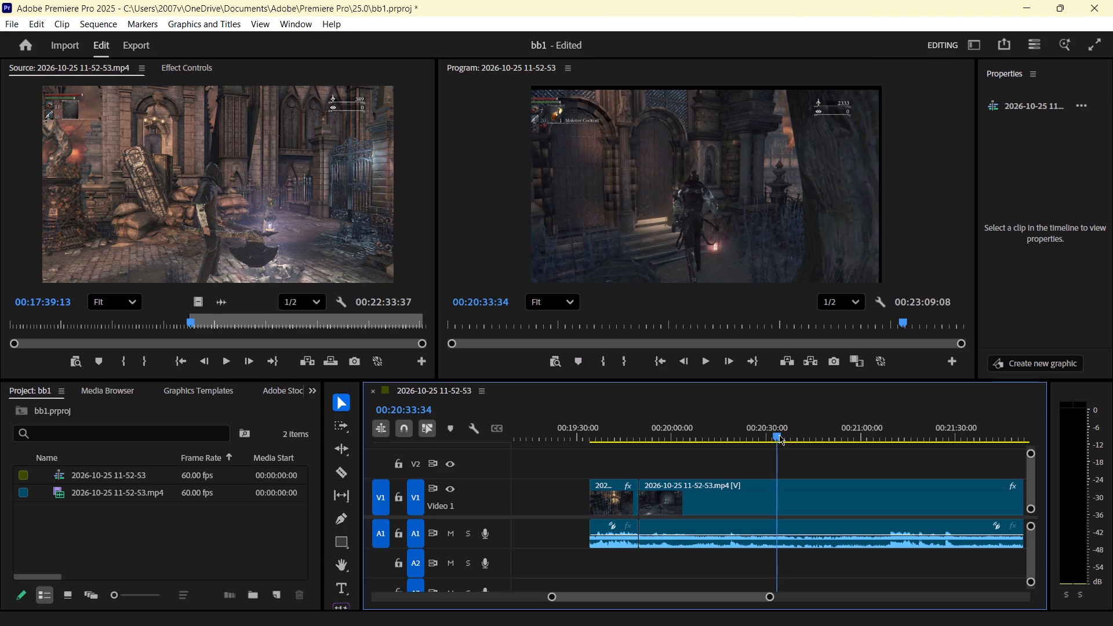
pyautogui.moveTo(779, 435); pyautogui.dragTo(776, 436)
pyautogui.press('space')
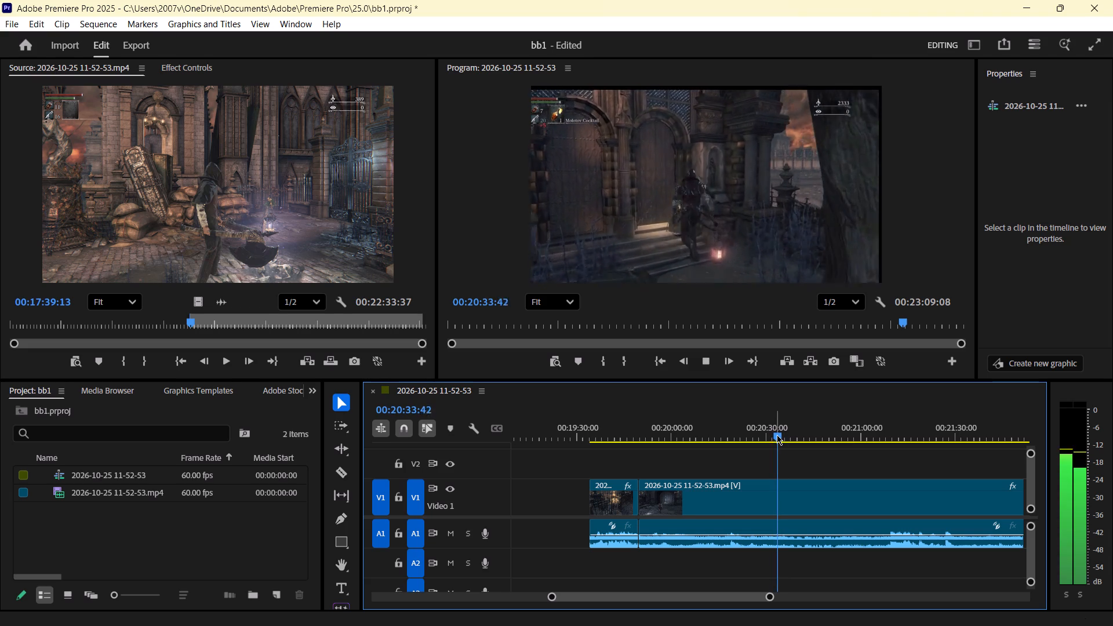
pyautogui.press('space')
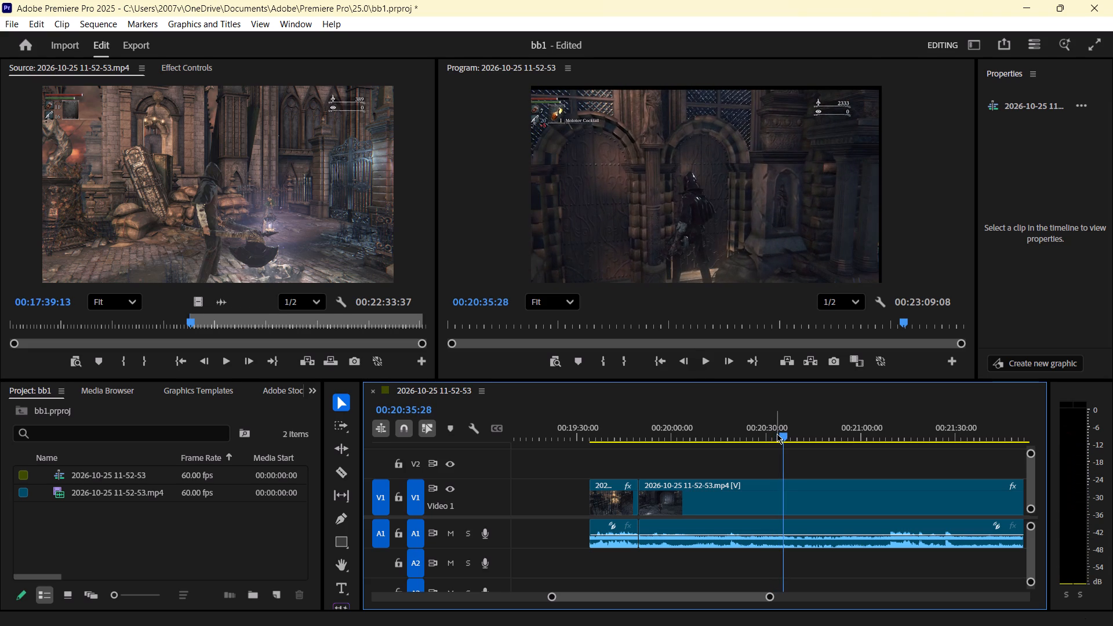
pyautogui.click(783, 434)
pyautogui.press('space')
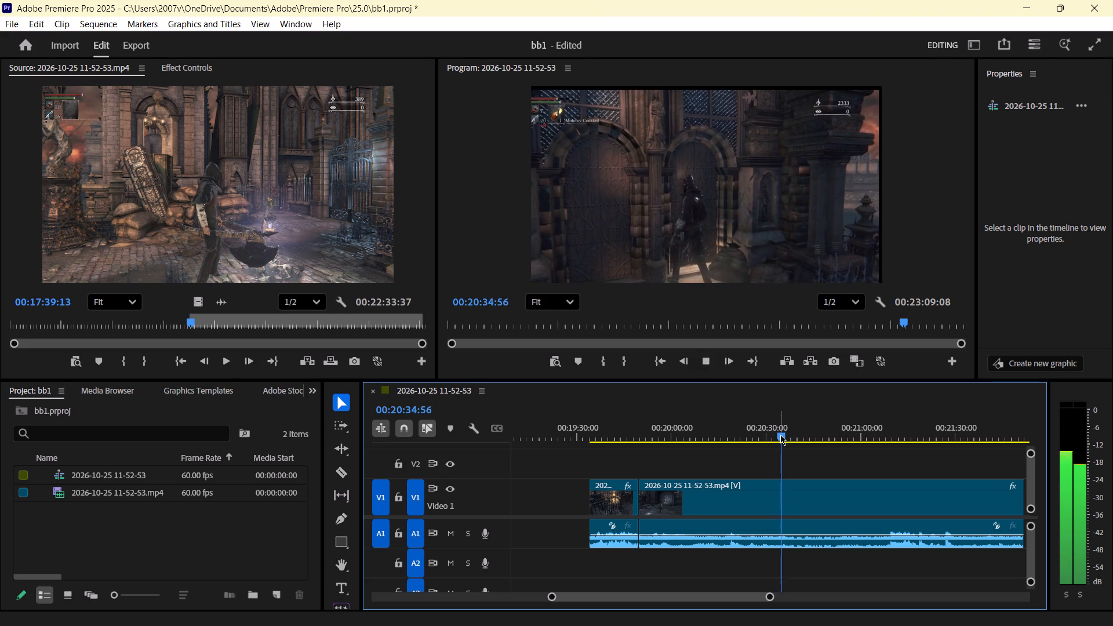
pyautogui.moveTo(780, 435); pyautogui.dragTo(772, 437)
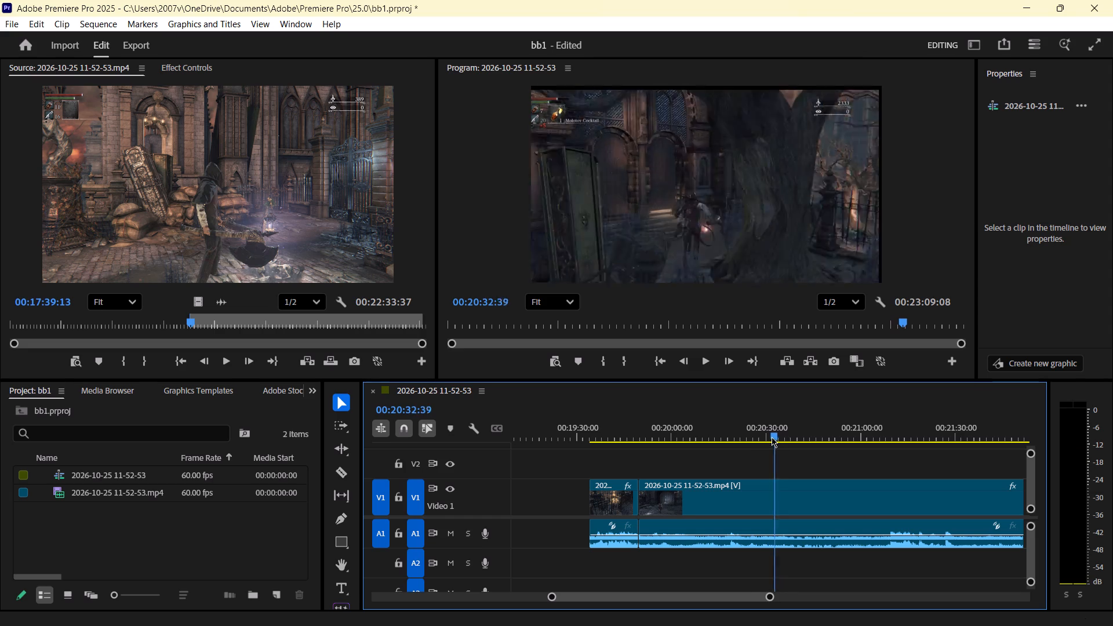
pyautogui.moveTo(772, 437); pyautogui.dragTo(772, 437)
pyautogui.press('space')
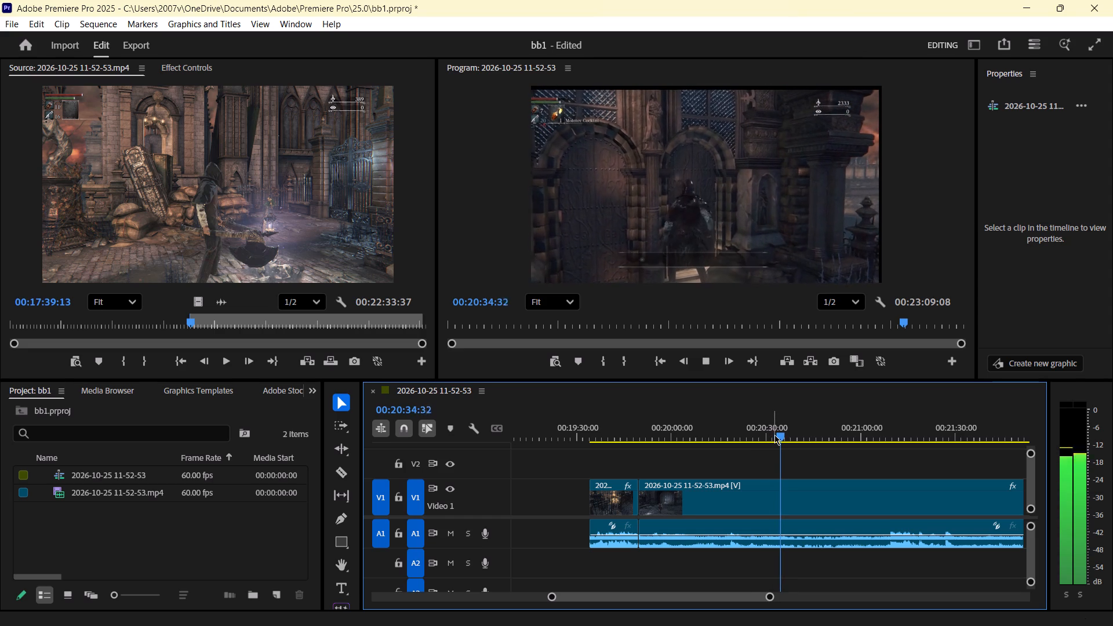
pyautogui.press('space')
pyautogui.press('Left')
pyautogui.press('Left')
pyautogui.press('Left')
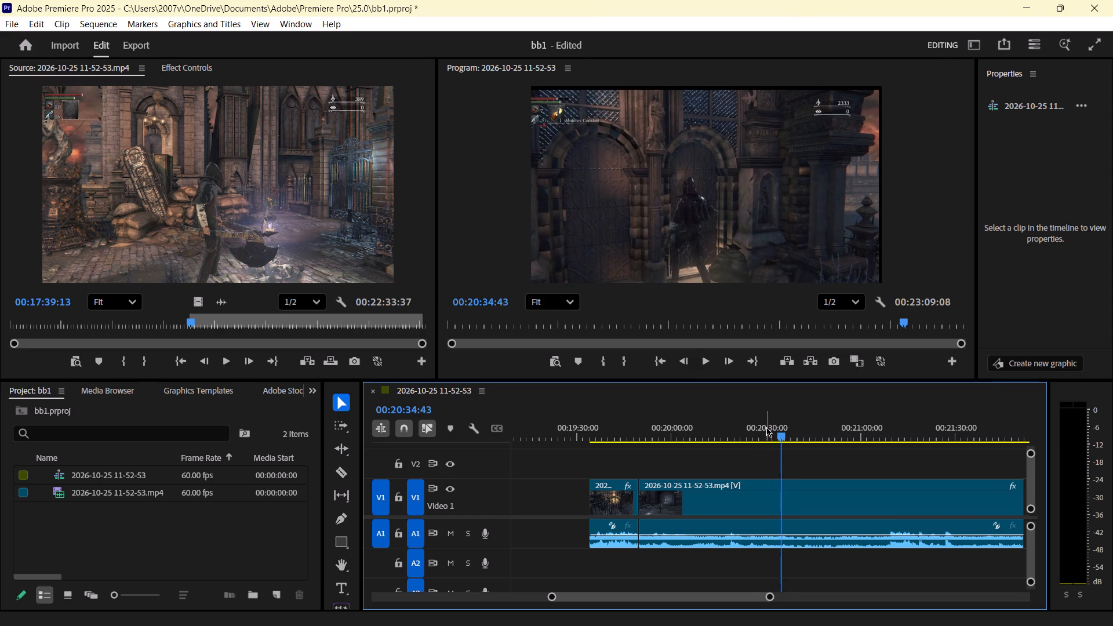
pyautogui.press('Left')
pyautogui.press('Left')
pyautogui.press('Left')
pyautogui.press('Left')
pyautogui.press('Left')
pyautogui.press('Left')
pyautogui.press('Left')
pyautogui.press('Left')
pyautogui.press('Left')
pyautogui.press('Left')
pyautogui.press('Left')
pyautogui.press('Left')
pyautogui.press('Left')
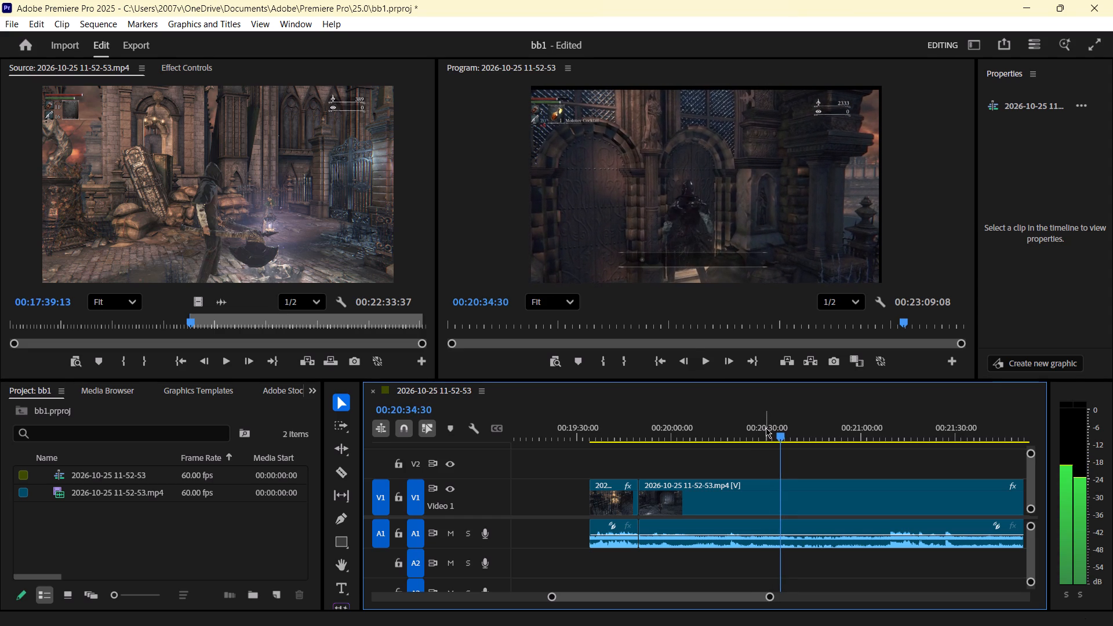
pyautogui.press('c')
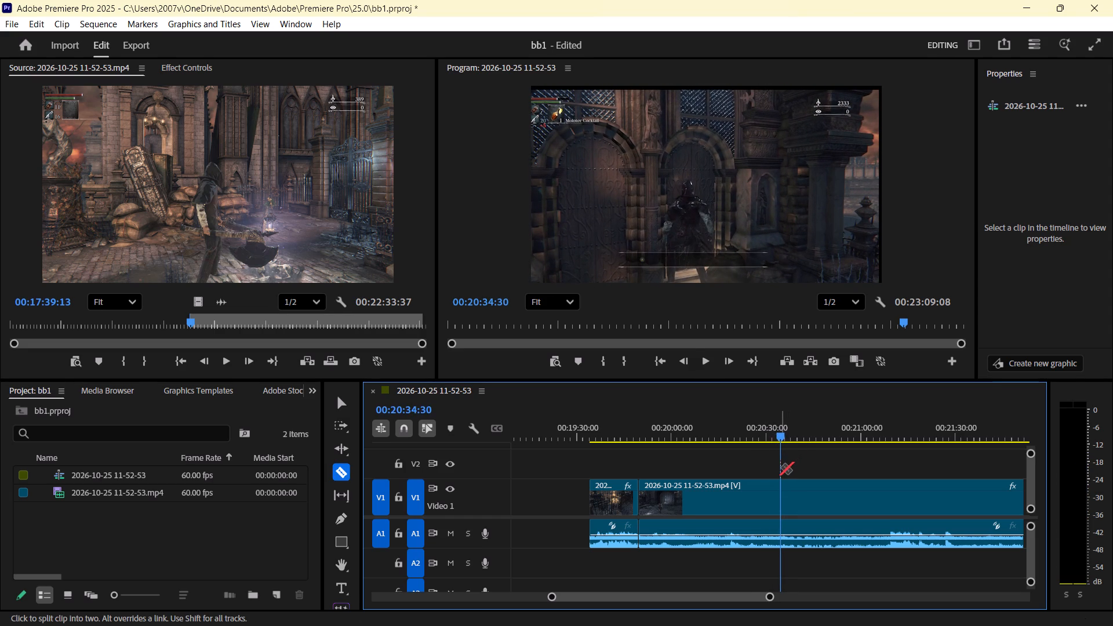
pyautogui.click(780, 468)
pyautogui.click(780, 482)
# Play through the door conversation and split the clip at 00:20:53:15, as the hunter faces the tree.
pyautogui.press('space')
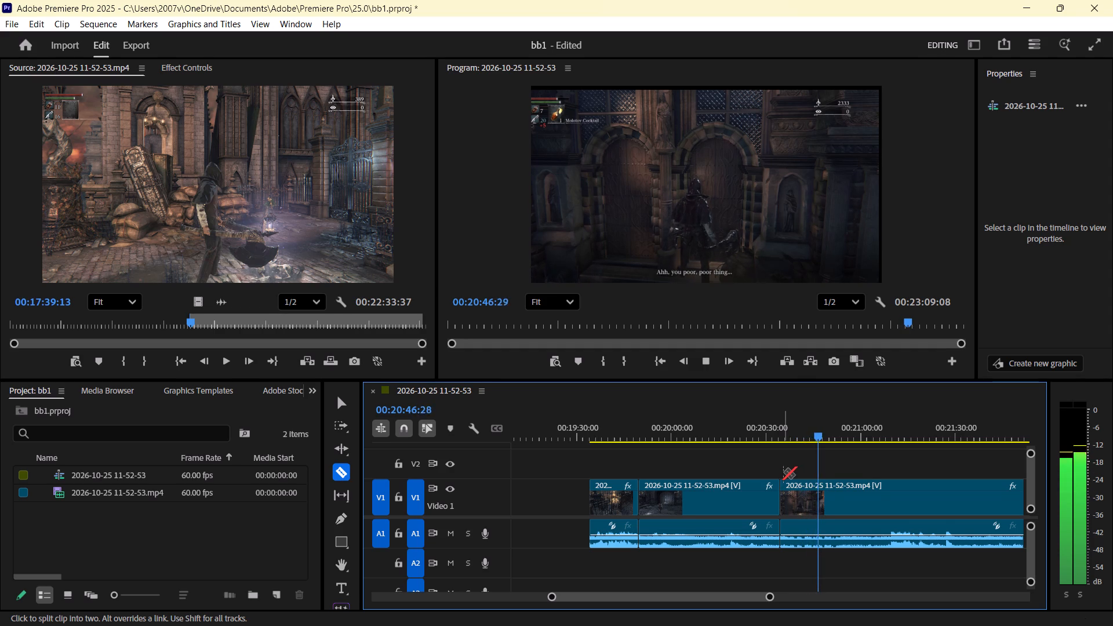
pyautogui.press('space')
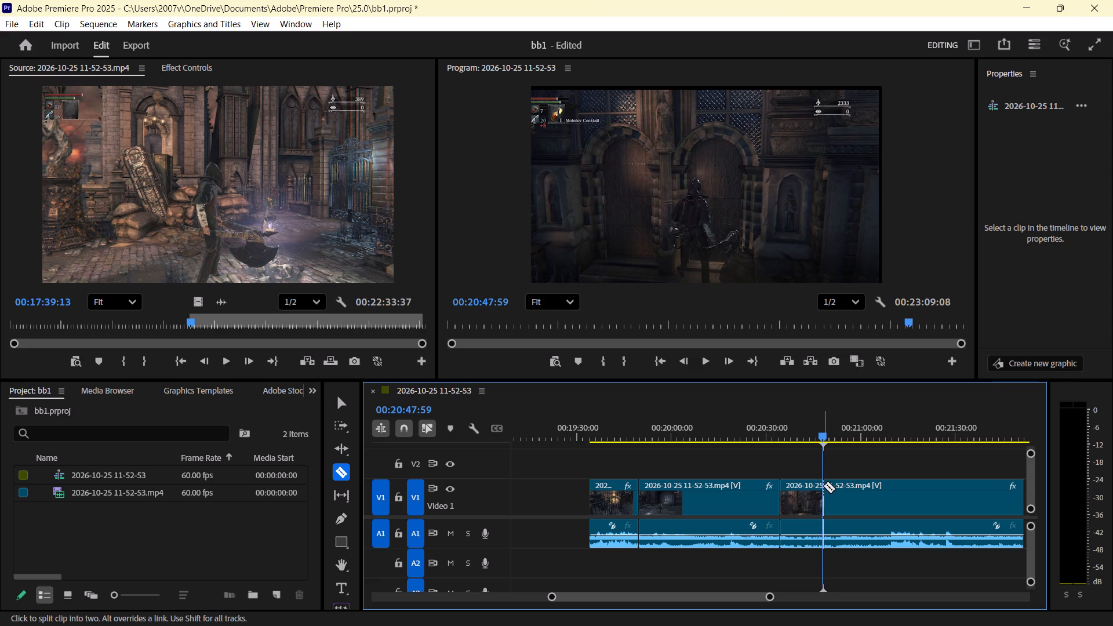
pyautogui.press('space')
pyautogui.press('space')
pyautogui.press('space')
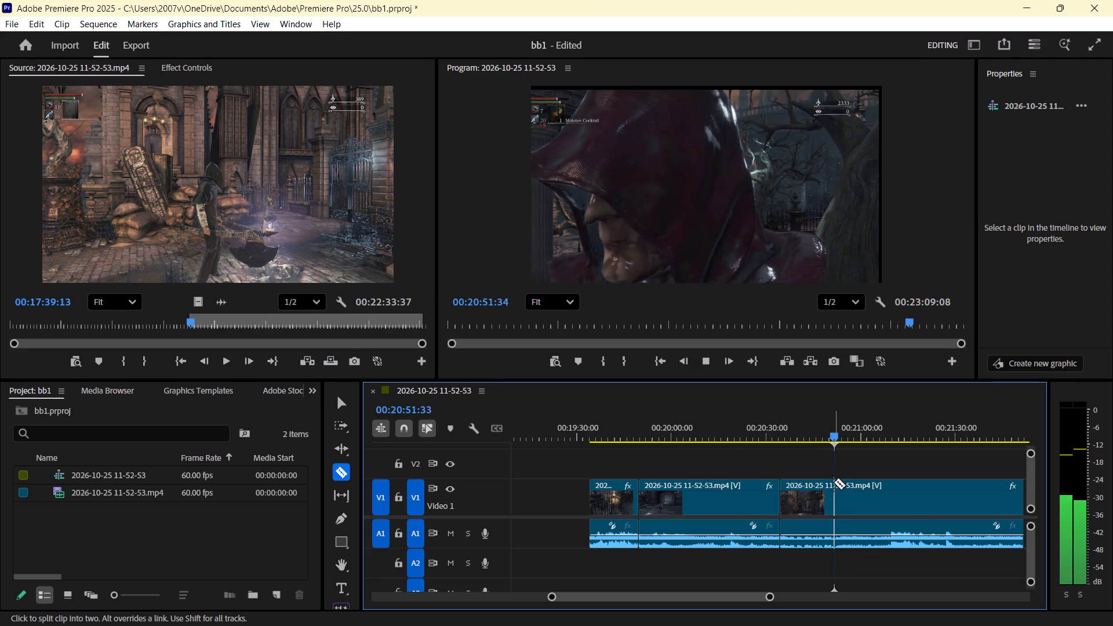
pyautogui.press('space')
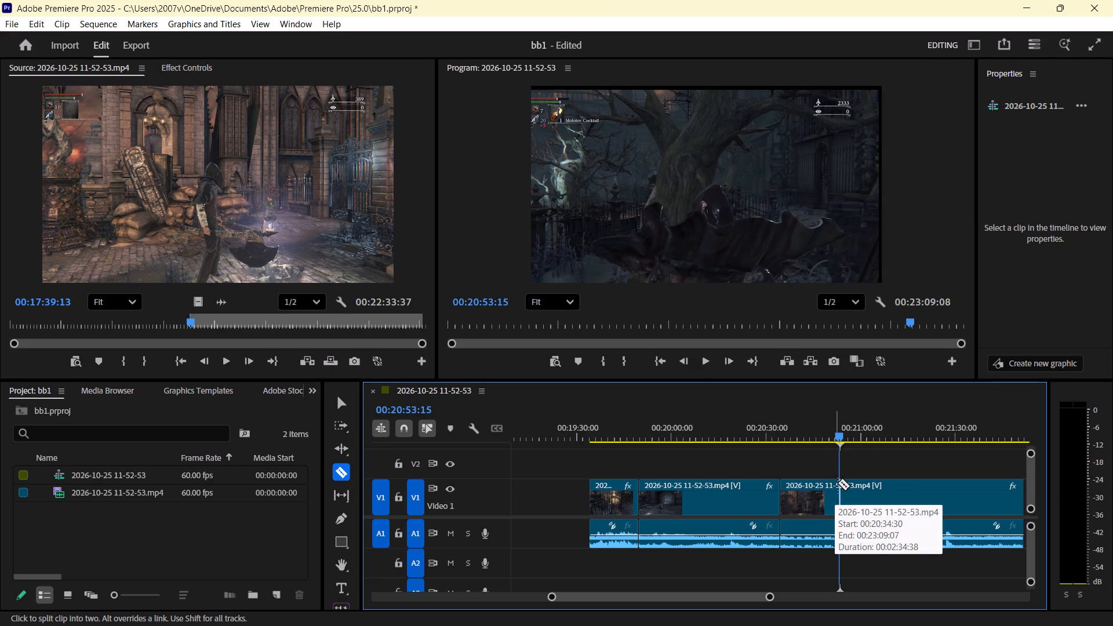
pyautogui.click(837, 484)
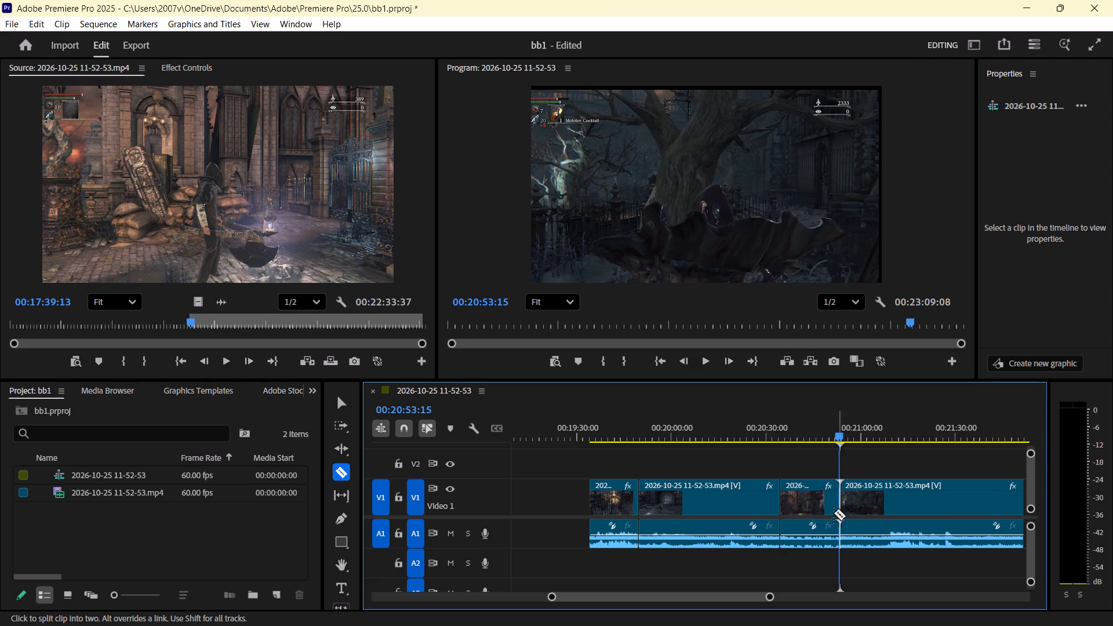
# Delete the stretch between the beast-fight clip and the door-conversation clip.
pyautogui.press('v')
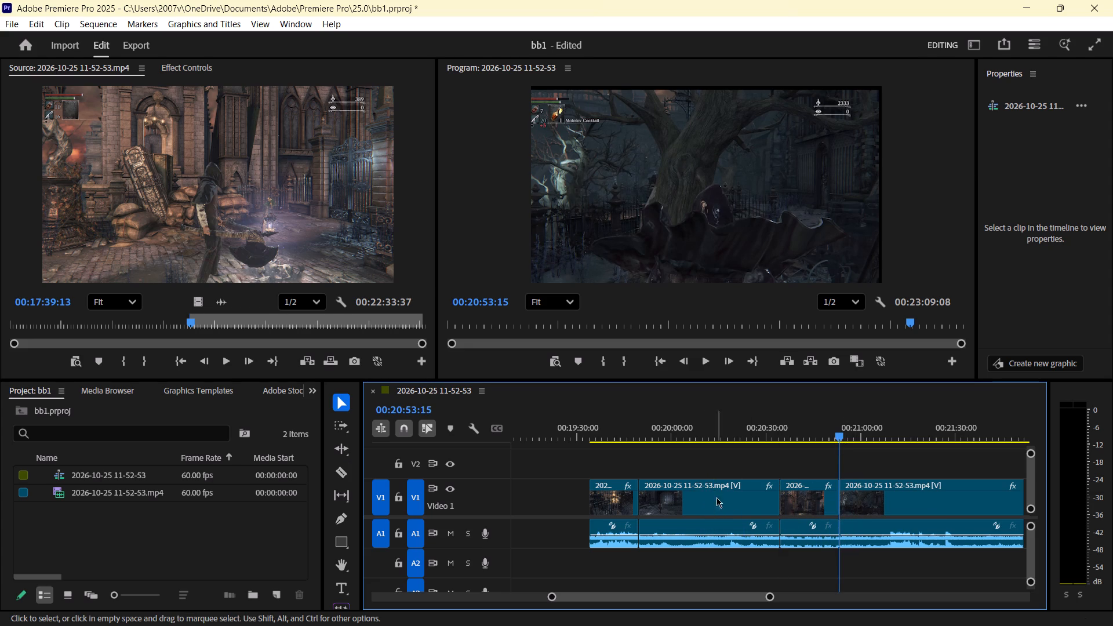
pyautogui.click(723, 495)
pyautogui.press('Delete')
# Skim the last clip from 00:20:53 to the end of the sequence, then go back over the final fight to about 00:22:26.
pyautogui.press('space')
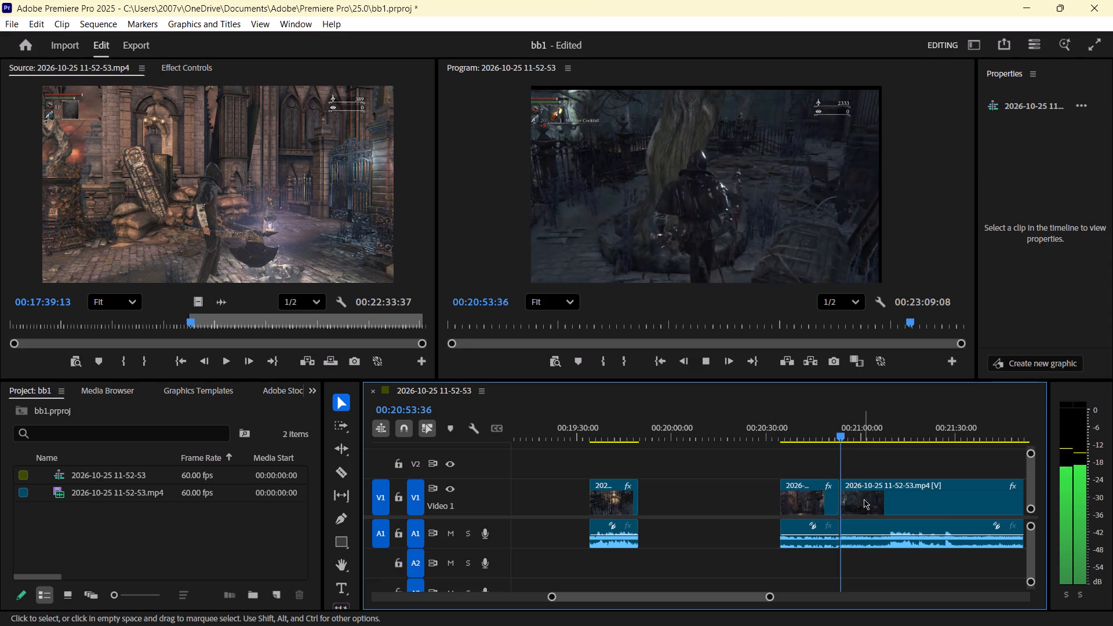
pyautogui.moveTo(843, 438); pyautogui.dragTo(845, 438)
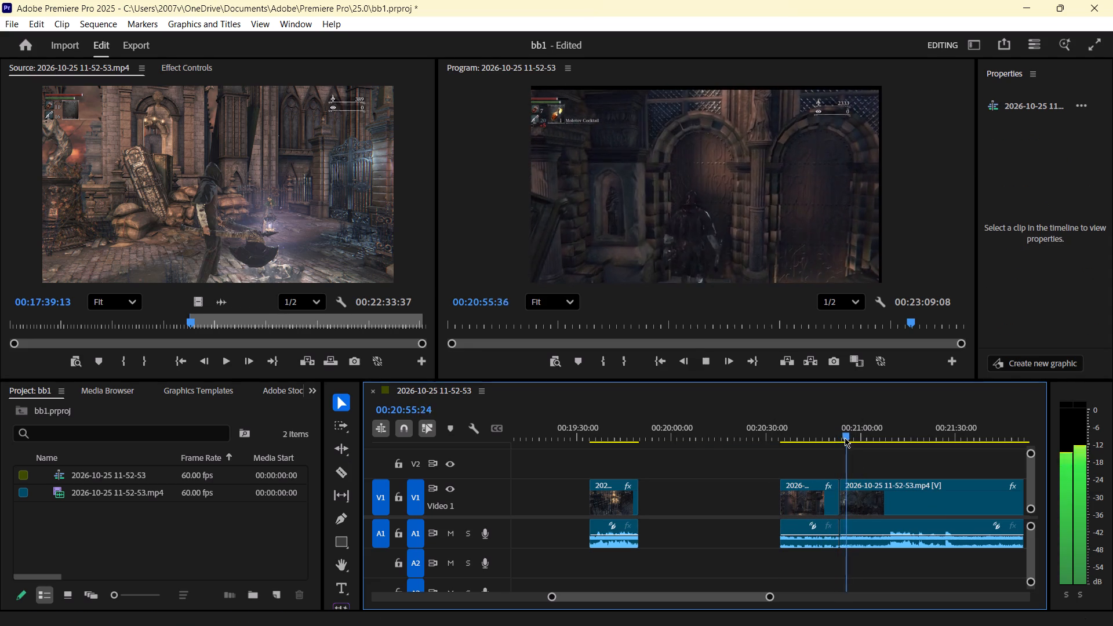
pyautogui.moveTo(845, 438); pyautogui.dragTo(885, 439)
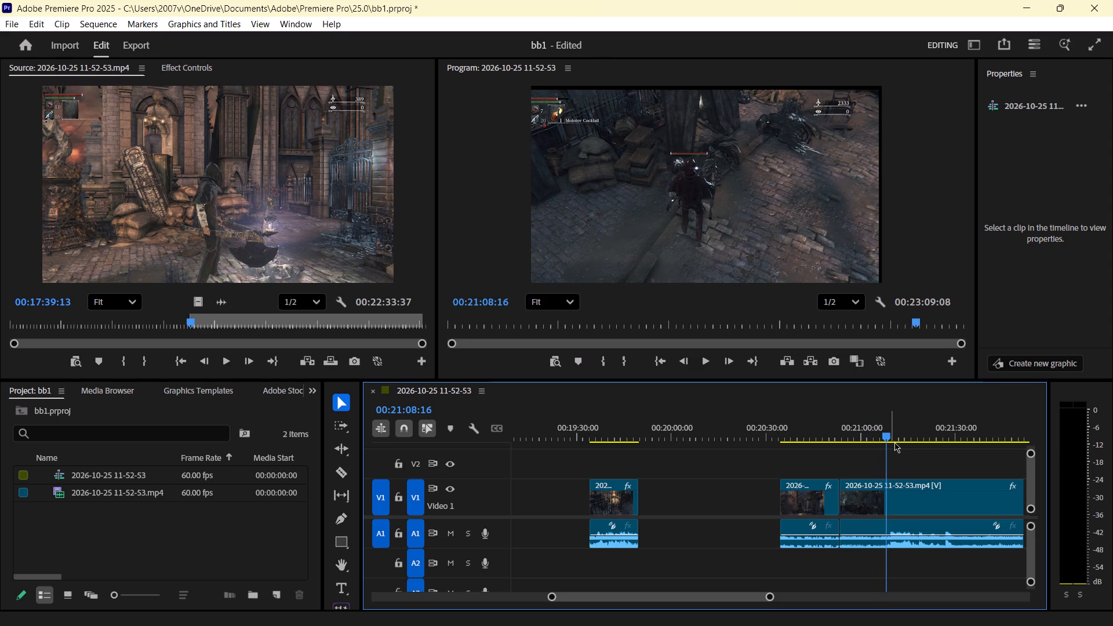
pyautogui.moveTo(885, 436); pyautogui.dragTo(918, 434)
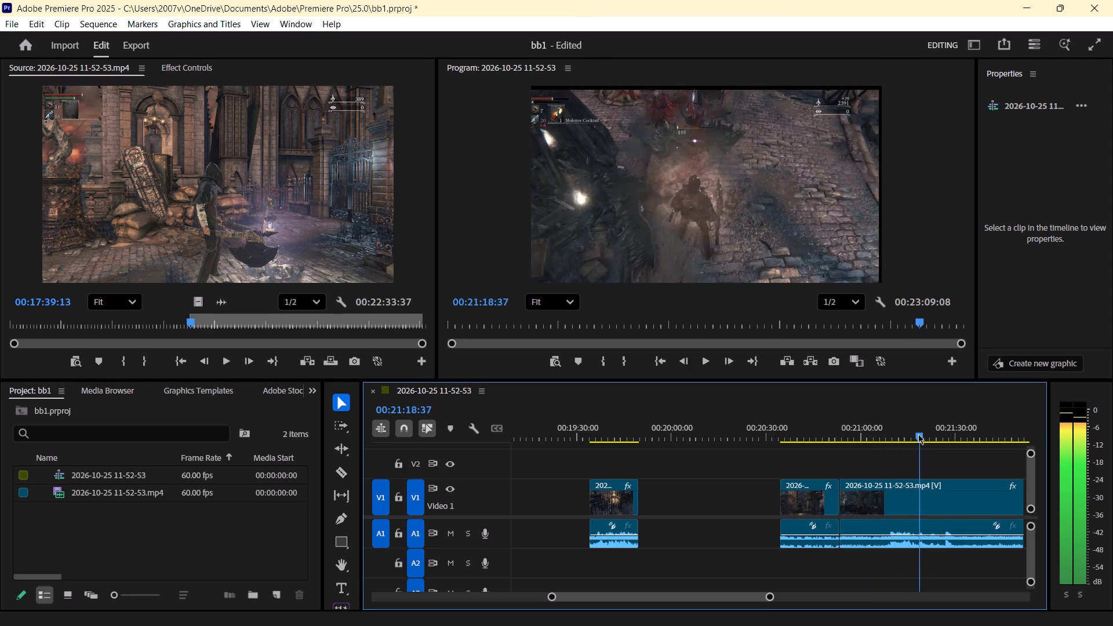
pyautogui.moveTo(918, 434); pyautogui.dragTo(961, 439)
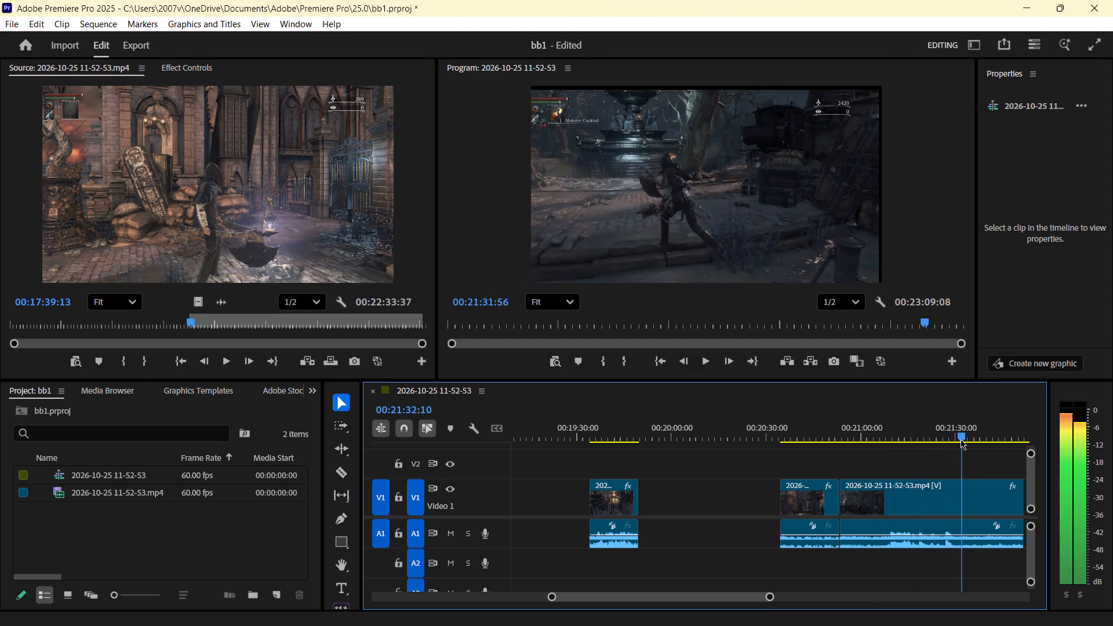
pyautogui.moveTo(961, 439); pyautogui.dragTo(986, 441)
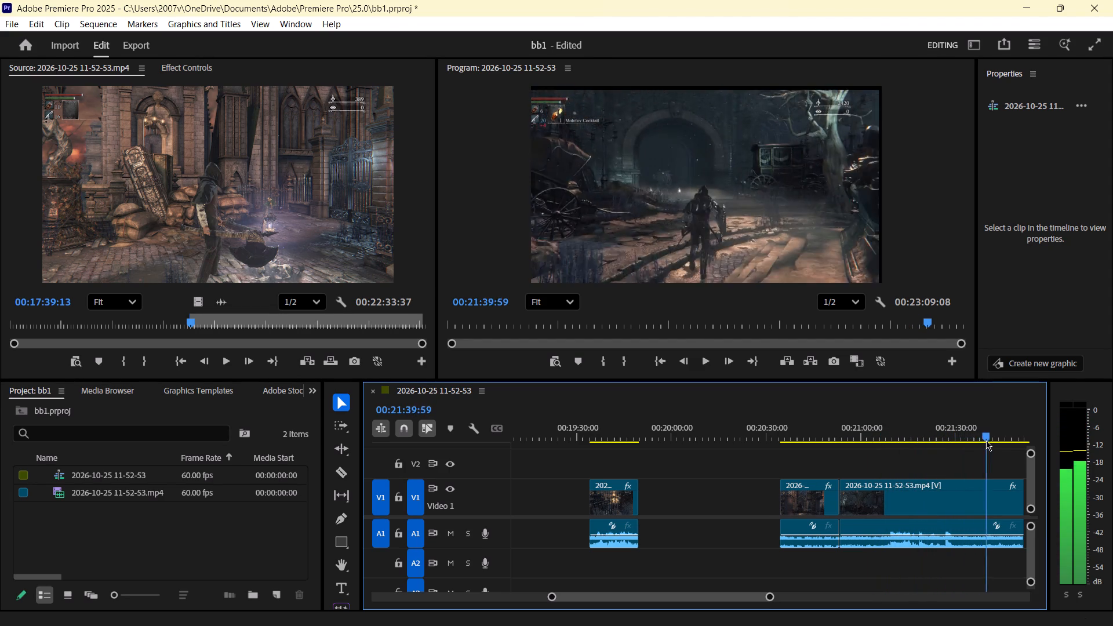
pyautogui.moveTo(986, 441); pyautogui.dragTo(991, 441)
pyautogui.press('space')
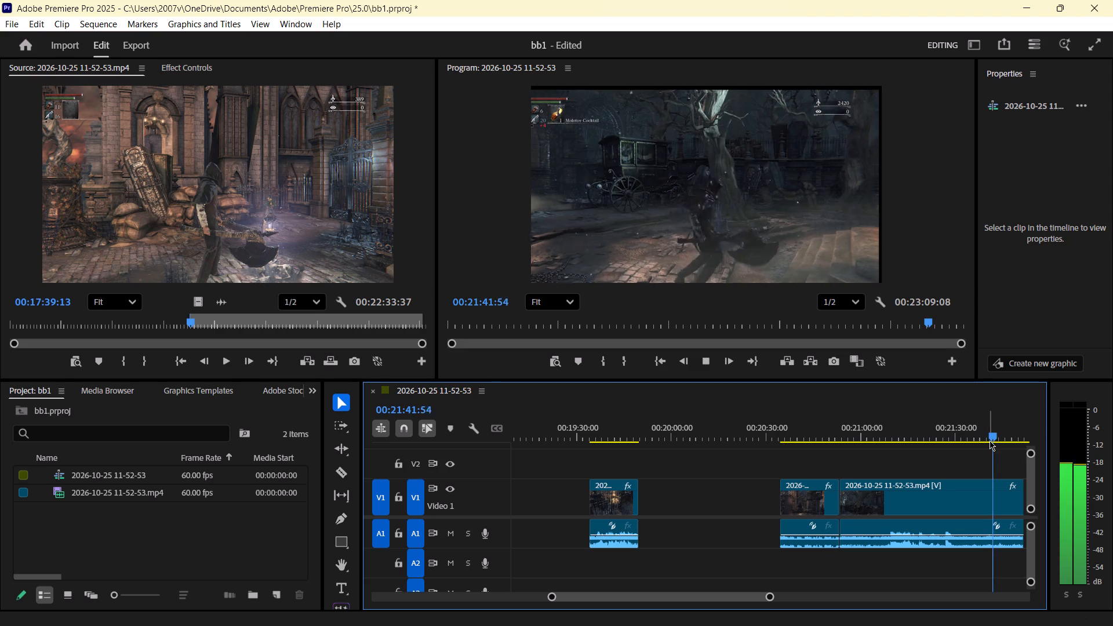
pyautogui.moveTo(998, 441); pyautogui.dragTo(1014, 436)
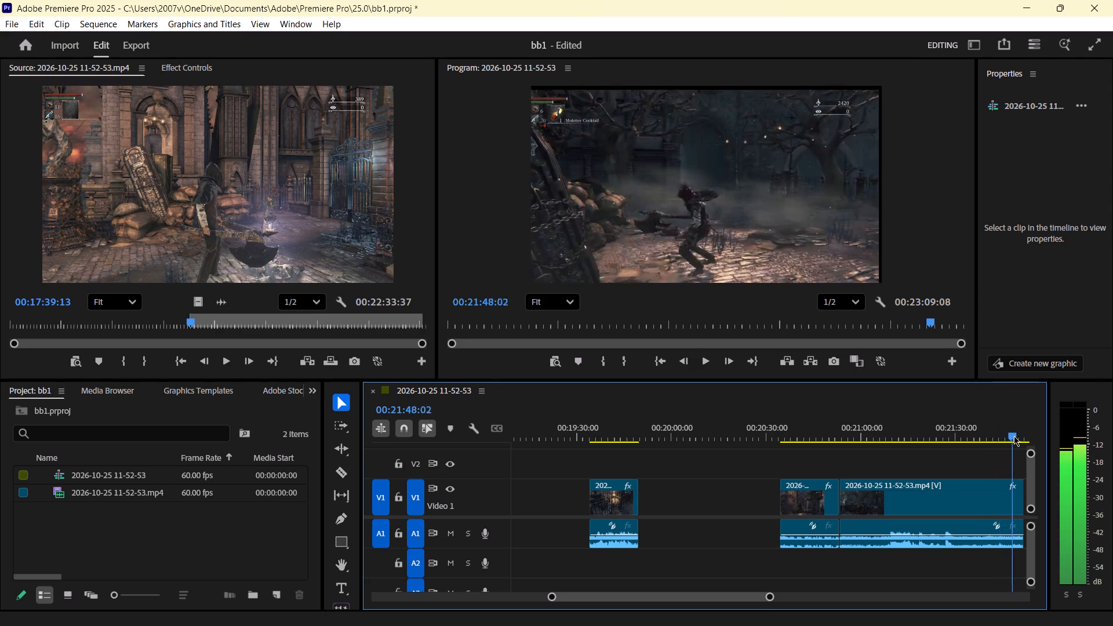
pyautogui.moveTo(1014, 436); pyautogui.dragTo(1036, 441)
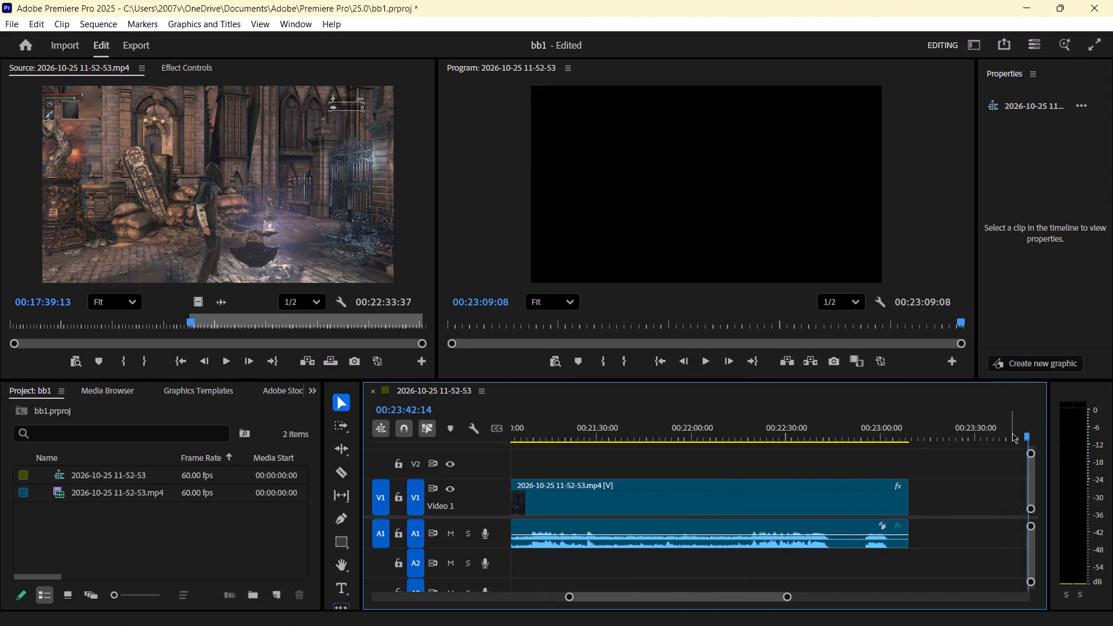
pyautogui.moveTo(1025, 435); pyautogui.dragTo(829, 456)
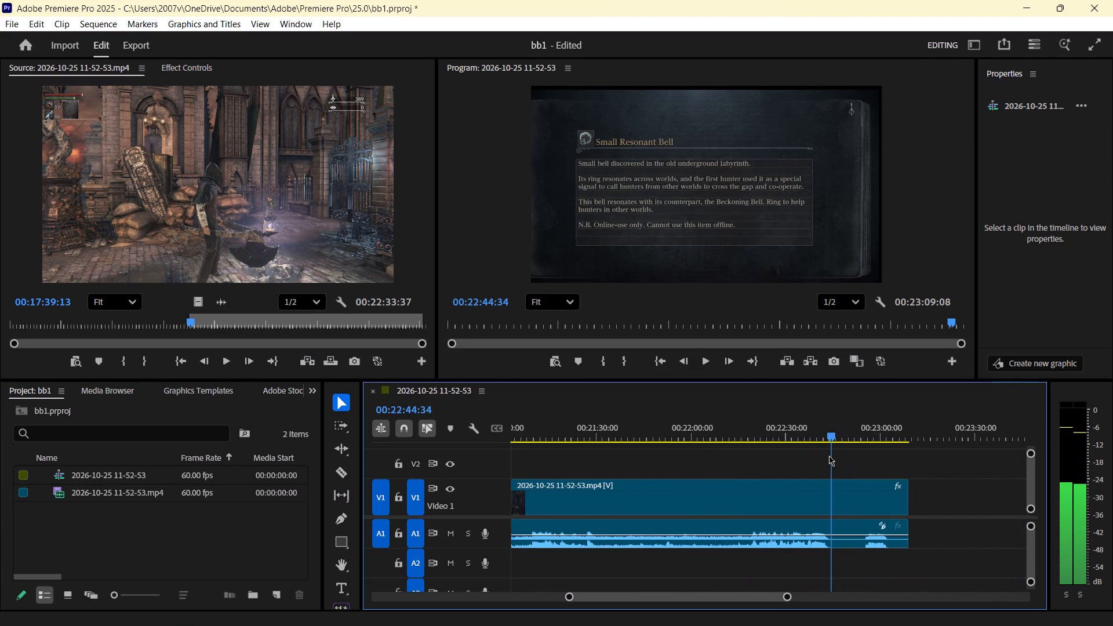
pyautogui.moveTo(829, 456); pyautogui.dragTo(825, 459)
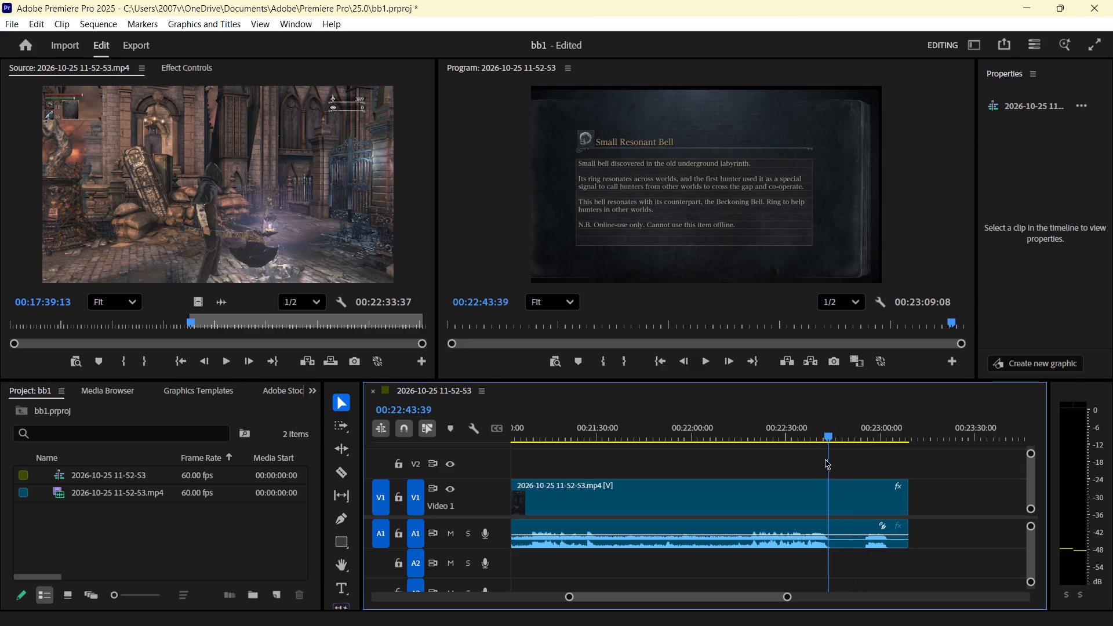
pyautogui.moveTo(825, 459); pyautogui.dragTo(808, 461)
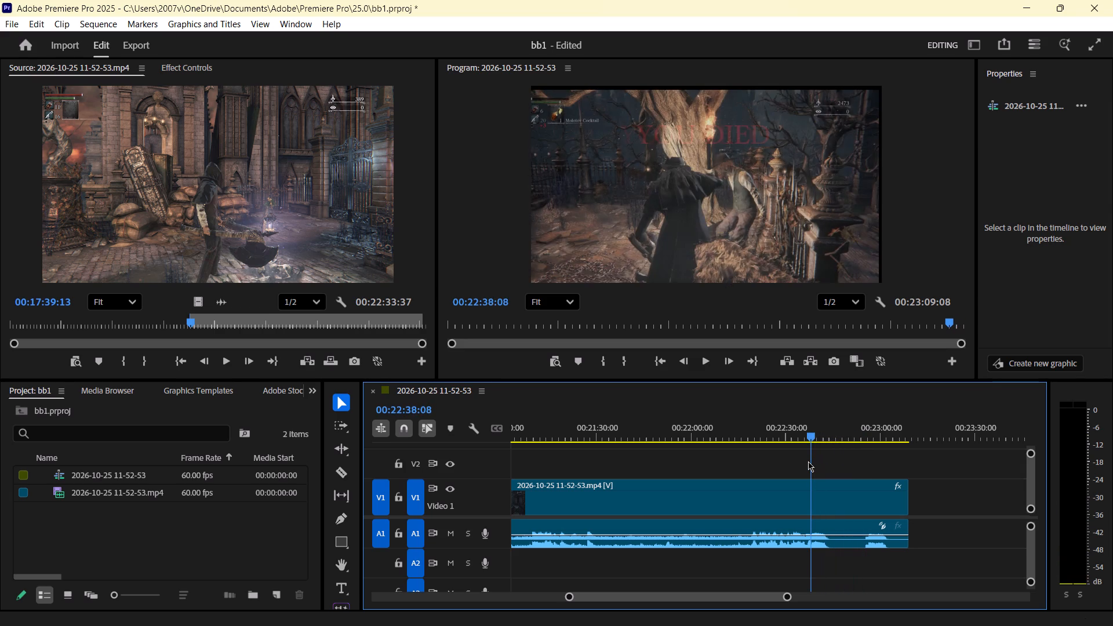
pyautogui.moveTo(808, 461); pyautogui.dragTo(784, 463)
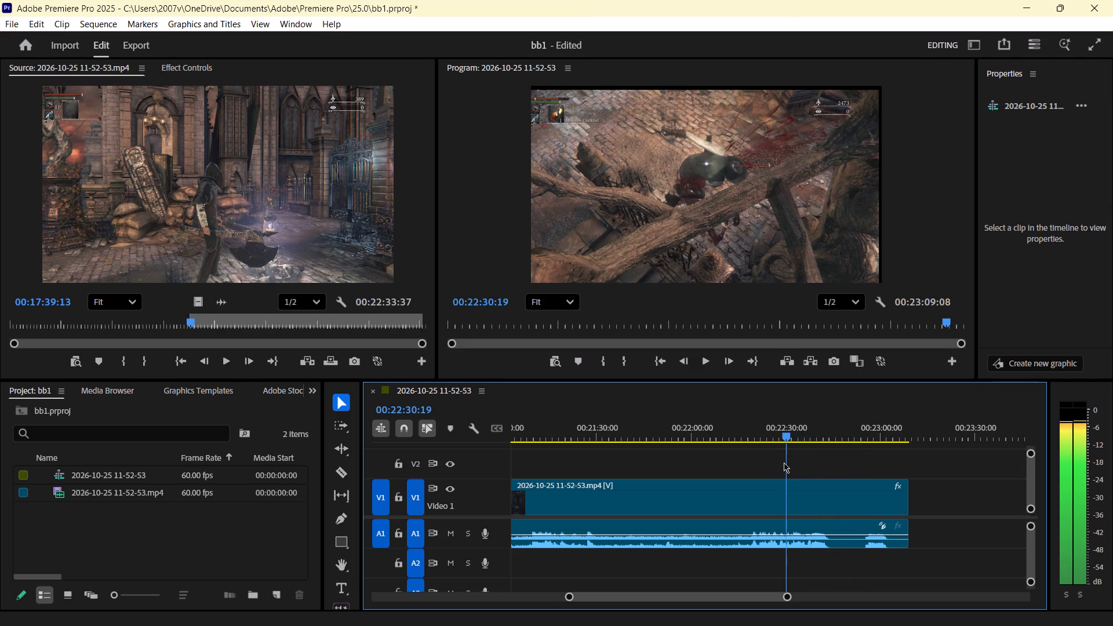
pyautogui.moveTo(784, 463); pyautogui.dragTo(772, 463)
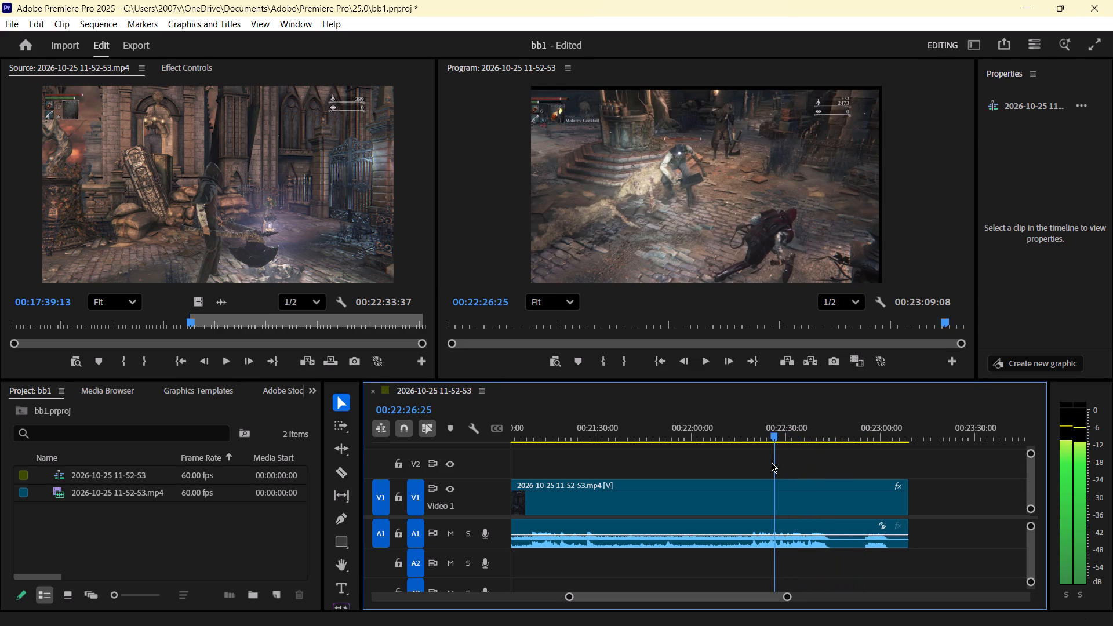
# Replay the final fight by the tree and split the last clip at 00:22:31:28, shortly before the hunter's death.
pyautogui.moveTo(772, 463); pyautogui.dragTo(773, 463)
pyautogui.press('space')
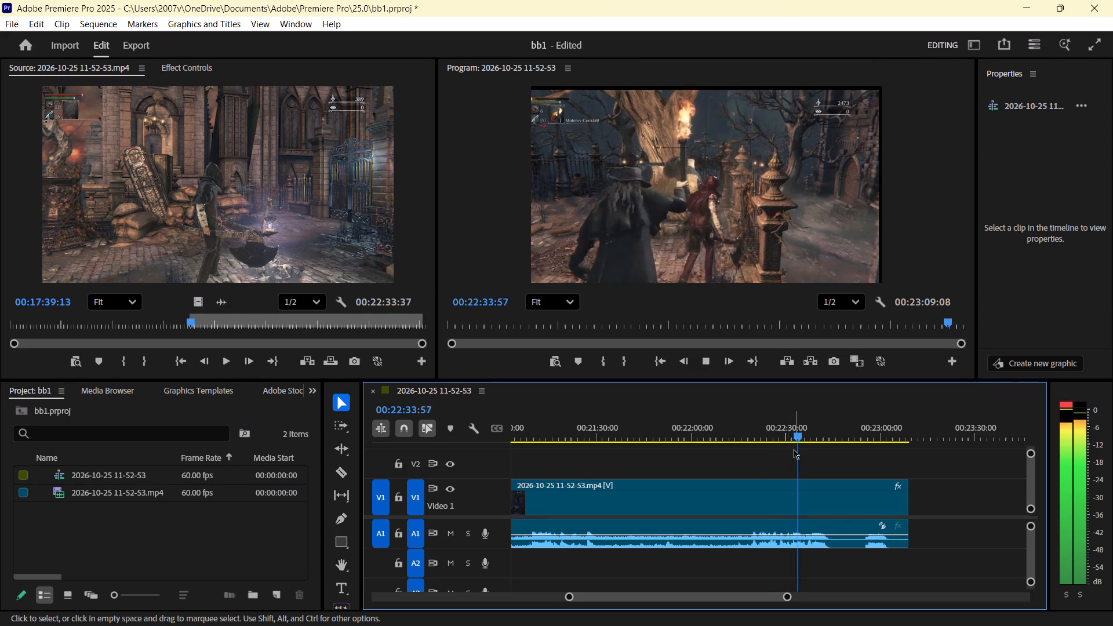
pyautogui.moveTo(799, 437); pyautogui.dragTo(794, 436)
pyautogui.press('space')
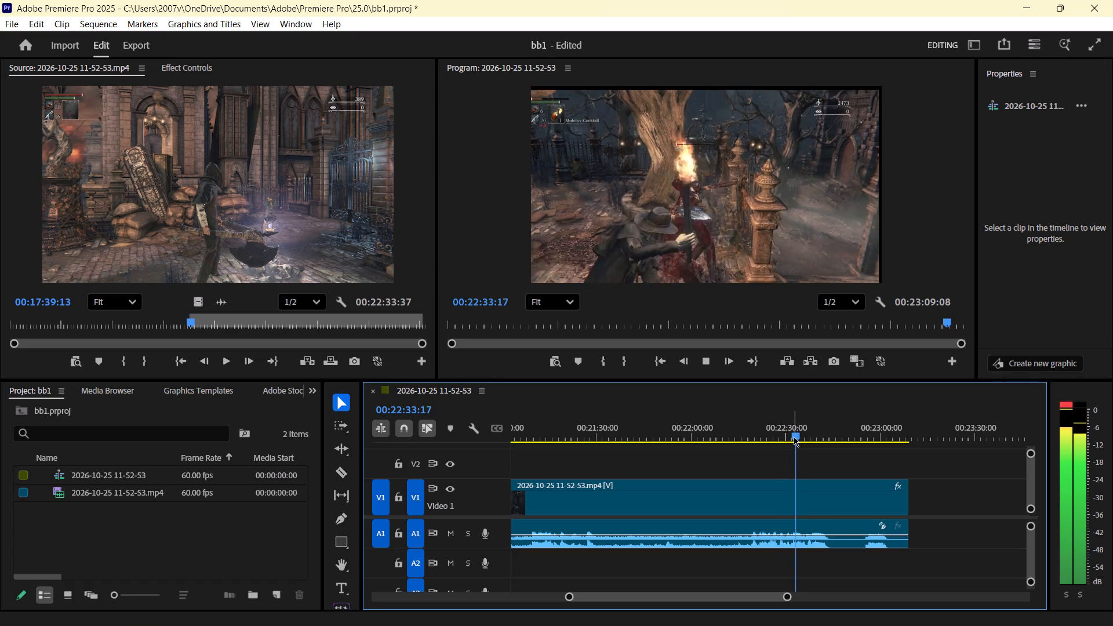
pyautogui.moveTo(795, 436); pyautogui.dragTo(787, 438)
pyautogui.press('space')
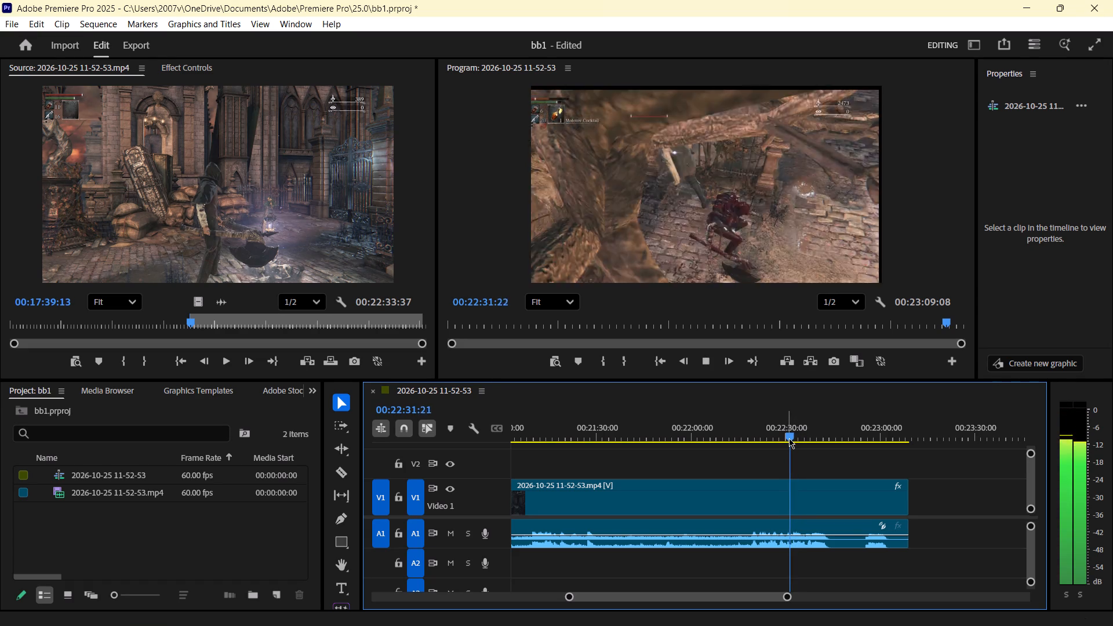
pyautogui.press('space')
pyautogui.click(794, 435)
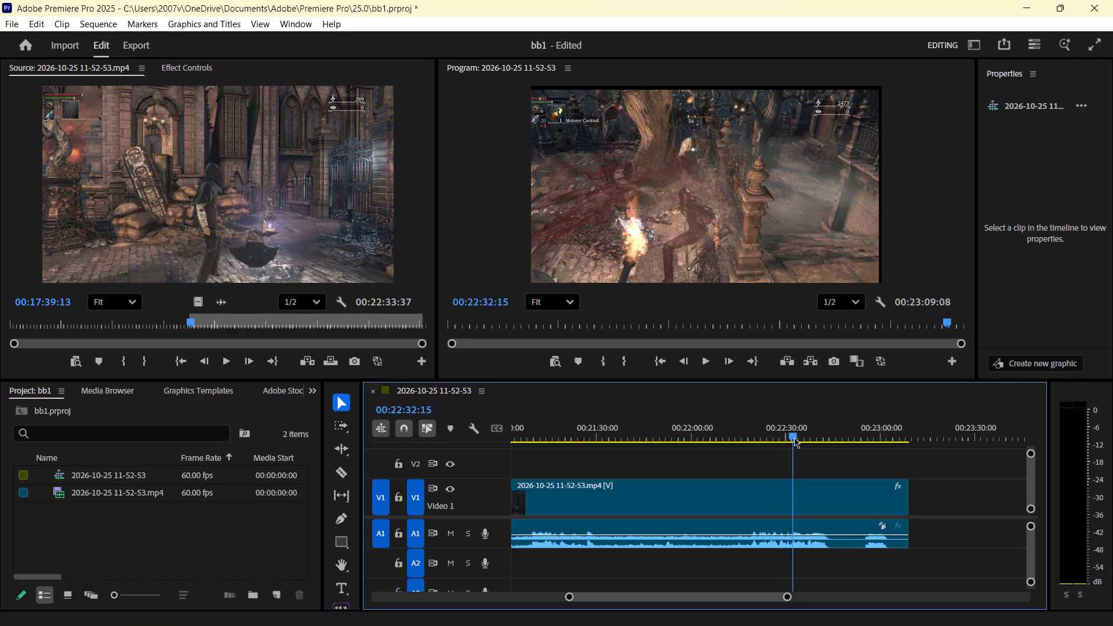
pyautogui.press('v')
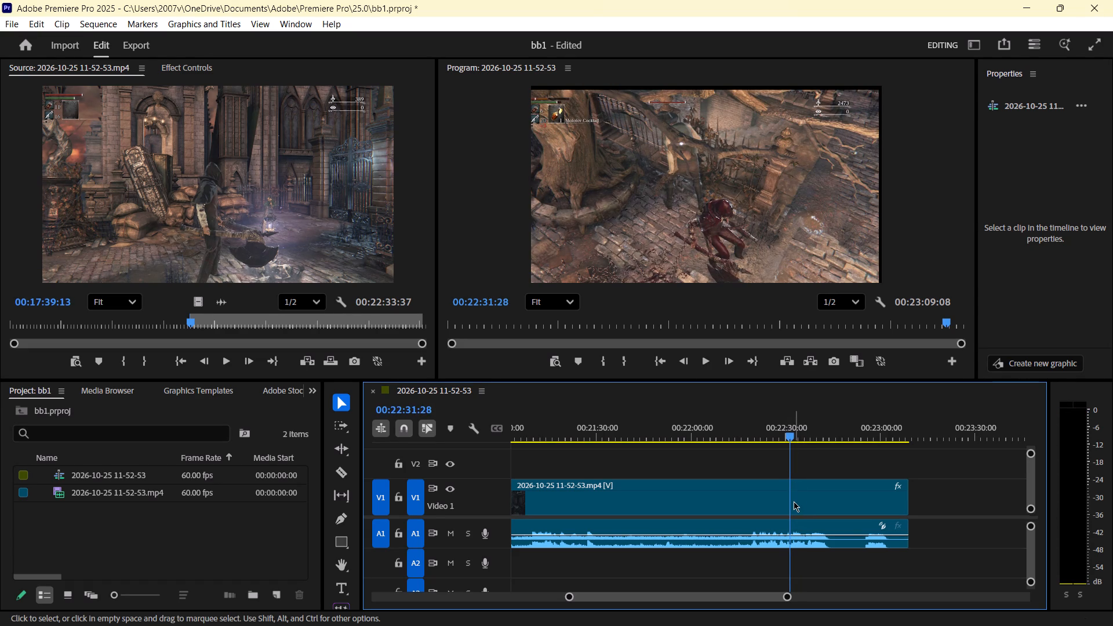
pyautogui.press('c')
pyautogui.click(789, 501)
# Play through the hunter's death and split the clip at about 00:22:43, where the loading screen comes up.
pyautogui.press('space')
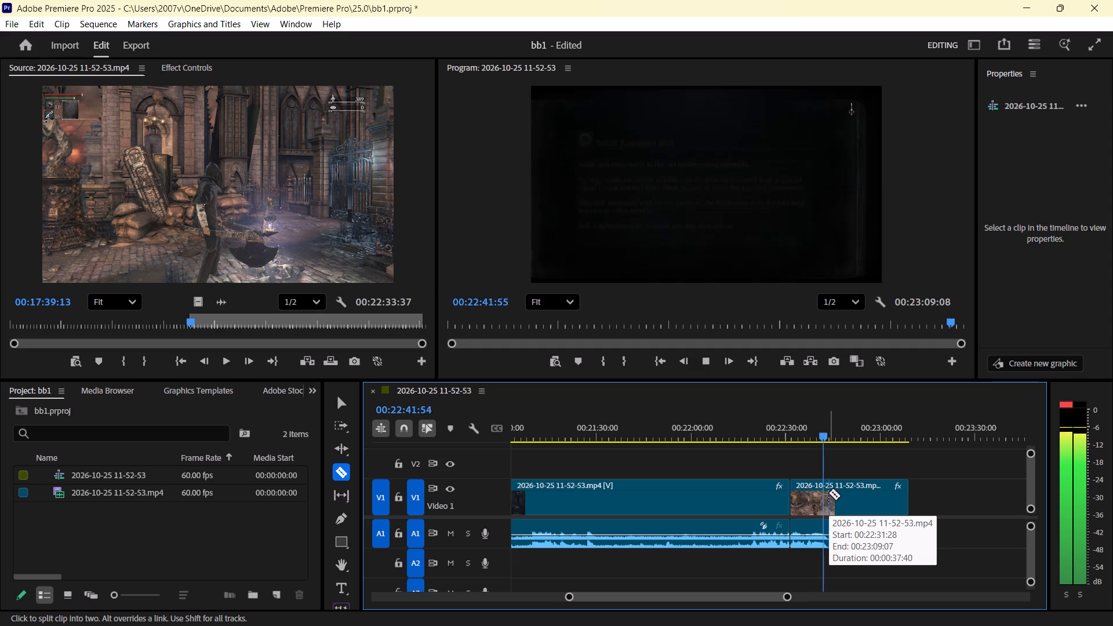
pyautogui.click(826, 494)
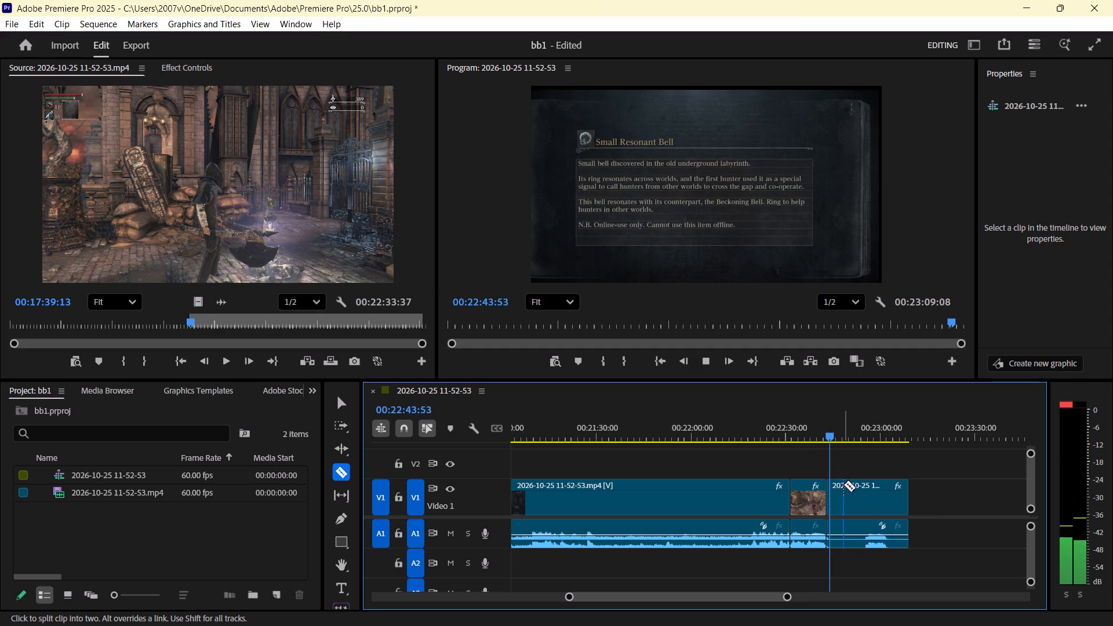
# Replay the end of the death scene and split its clip at 00:22:41:07, while YOU DIED is on screen.
pyautogui.moveTo(831, 441); pyautogui.dragTo(817, 448)
pyautogui.press('space')
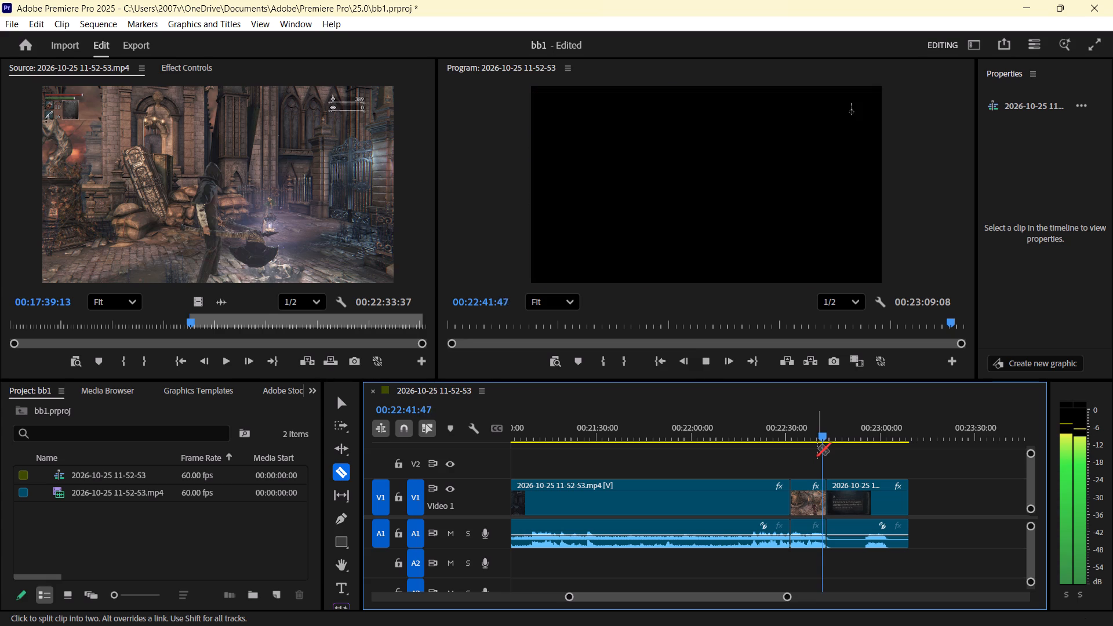
pyautogui.press('space')
pyautogui.click(824, 438)
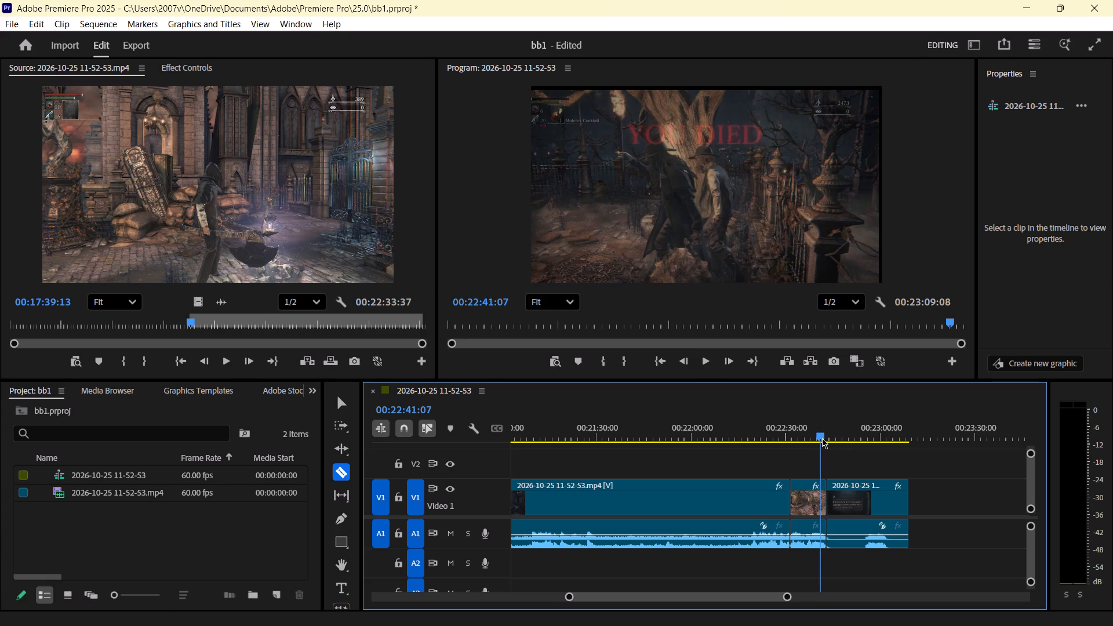
pyautogui.click(821, 487)
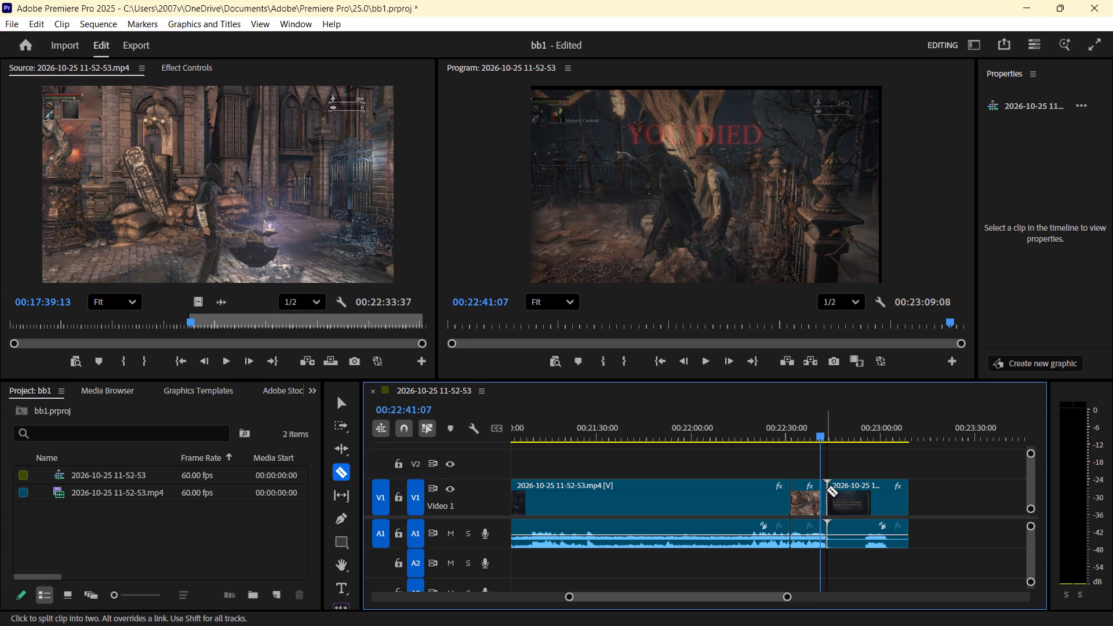
# Delete the short black piece between the death clip and the loading-screen clip.
pyautogui.press('v')
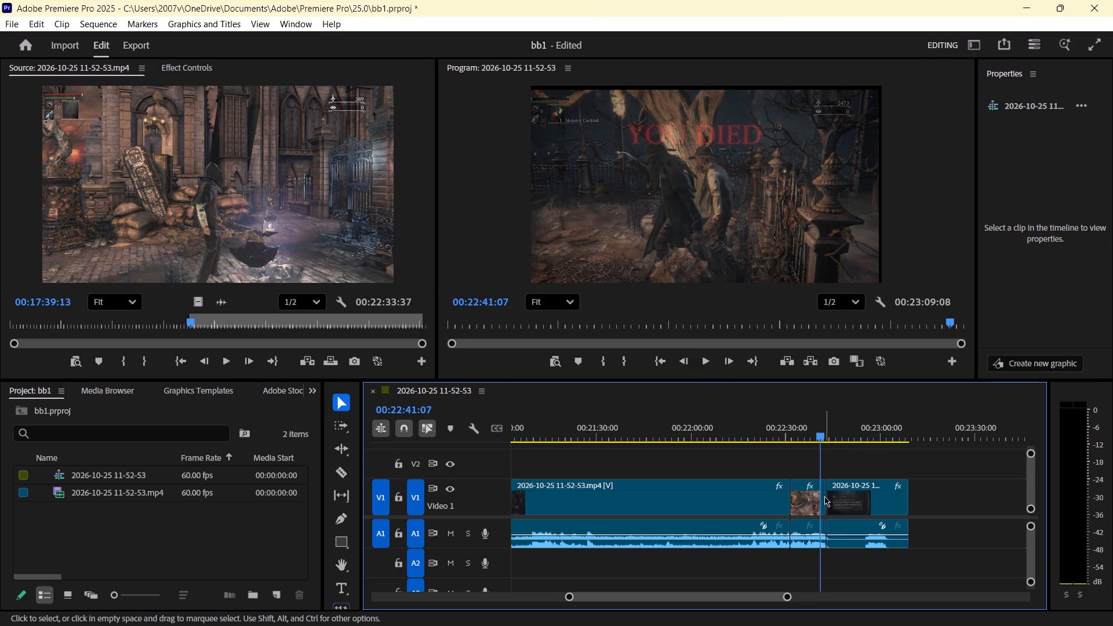
pyautogui.click(825, 496)
pyautogui.press('Delete')
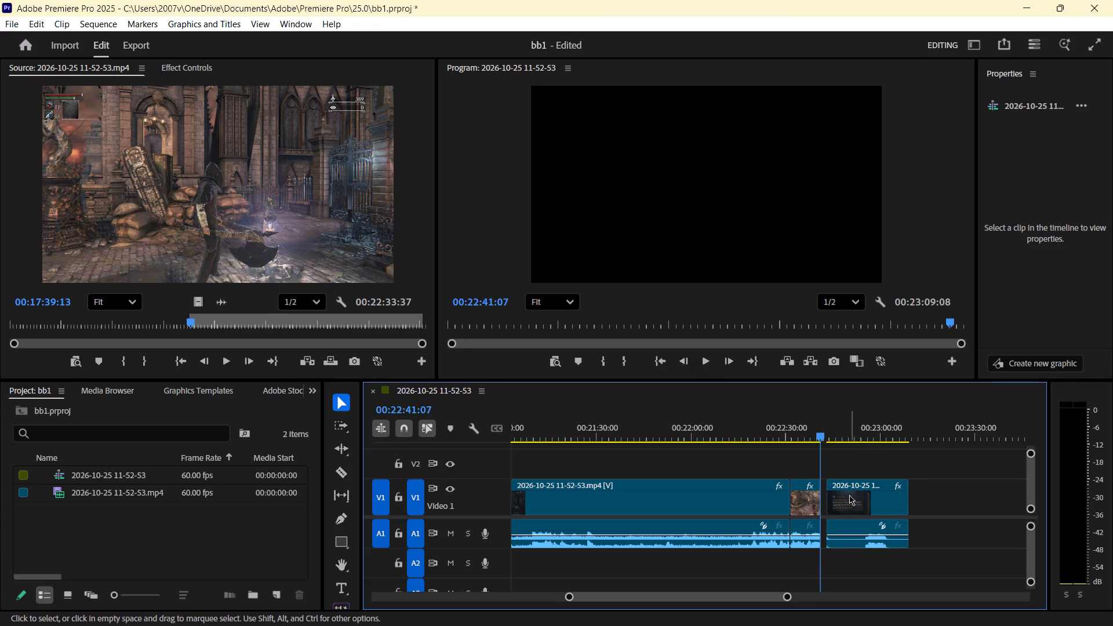
# Skim the long clip before the death scene between about 00:21:51 and 00:22:17, and delete that clip.
pyautogui.press('space')
pyautogui.click(706, 498)
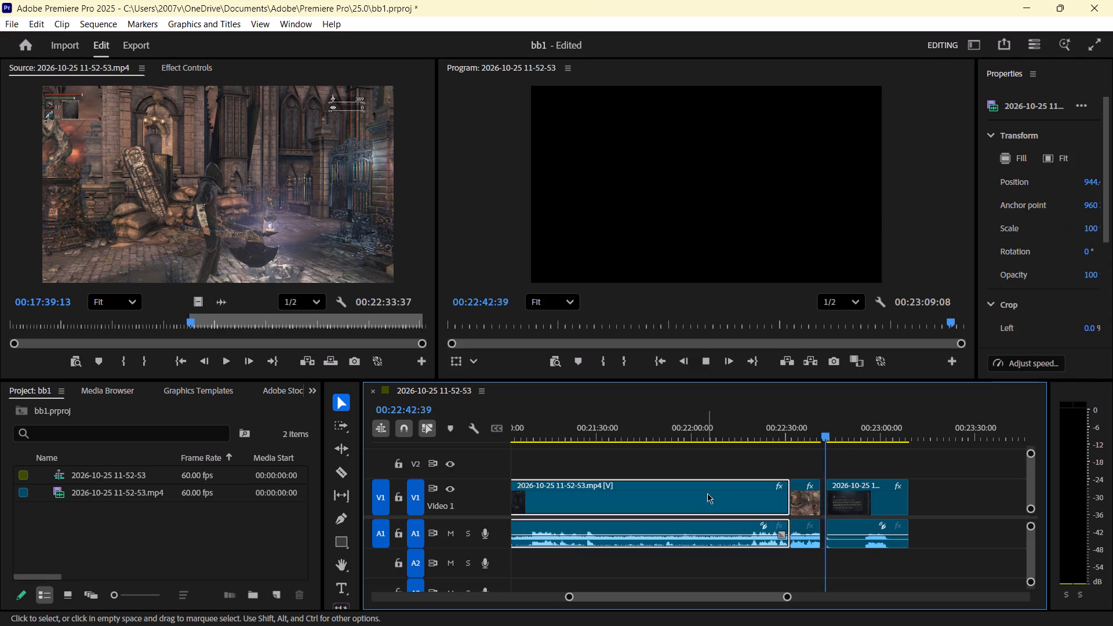
pyautogui.moveTo(829, 437); pyautogui.dragTo(729, 456)
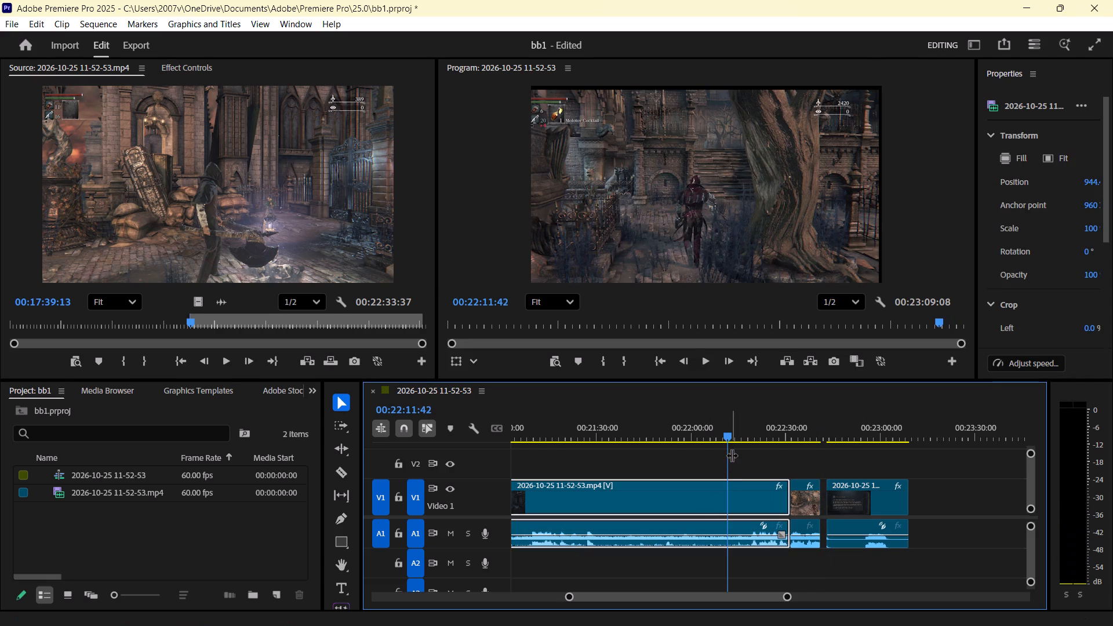
pyautogui.moveTo(732, 435); pyautogui.dragTo(666, 447)
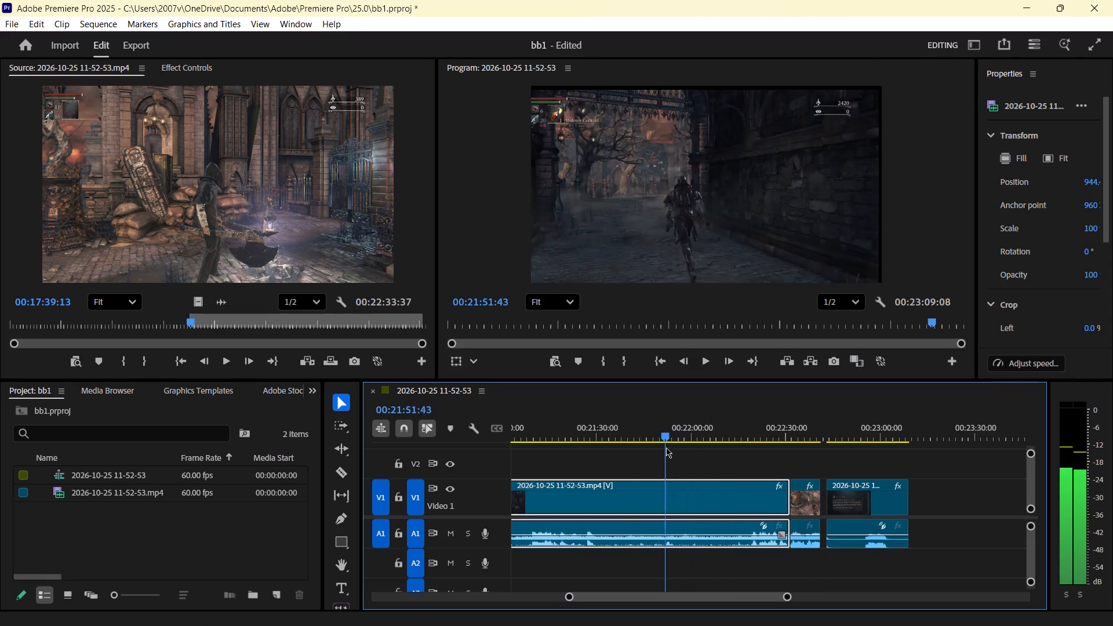
pyautogui.moveTo(666, 447); pyautogui.dragTo(700, 450)
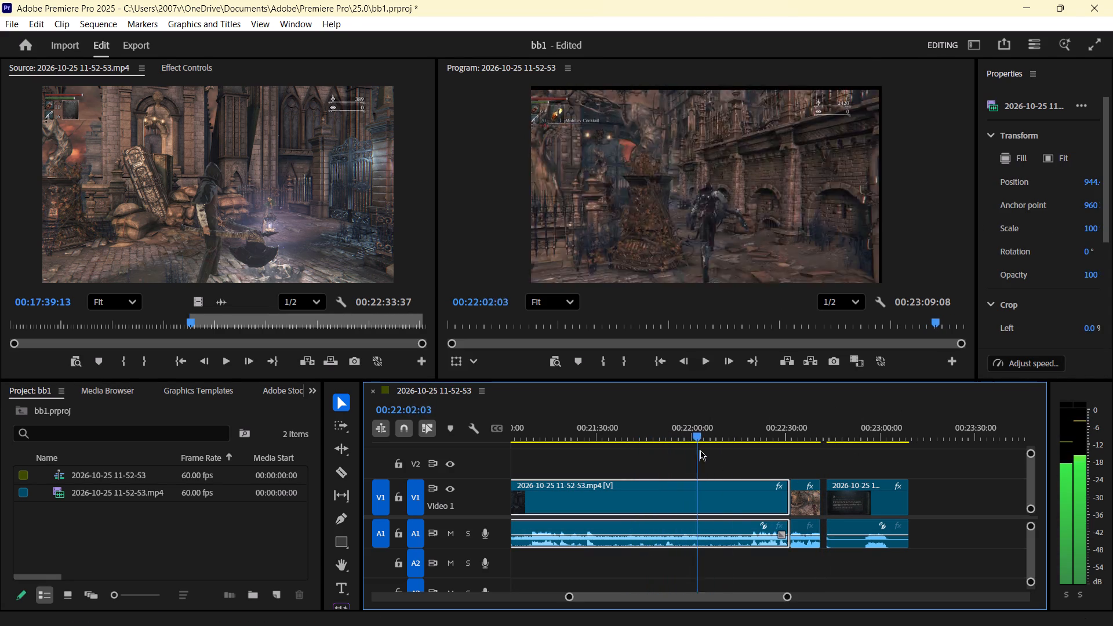
pyautogui.moveTo(700, 450); pyautogui.dragTo(748, 461)
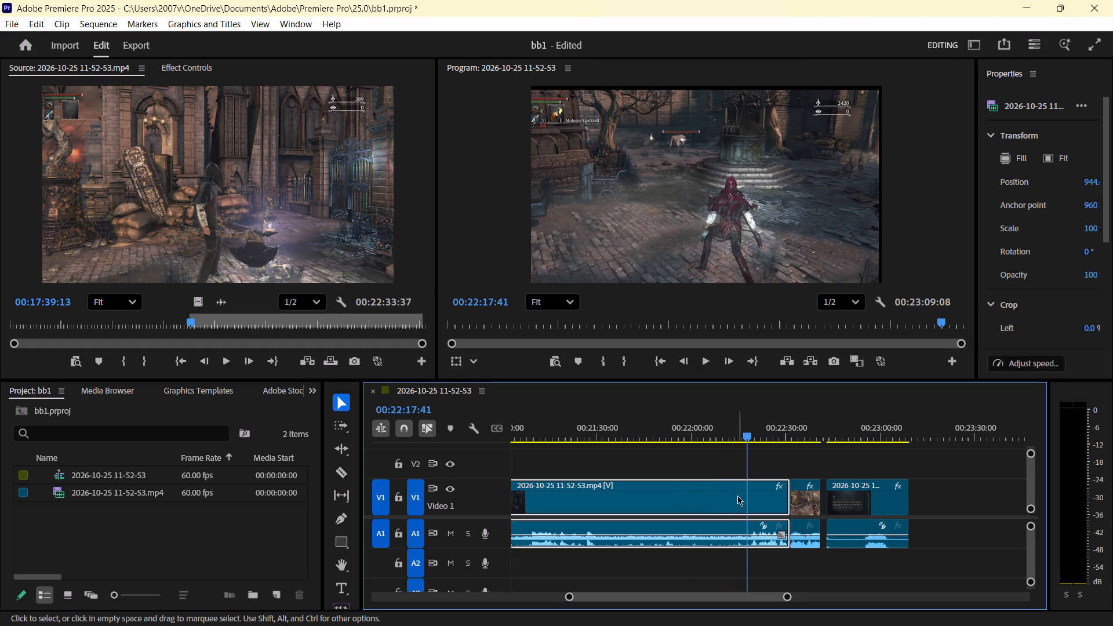
pyautogui.press('Delete')
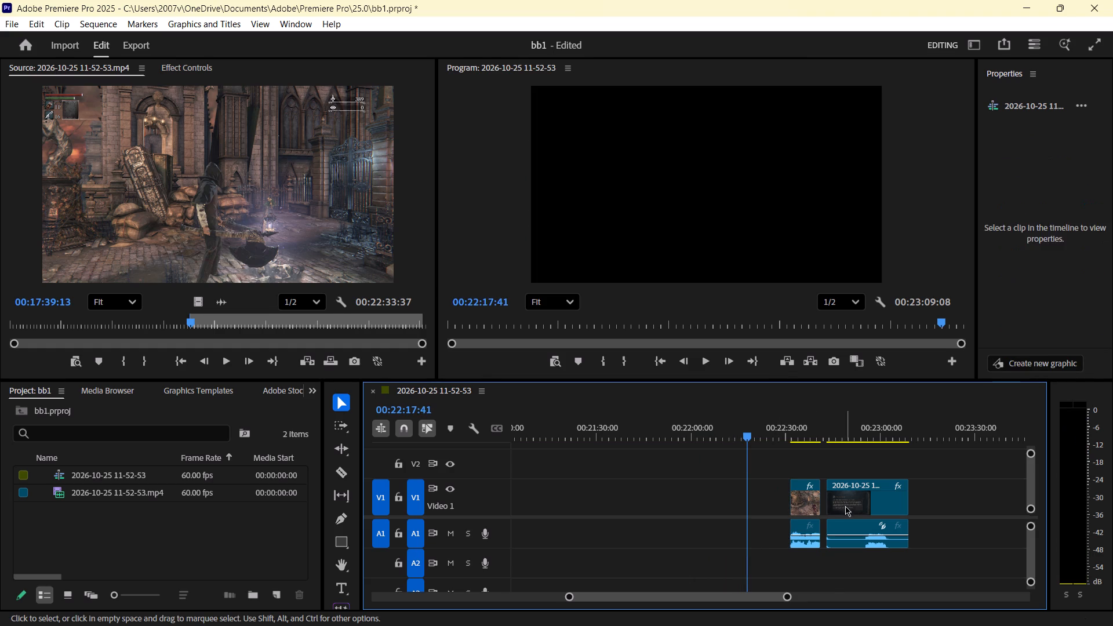
# Skim the loading-screen clip at the end of the timeline up to about 00:23:06, and delete that clip.
pyautogui.moveTo(845, 507); pyautogui.dragTo(845, 514)
pyautogui.press('space')
pyautogui.moveTo(752, 441); pyautogui.dragTo(767, 442)
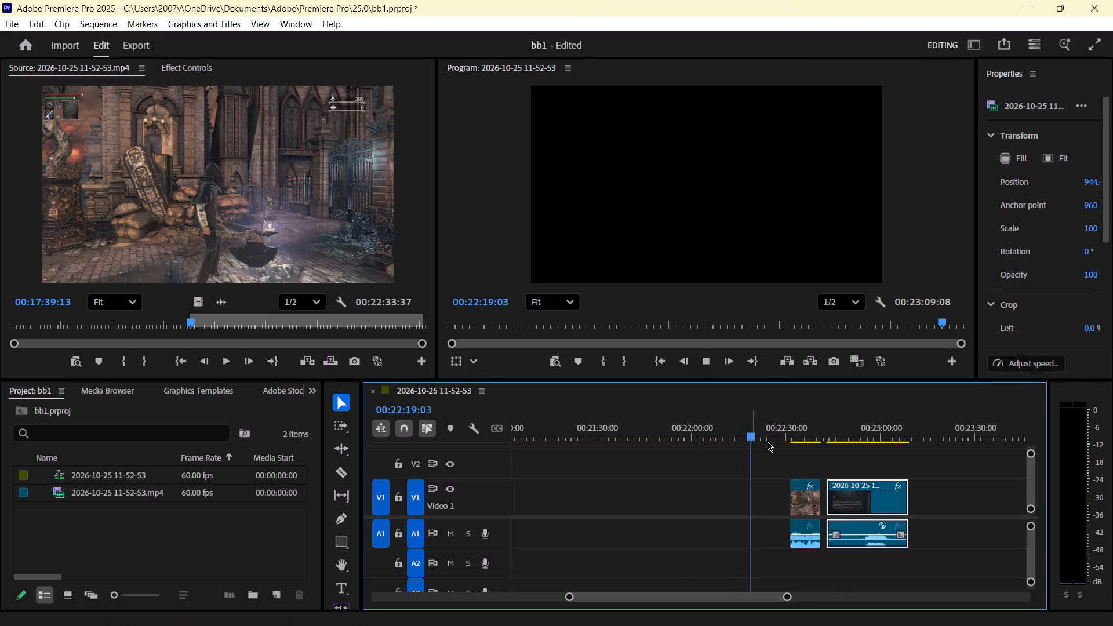
pyautogui.moveTo(752, 435); pyautogui.dragTo(866, 456)
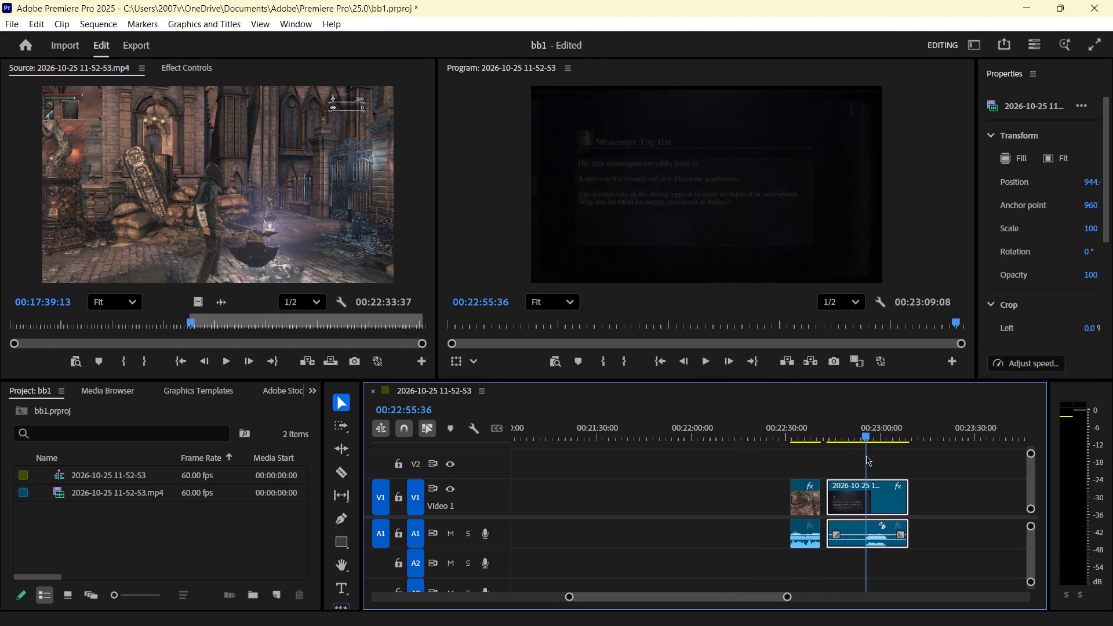
pyautogui.moveTo(866, 456); pyautogui.dragTo(902, 464)
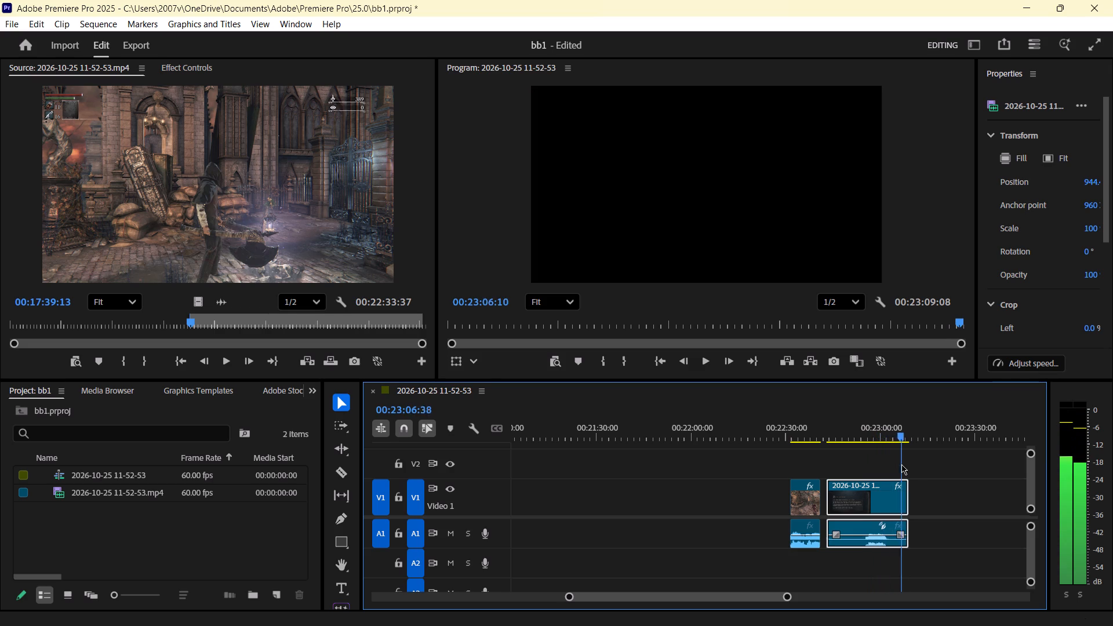
pyautogui.moveTo(902, 464); pyautogui.dragTo(878, 487)
pyautogui.click(869, 496)
pyautogui.press('Delete')
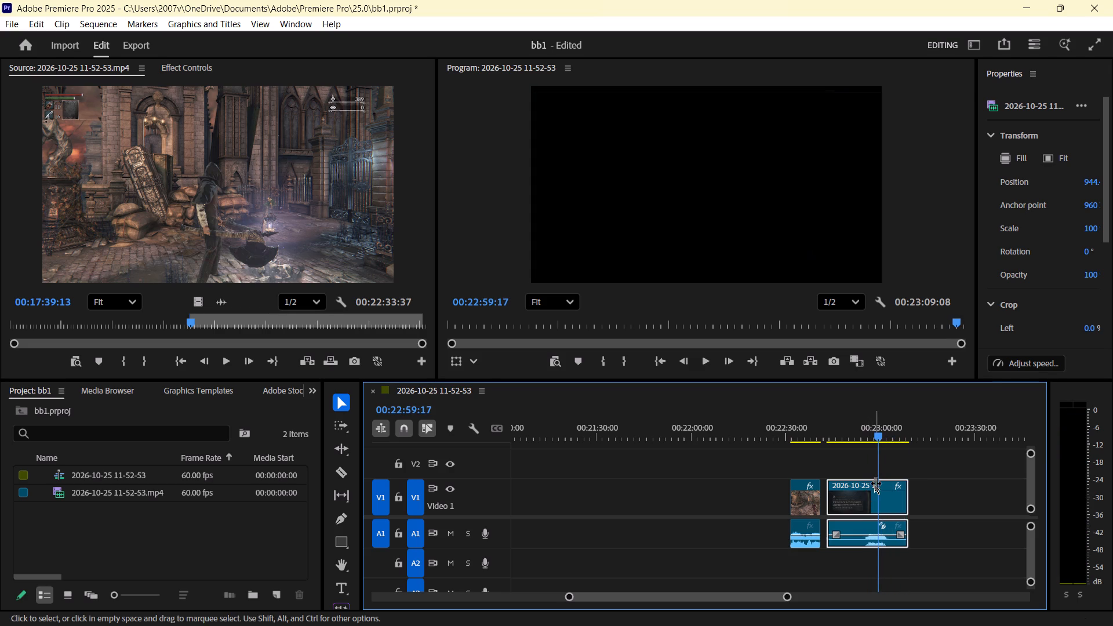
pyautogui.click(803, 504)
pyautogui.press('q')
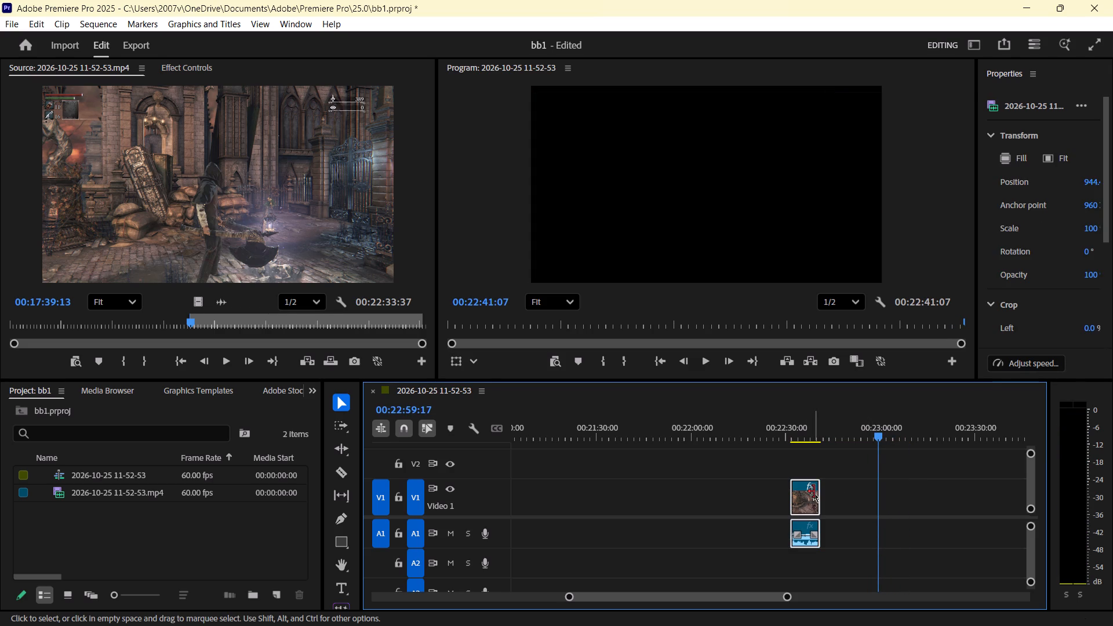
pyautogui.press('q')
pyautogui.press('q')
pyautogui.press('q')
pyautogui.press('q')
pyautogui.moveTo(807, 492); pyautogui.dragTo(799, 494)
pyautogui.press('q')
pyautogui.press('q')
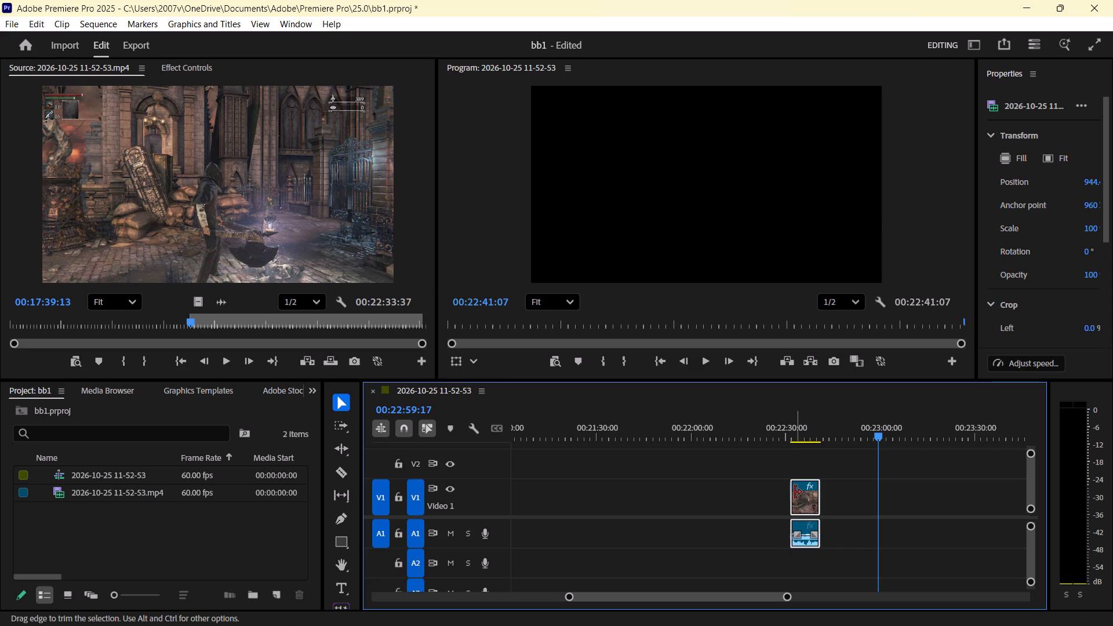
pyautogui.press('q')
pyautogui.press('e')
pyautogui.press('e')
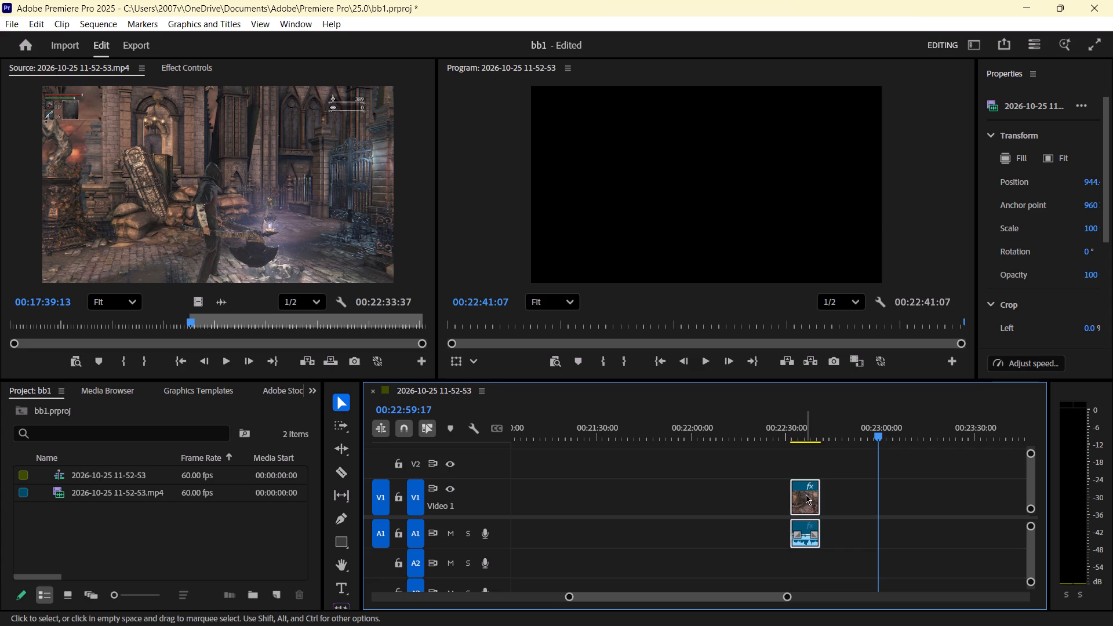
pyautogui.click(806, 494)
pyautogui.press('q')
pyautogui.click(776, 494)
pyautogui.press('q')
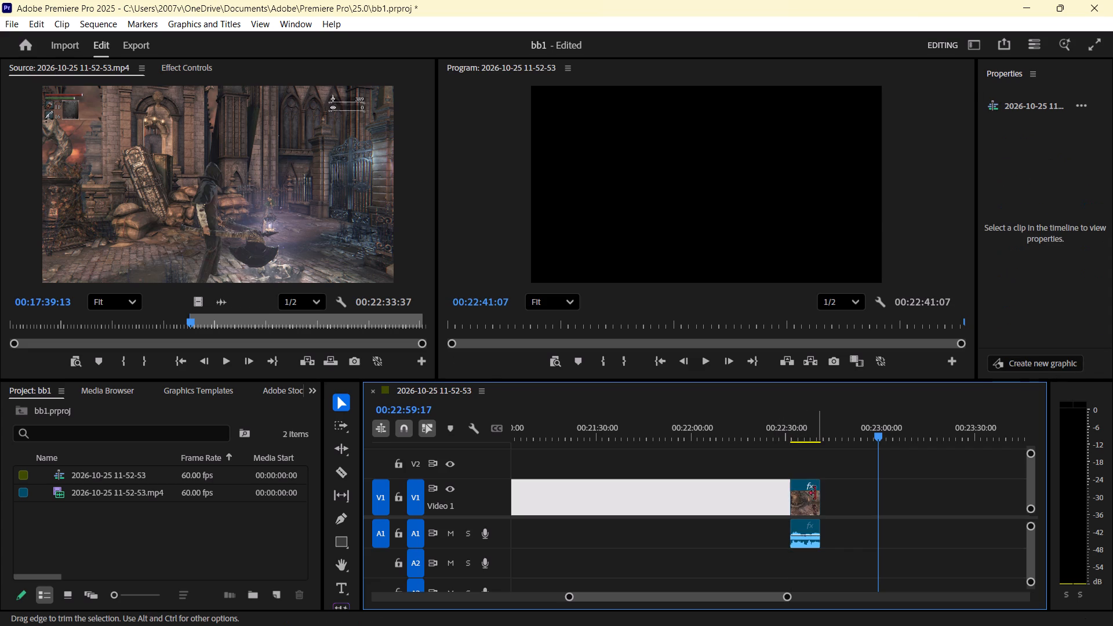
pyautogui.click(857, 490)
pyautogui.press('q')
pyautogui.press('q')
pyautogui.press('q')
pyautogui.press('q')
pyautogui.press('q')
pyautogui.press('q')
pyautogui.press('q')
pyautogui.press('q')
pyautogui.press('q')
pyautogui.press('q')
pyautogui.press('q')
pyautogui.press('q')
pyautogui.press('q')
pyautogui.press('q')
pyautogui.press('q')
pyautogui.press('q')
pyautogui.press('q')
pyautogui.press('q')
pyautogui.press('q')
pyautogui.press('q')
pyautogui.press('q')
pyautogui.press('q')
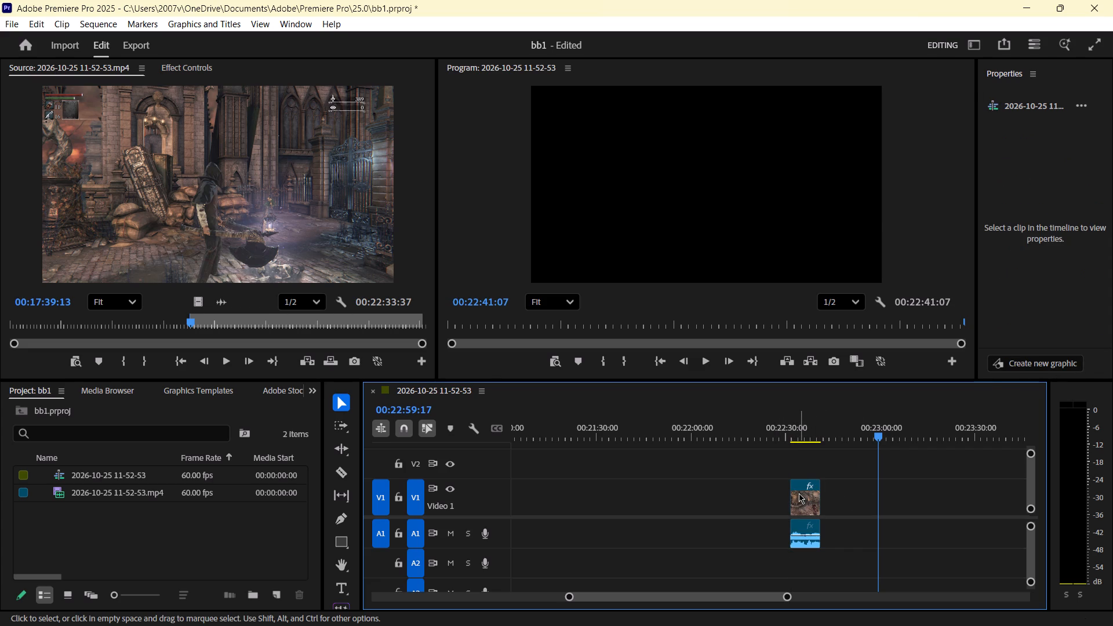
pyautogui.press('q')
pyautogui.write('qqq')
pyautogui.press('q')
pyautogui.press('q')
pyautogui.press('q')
# Ripple delete the three last empty gaps on the timeline, working backwards, joining the clips at about 00:20:53, 00:19:49 and 00:13:44.
pyautogui.rightClick(701, 487)
pyautogui.click(740, 495)
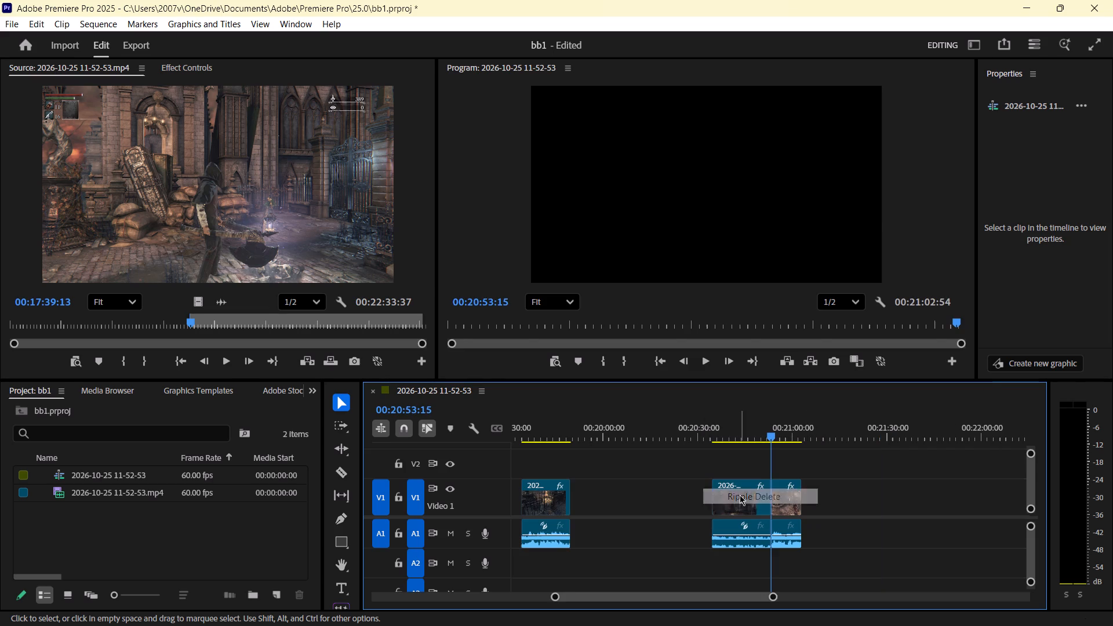
pyautogui.press('q')
pyautogui.press('q')
pyautogui.press('q')
pyautogui.rightClick(683, 493)
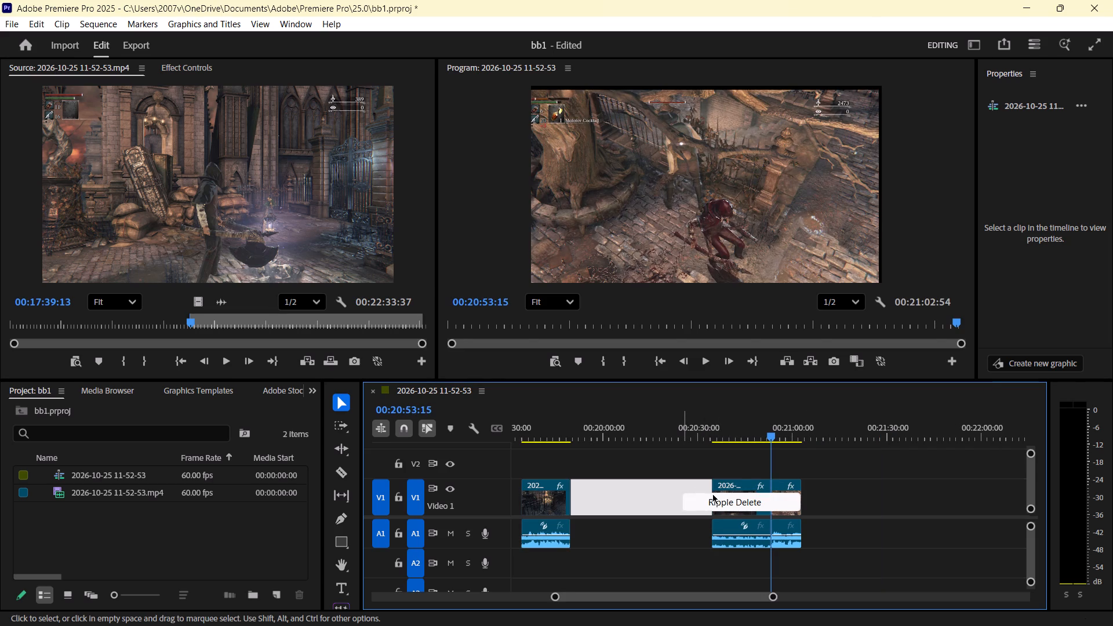
pyautogui.click(721, 500)
pyautogui.press('q')
pyautogui.press('q')
pyautogui.scroll(4, 636, 503)
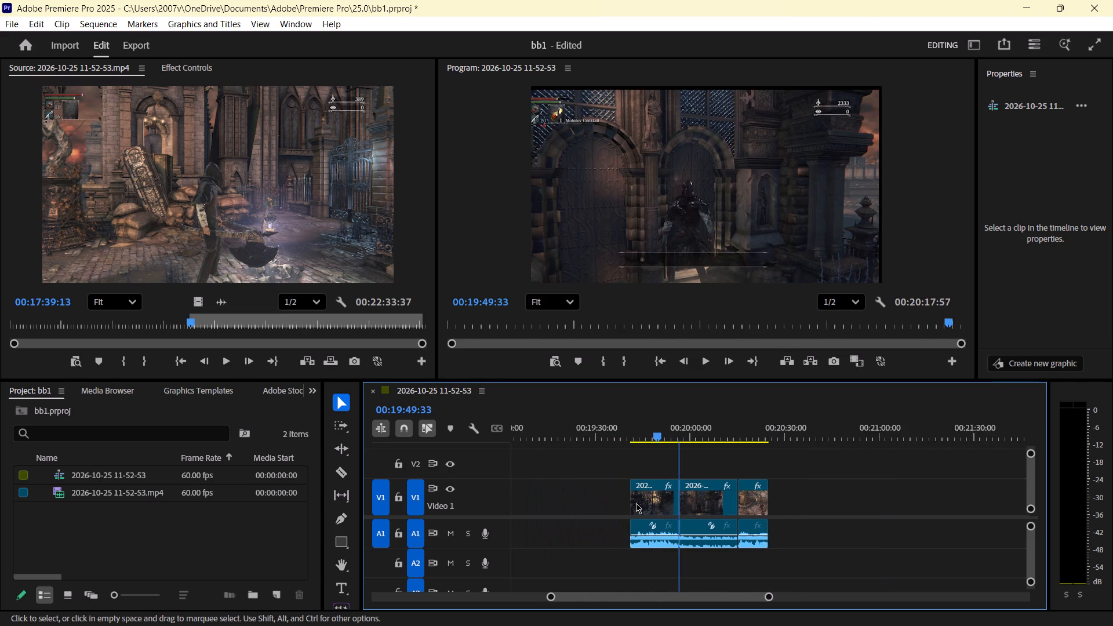
pyautogui.scroll(4, 636, 503)
pyautogui.rightClick(616, 506)
pyautogui.rightClick(621, 486)
pyautogui.click(661, 494)
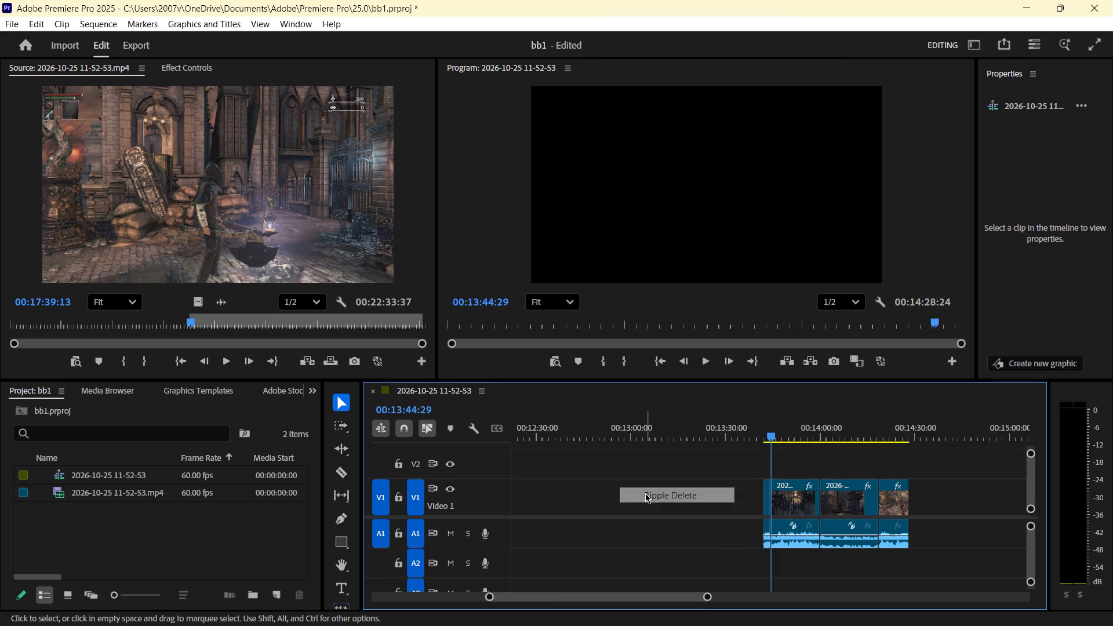
# Ripple delete the next three gaps towards the start, joining the clips at about 00:09:14, 00:07:00 and 00:06:29.
pyautogui.scroll(2, 619, 493)
pyautogui.rightClick(693, 504)
pyautogui.rightClick(653, 489)
pyautogui.click(698, 496)
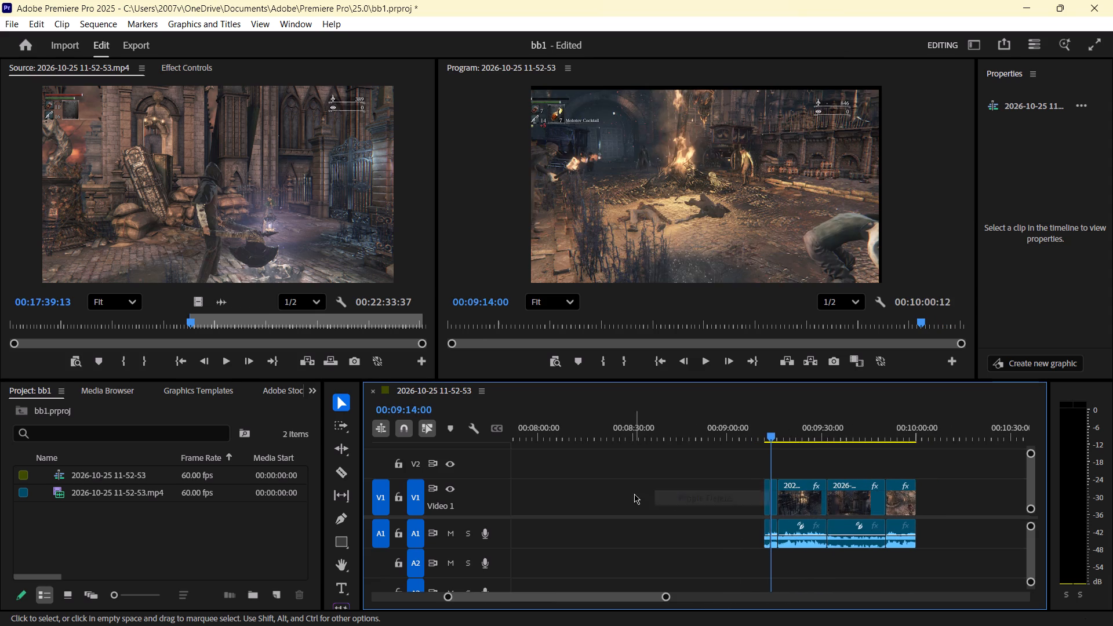
pyautogui.scroll(3, 634, 494)
pyautogui.rightClick(655, 498)
pyautogui.rightClick(675, 489)
pyautogui.click(716, 496)
pyautogui.scroll(2, 585, 498)
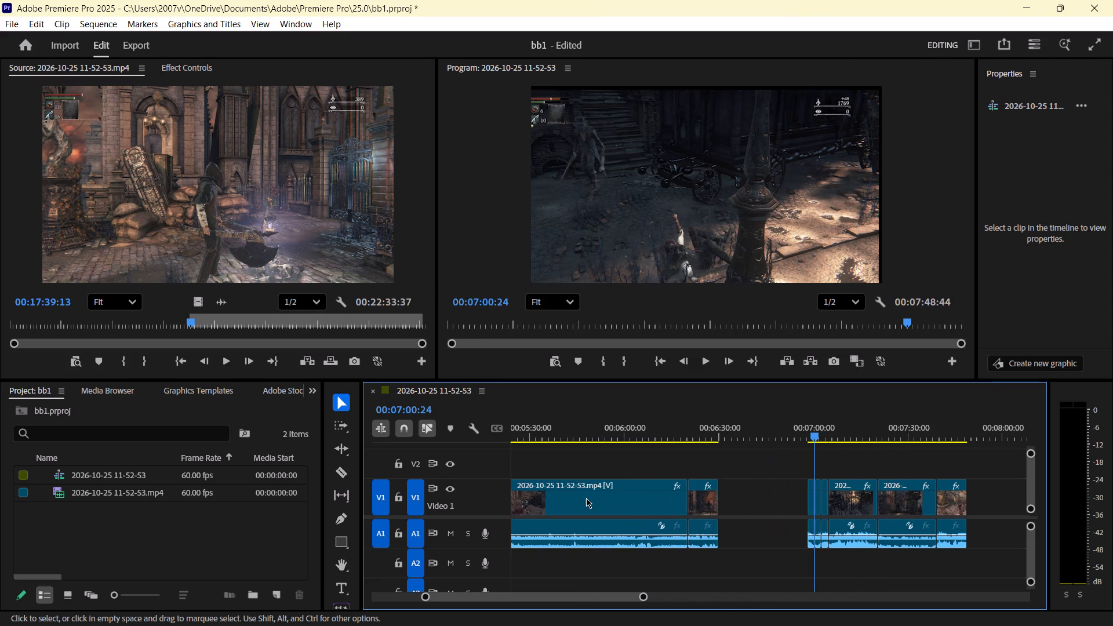
pyautogui.rightClick(736, 502)
pyautogui.click(774, 509)
# Ripple delete the remaining three gaps in the earlier part of the timeline, joining the clips at about 00:05:09, 00:03:12 and 00:02:58.
pyautogui.scroll(3, 646, 506)
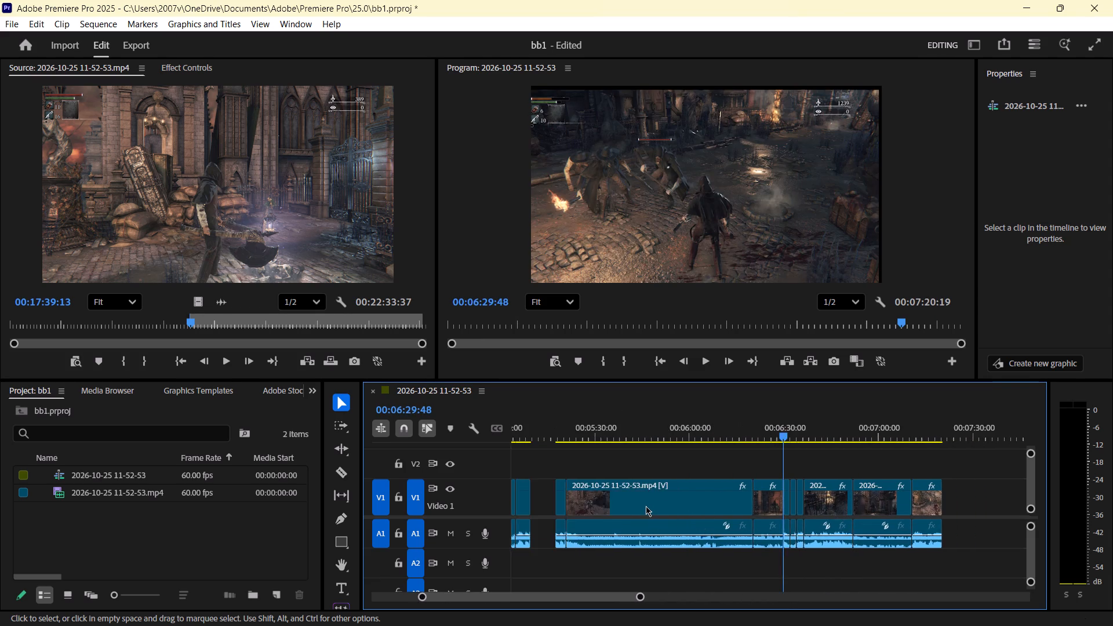
pyautogui.scroll(3, 646, 506)
pyautogui.rightClick(606, 493)
pyautogui.click(649, 496)
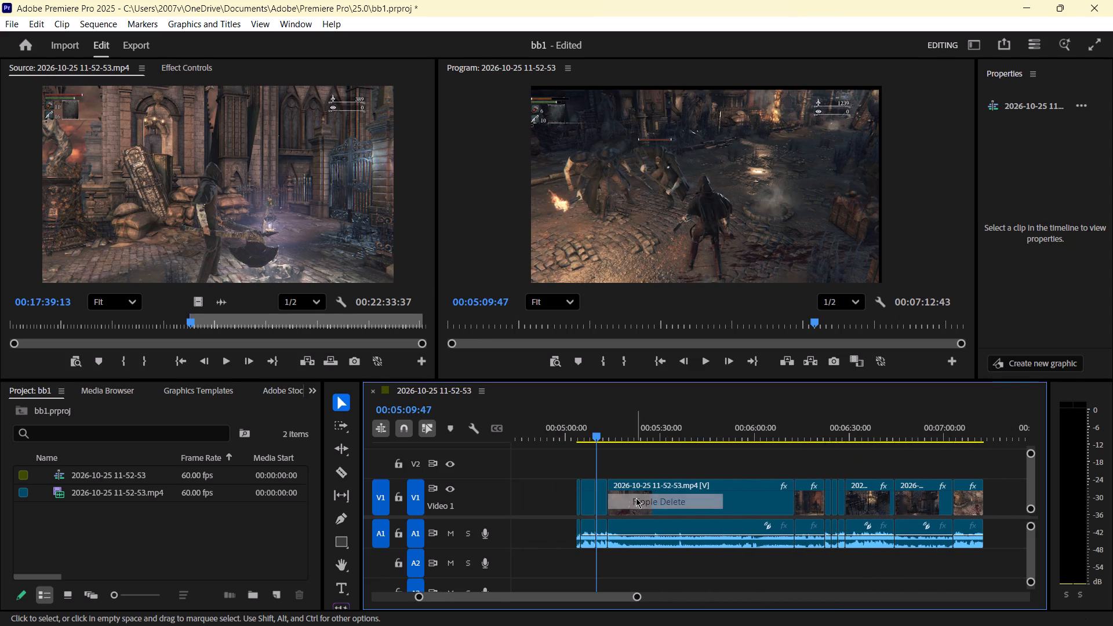
pyautogui.rightClick(550, 486)
pyautogui.click(594, 496)
pyautogui.scroll(4, 572, 499)
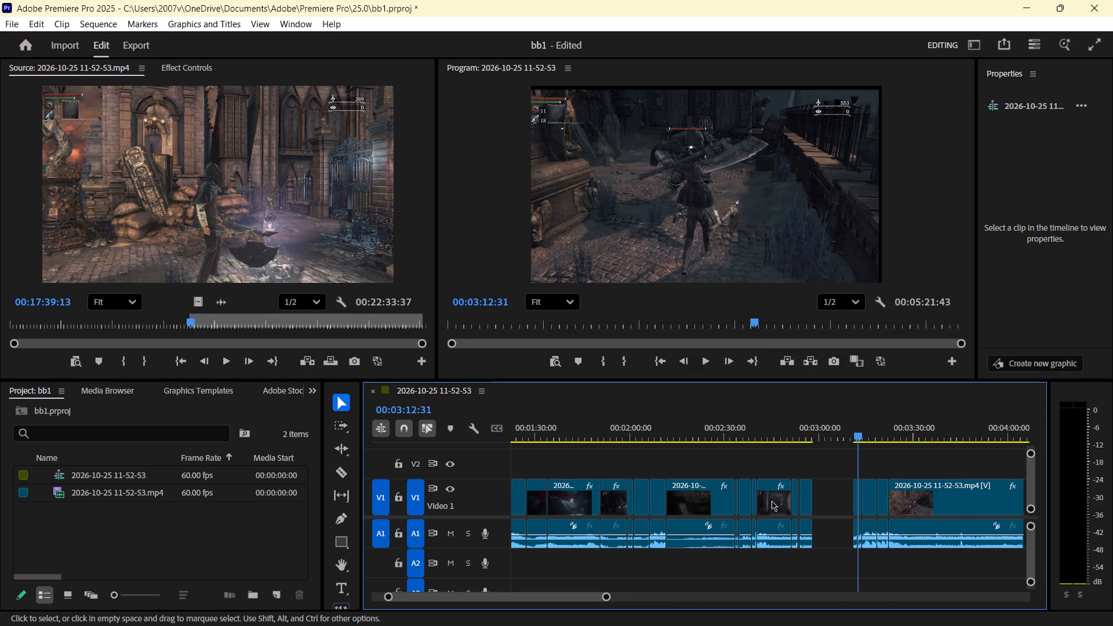
pyautogui.rightClick(834, 496)
pyautogui.click(864, 505)
pyautogui.scroll(5, 718, 509)
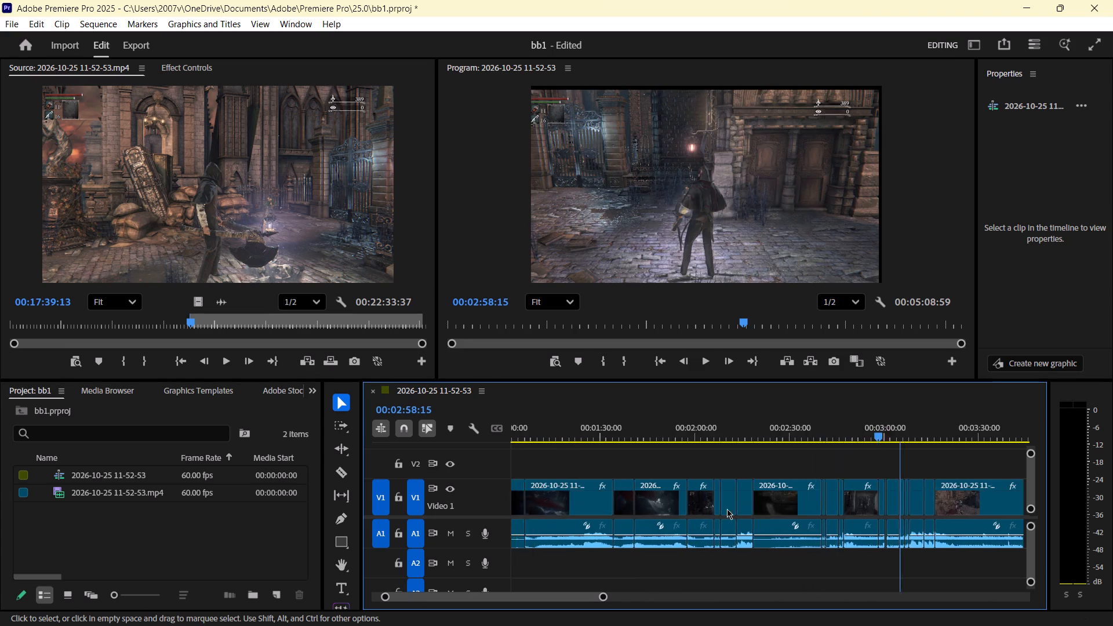
# Review the joined sequence by scrubbing through it and playing it from the beginning, checking the cuts and looking for leftover gaps.
pyautogui.scroll(19, 727, 509)
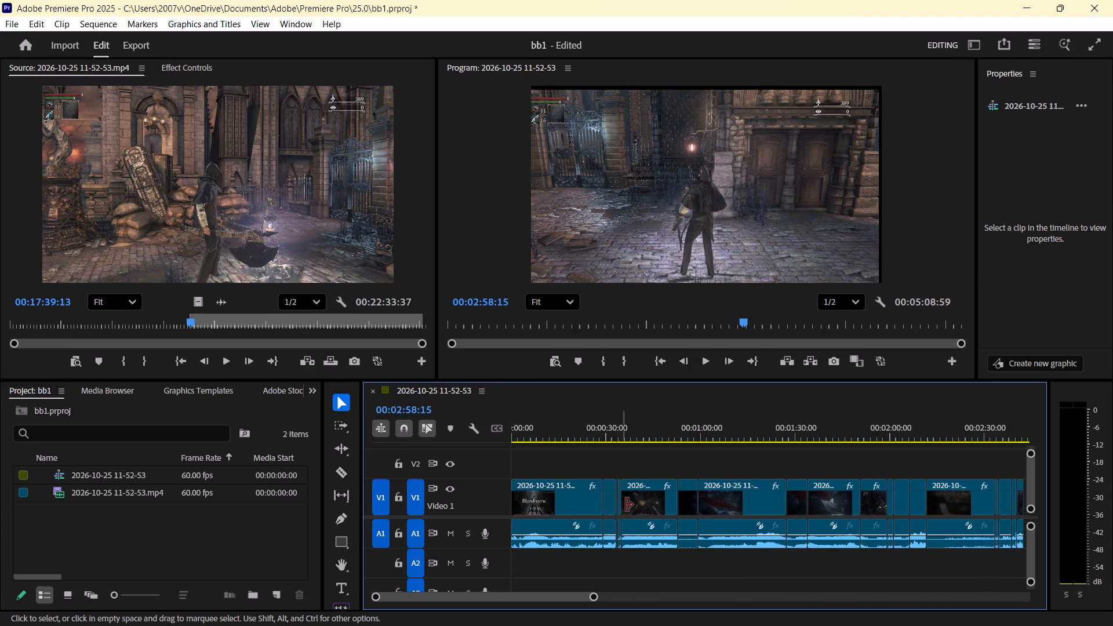
pyautogui.press('space')
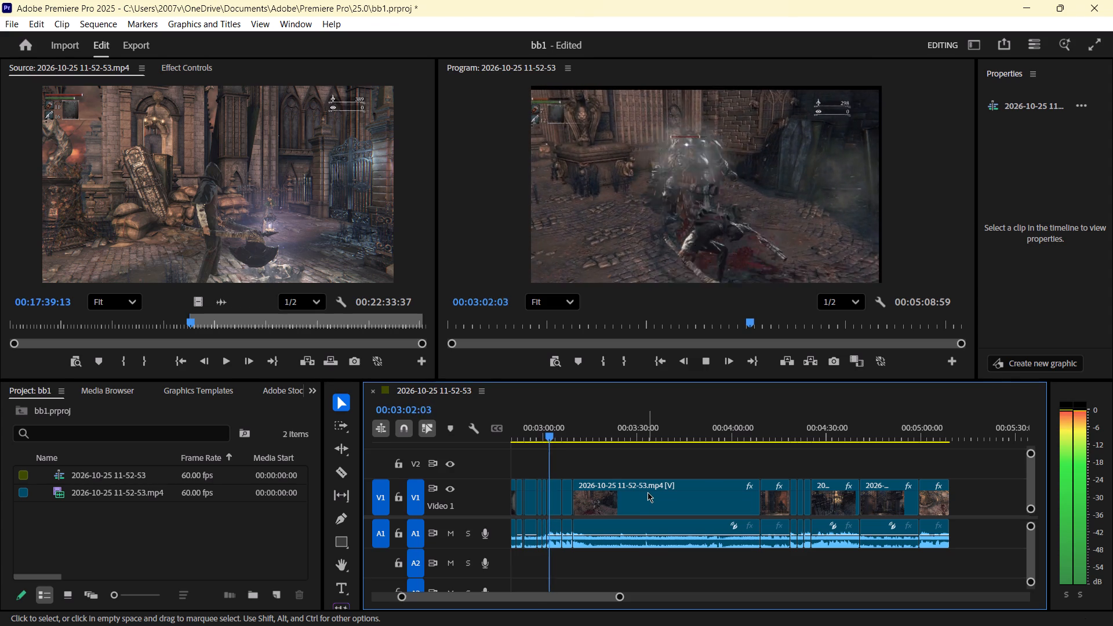
pyautogui.moveTo(549, 436); pyautogui.dragTo(787, 453)
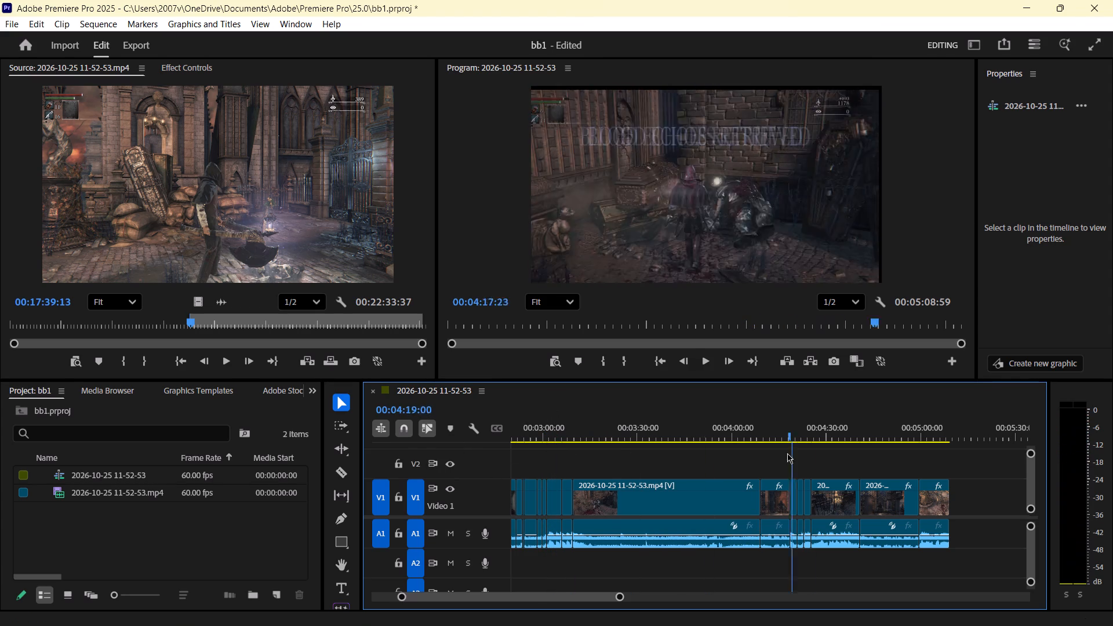
pyautogui.moveTo(787, 453); pyautogui.dragTo(521, 460)
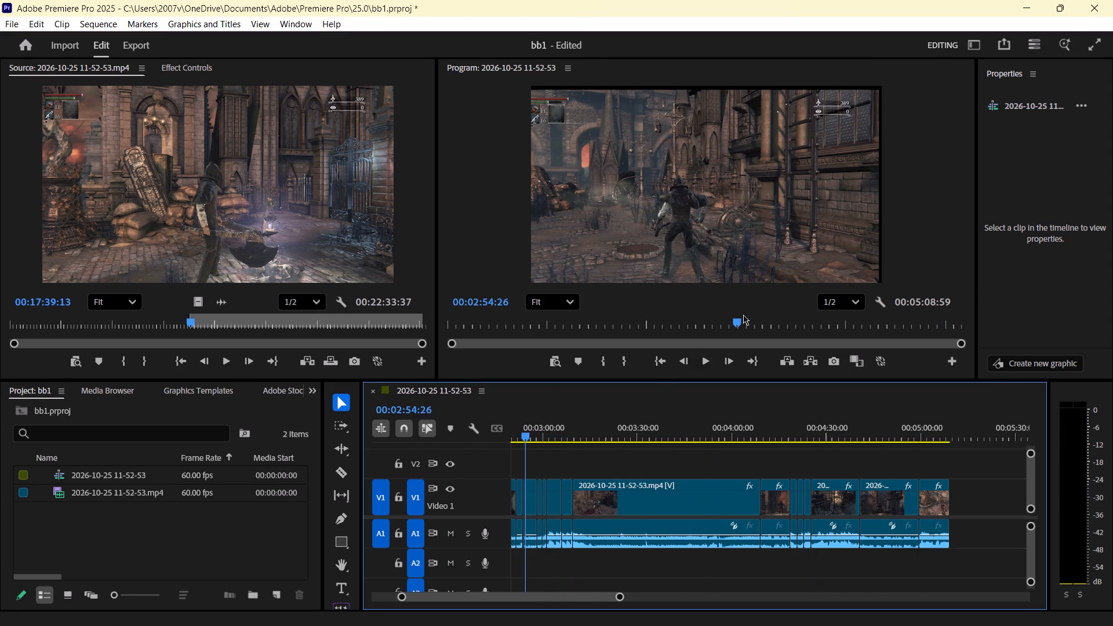
pyautogui.moveTo(737, 322); pyautogui.dragTo(443, 345)
pyautogui.press('space')
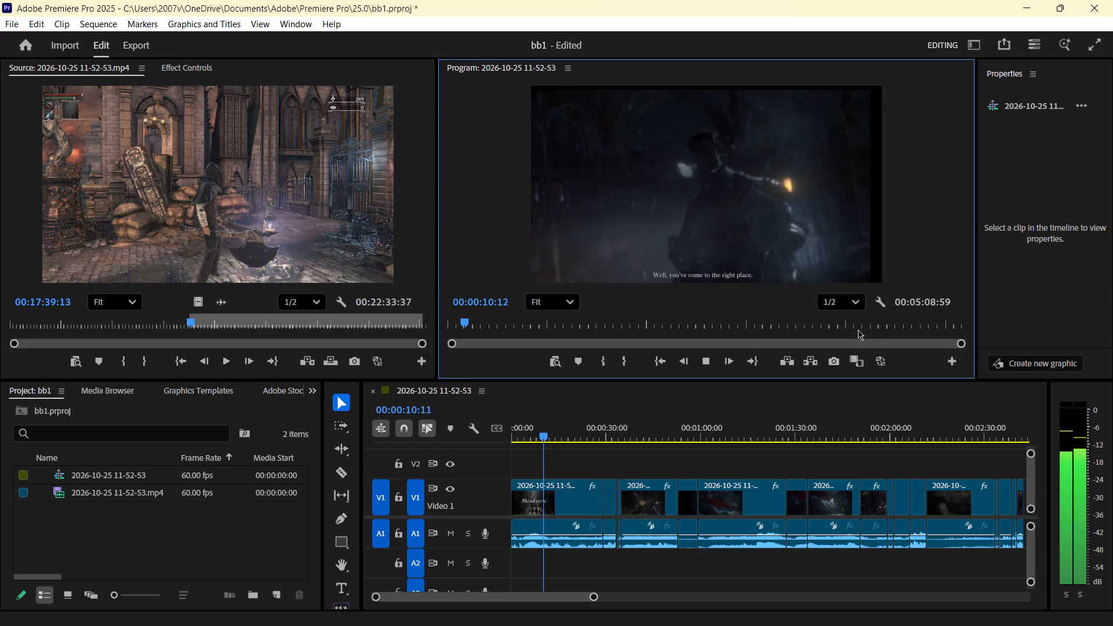
pyautogui.click(885, 303)
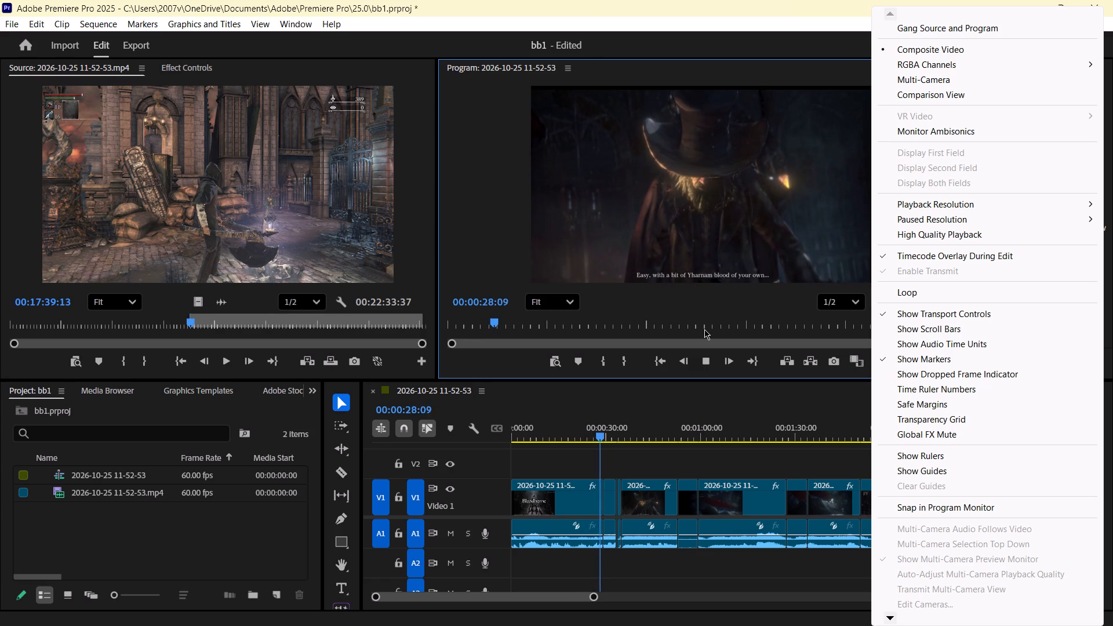
pyautogui.moveTo(817, 245); pyautogui.dragTo(823, 245)
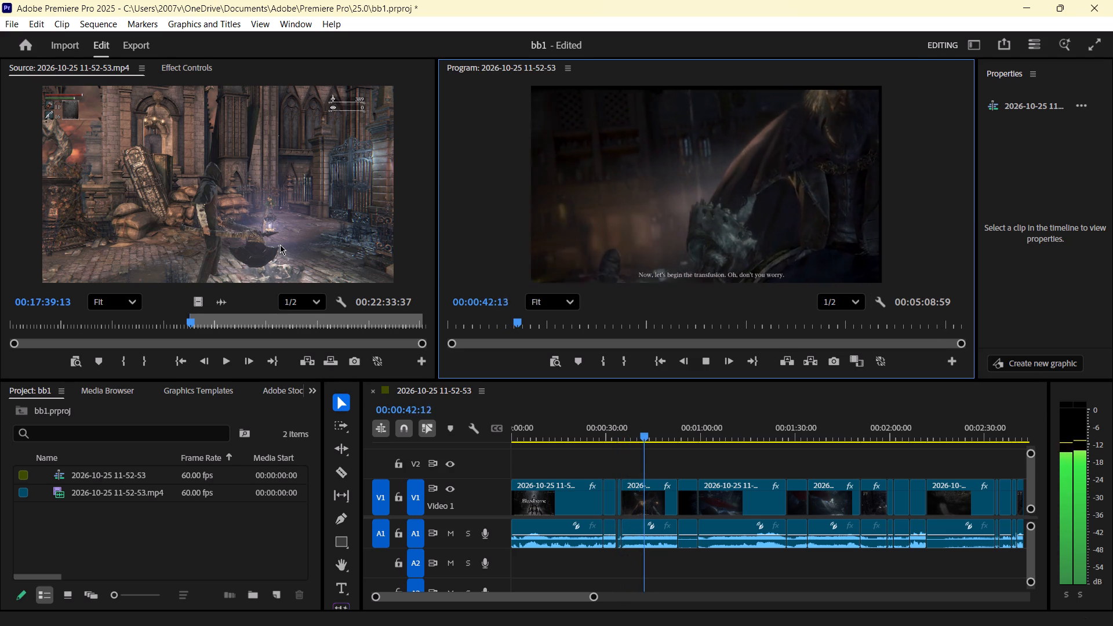
pyautogui.scroll(-4, 996, 253)
pyautogui.scroll(-11, 941, 426)
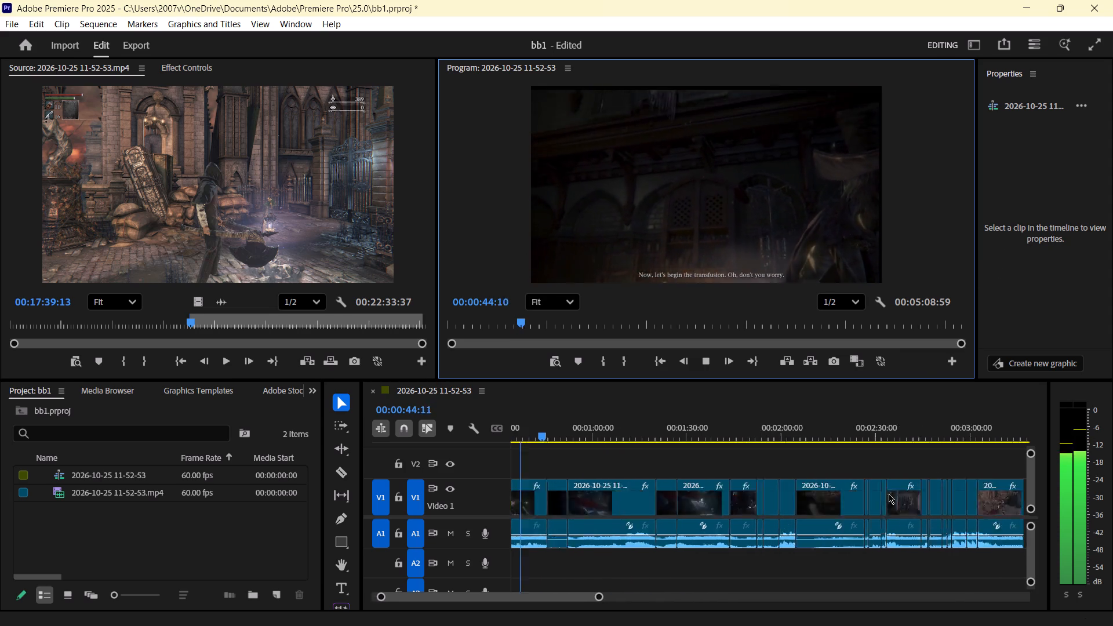
pyautogui.scroll(-5, 889, 494)
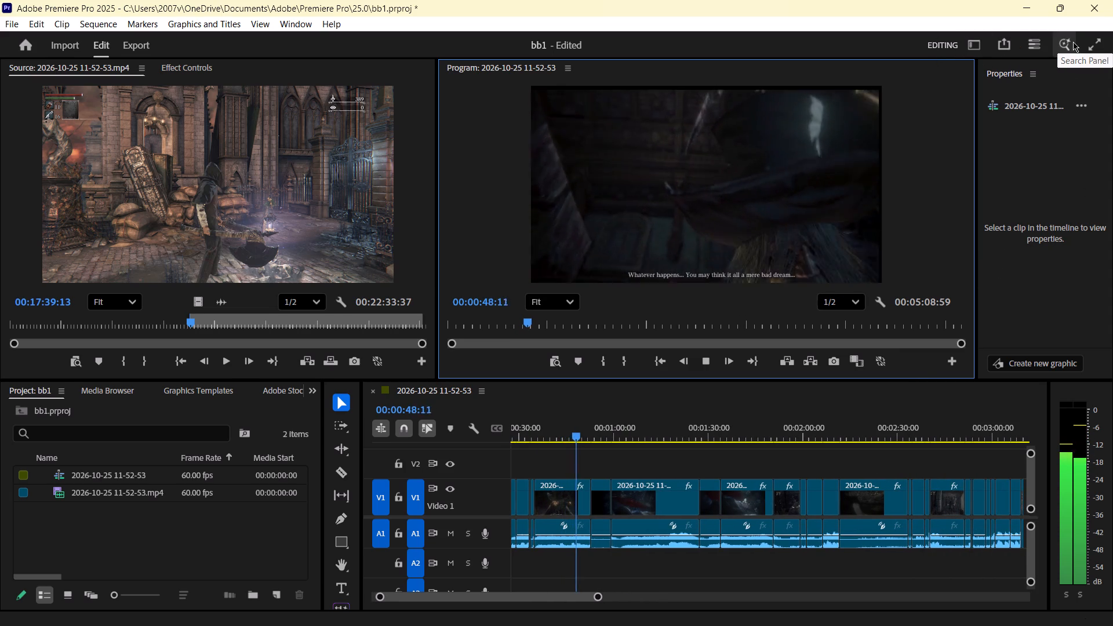
# Open the media export settings for the edited sequence.
pyautogui.click(6, 20)
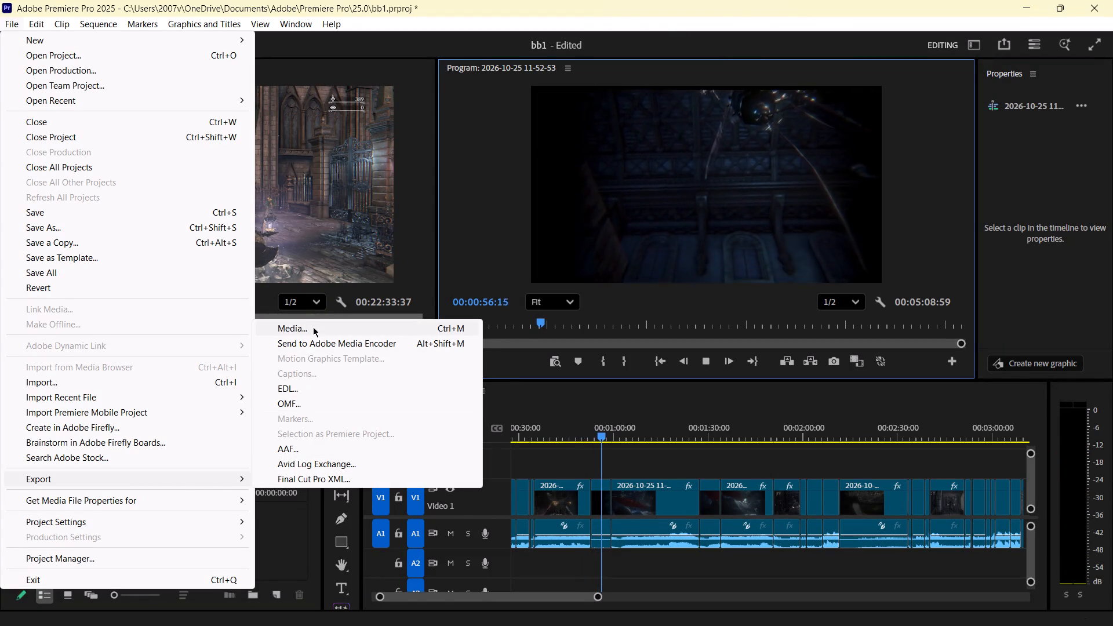
pyautogui.click(313, 327)
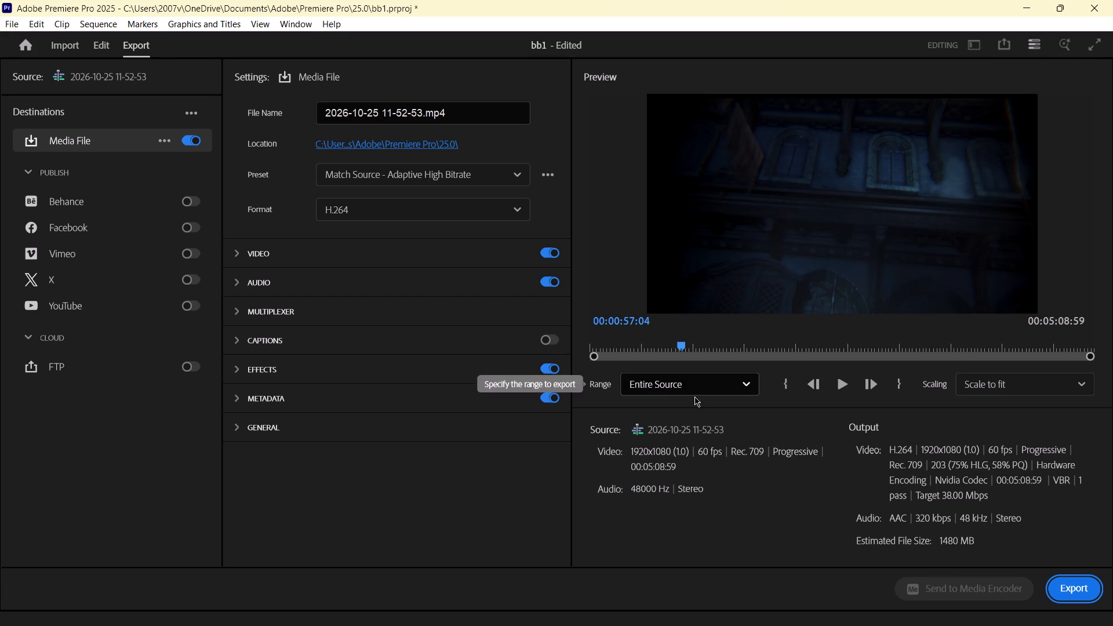
pyautogui.click(433, 147)
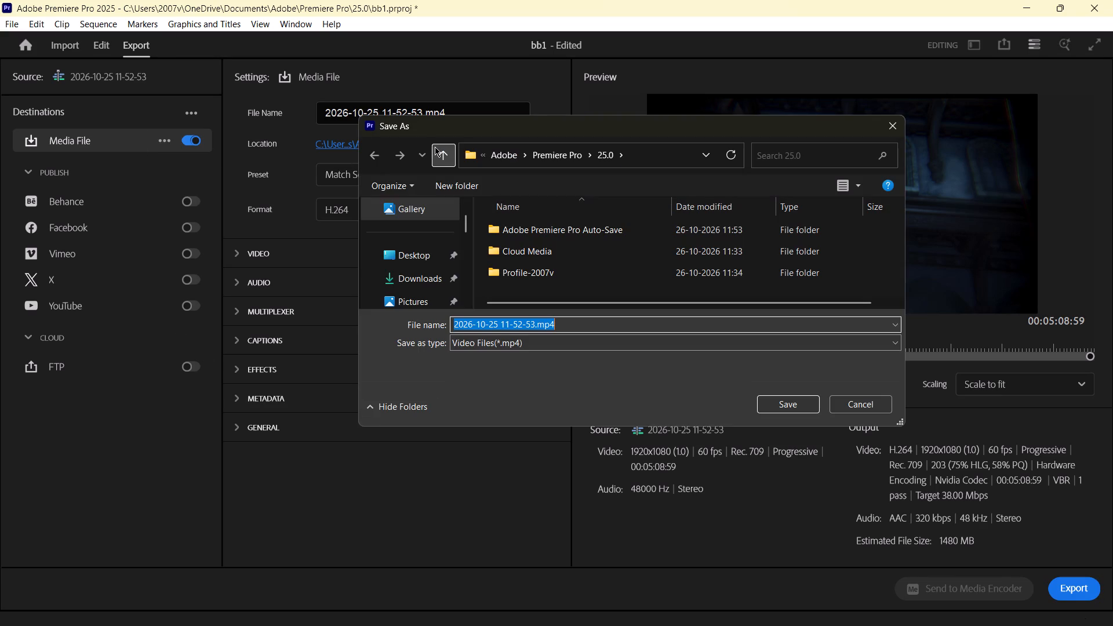
pyautogui.scroll(-3, 390, 268)
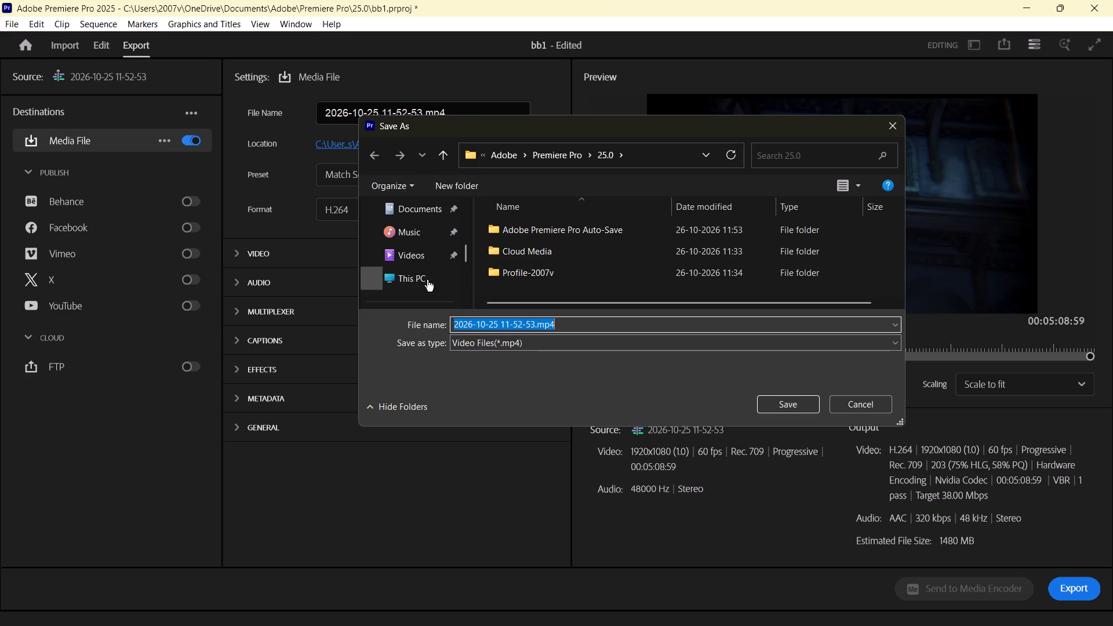
pyautogui.scroll(-2, 427, 280)
pyautogui.click(449, 240)
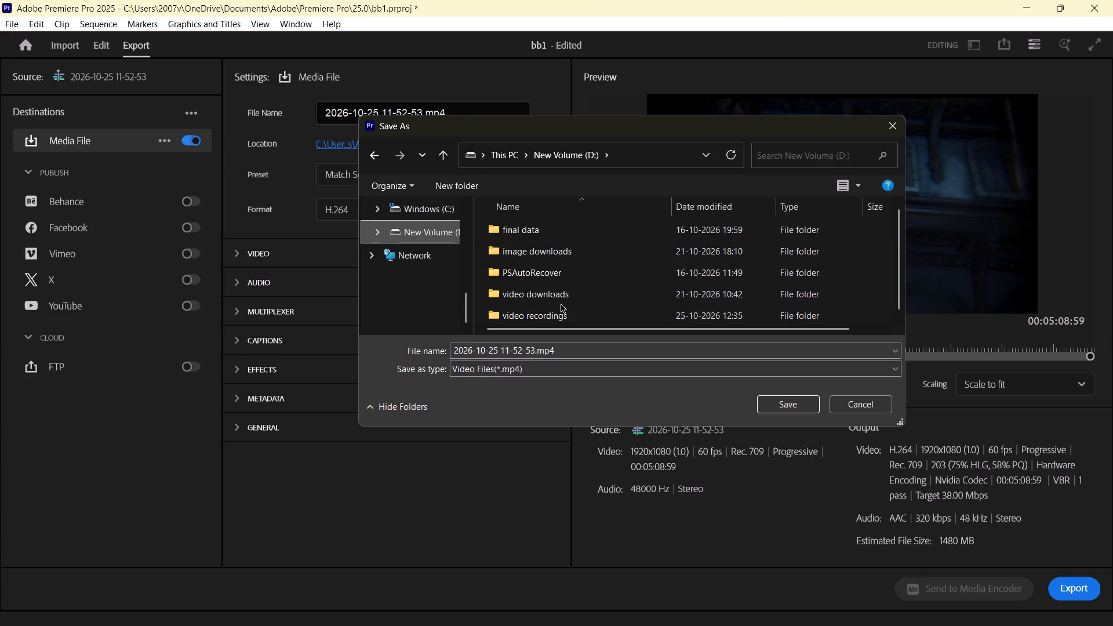
pyautogui.scroll(-1, 568, 304)
pyautogui.scroll(2, 570, 304)
pyautogui.doubleClick(515, 229)
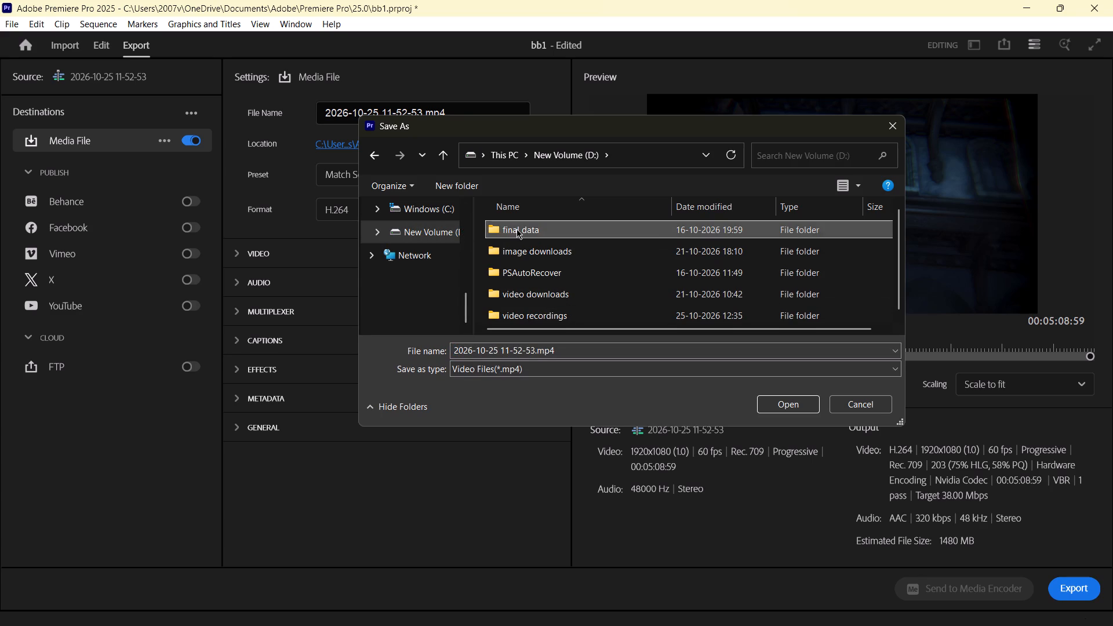
pyautogui.click(785, 405)
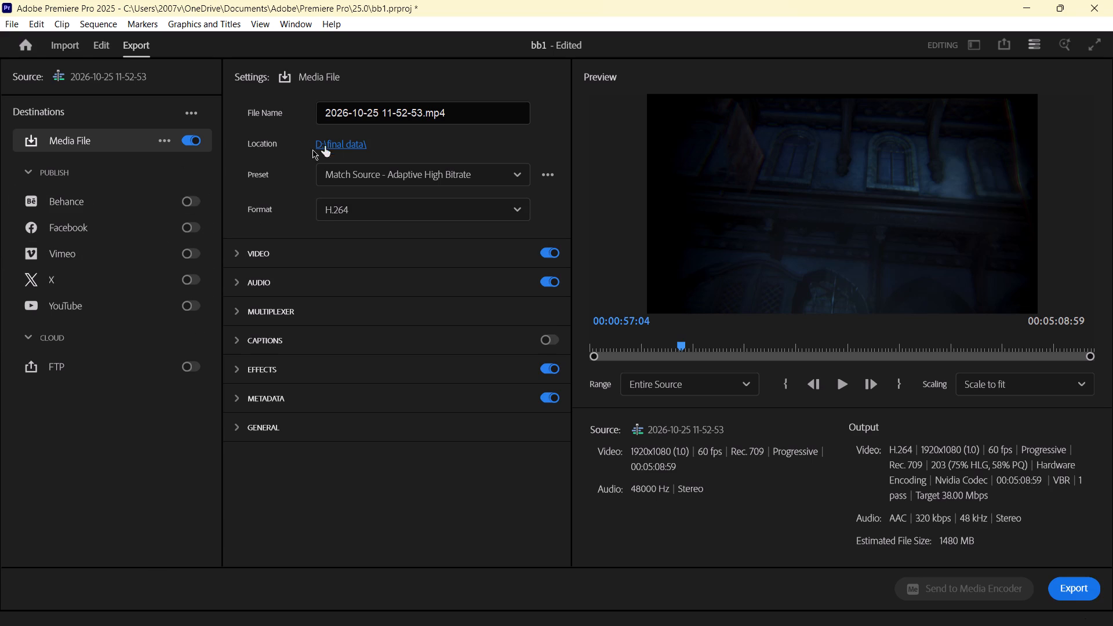
pyautogui.scroll(-3, 525, 308)
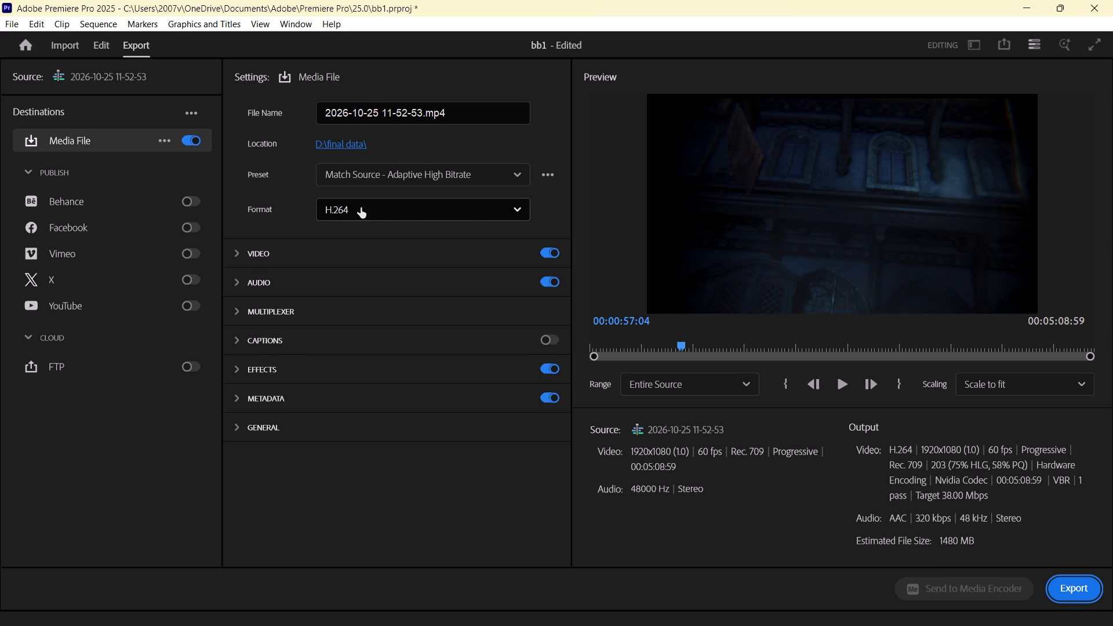
pyautogui.click(777, 210)
# Return to the editing workspace and review the sequence from about 00:00:57 and 00:03:04, including a brief full-screen preview.
pyautogui.click(97, 46)
pyautogui.click(723, 203)
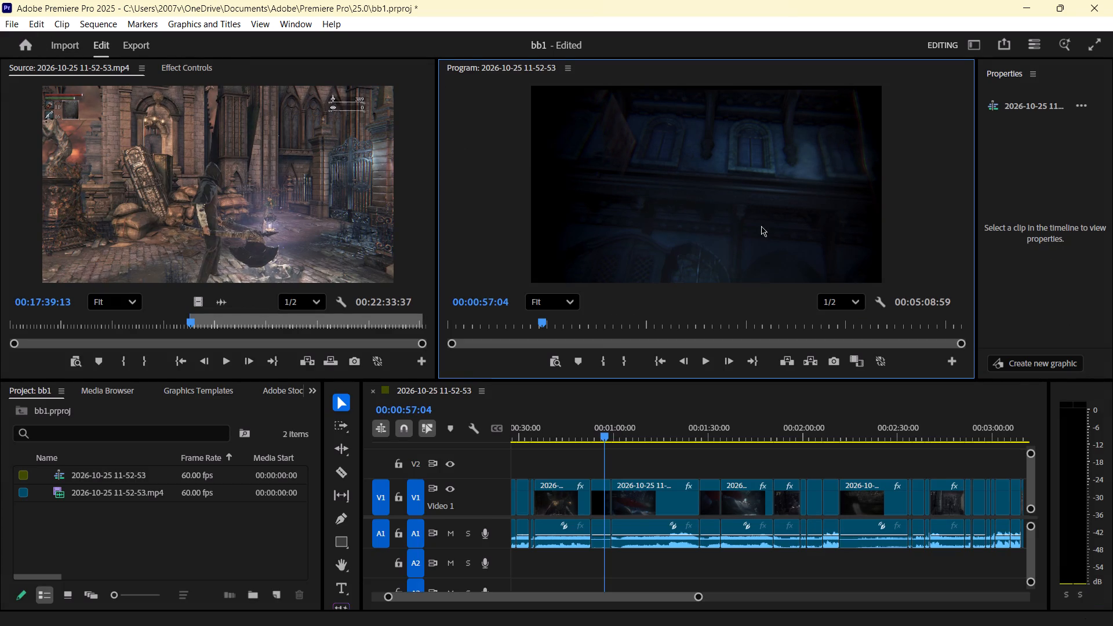
pyautogui.press('space')
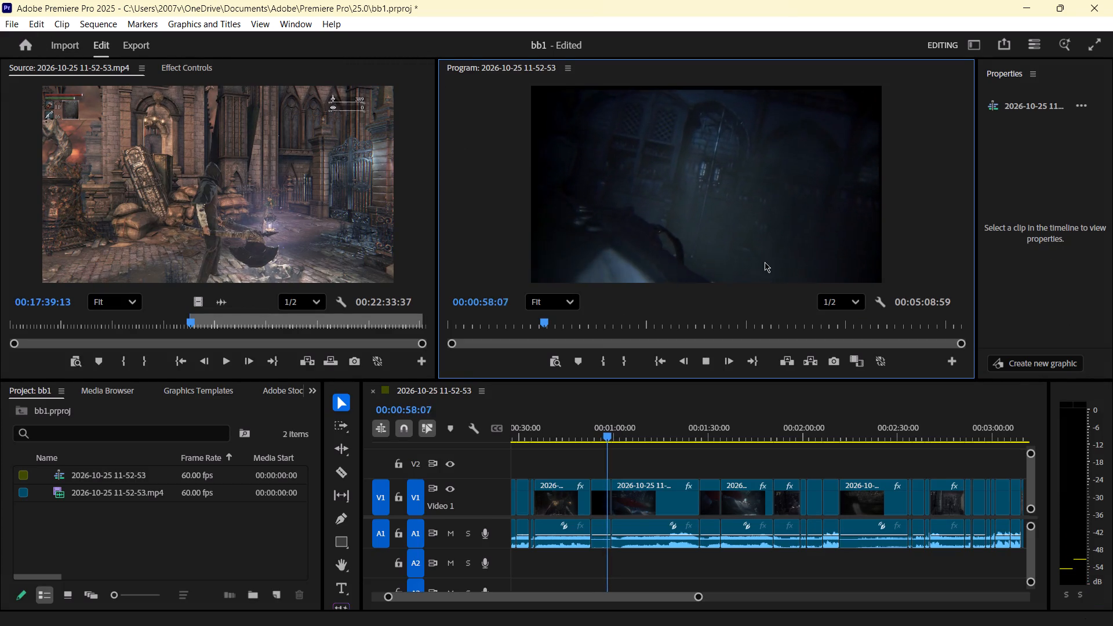
pyautogui.moveTo(553, 321); pyautogui.dragTo(725, 327)
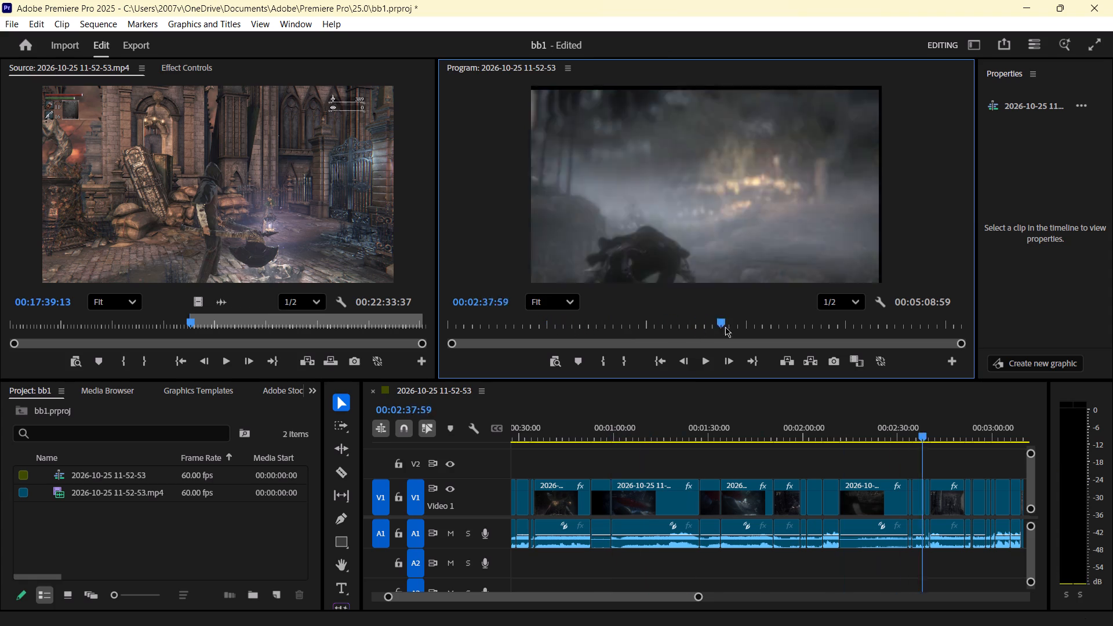
pyautogui.moveTo(725, 327); pyautogui.dragTo(755, 327)
pyautogui.press('space')
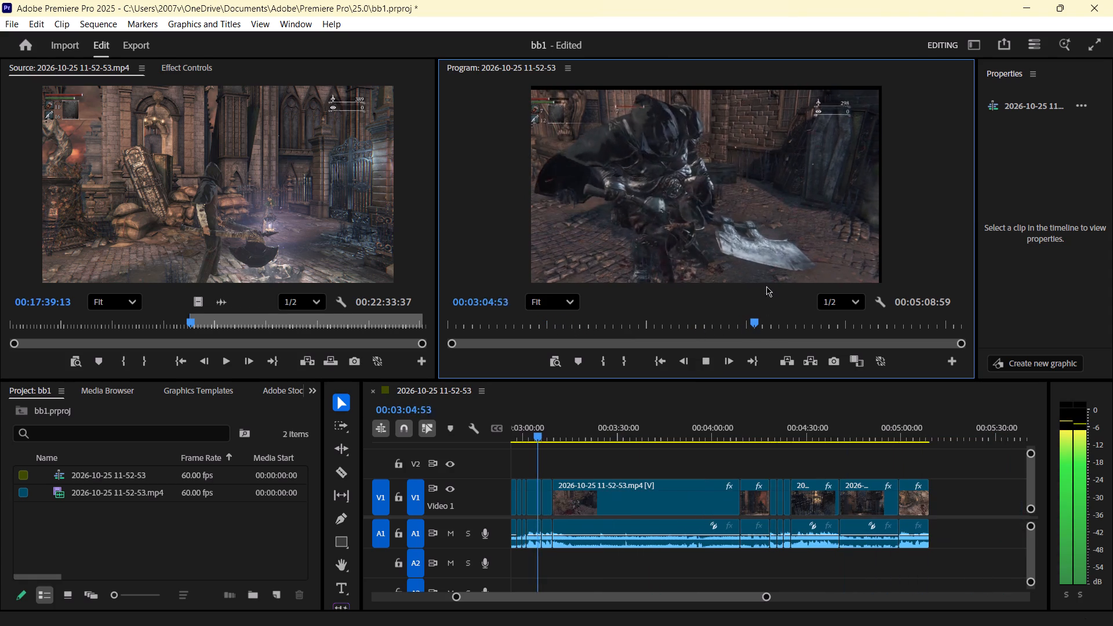
pyautogui.click(1087, 47)
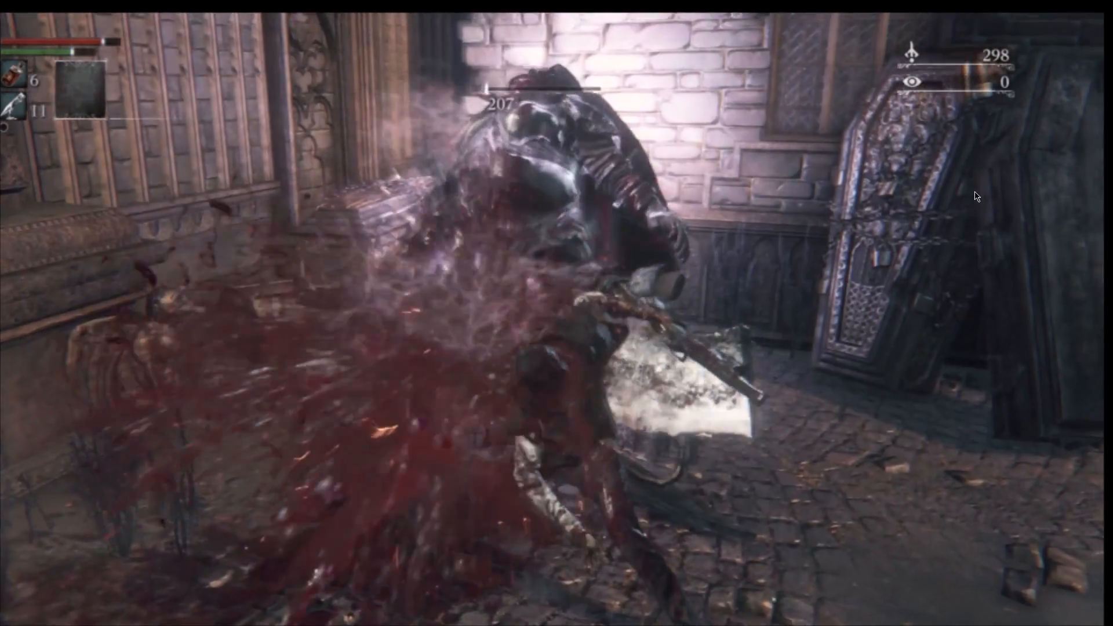
pyautogui.press('Escape')
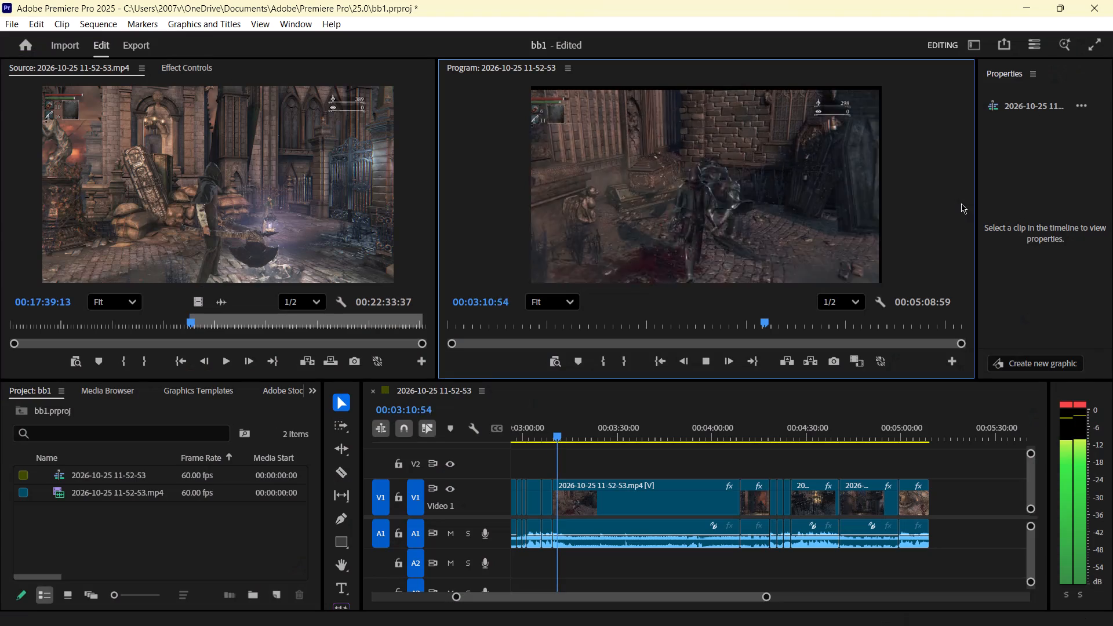
pyautogui.click(778, 212)
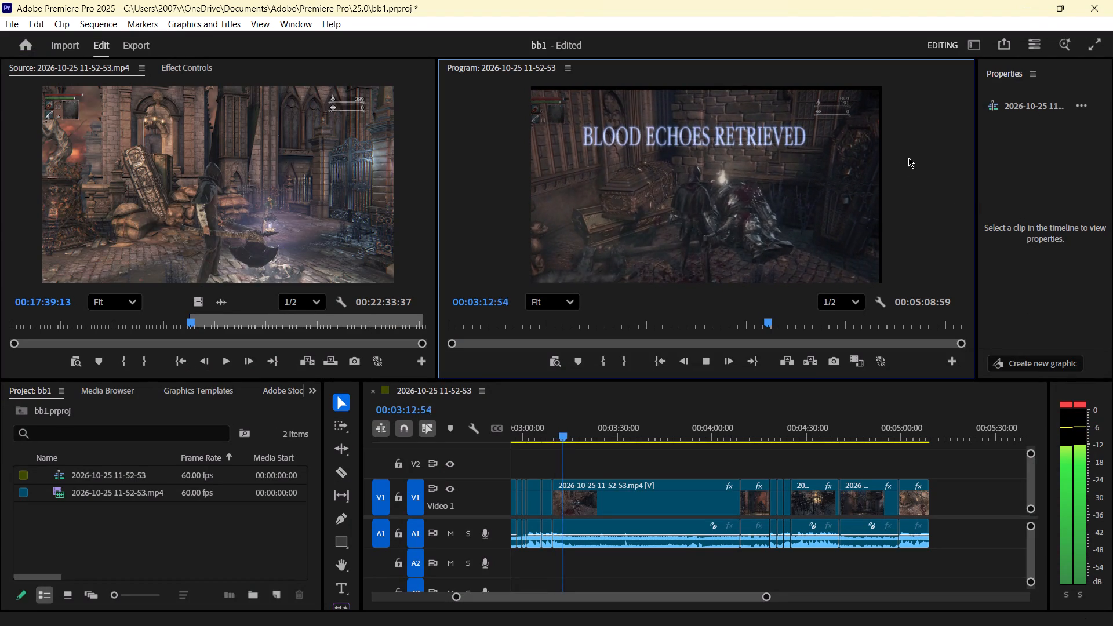
# Set the program monitor's playback resolution to 1/4.
pyautogui.click(851, 303)
pyautogui.click(850, 355)
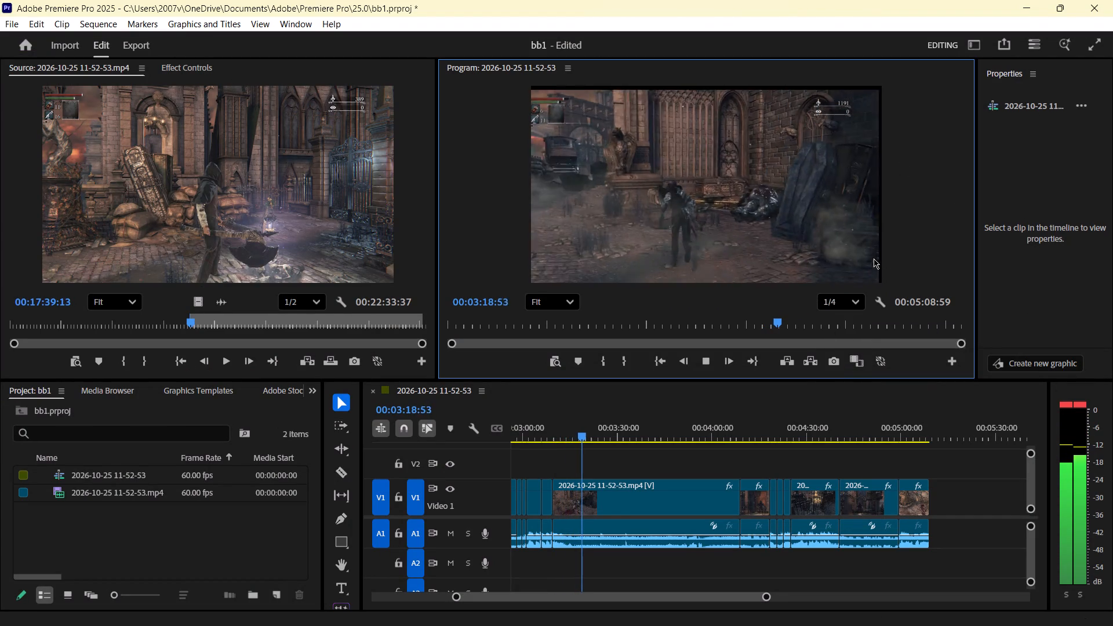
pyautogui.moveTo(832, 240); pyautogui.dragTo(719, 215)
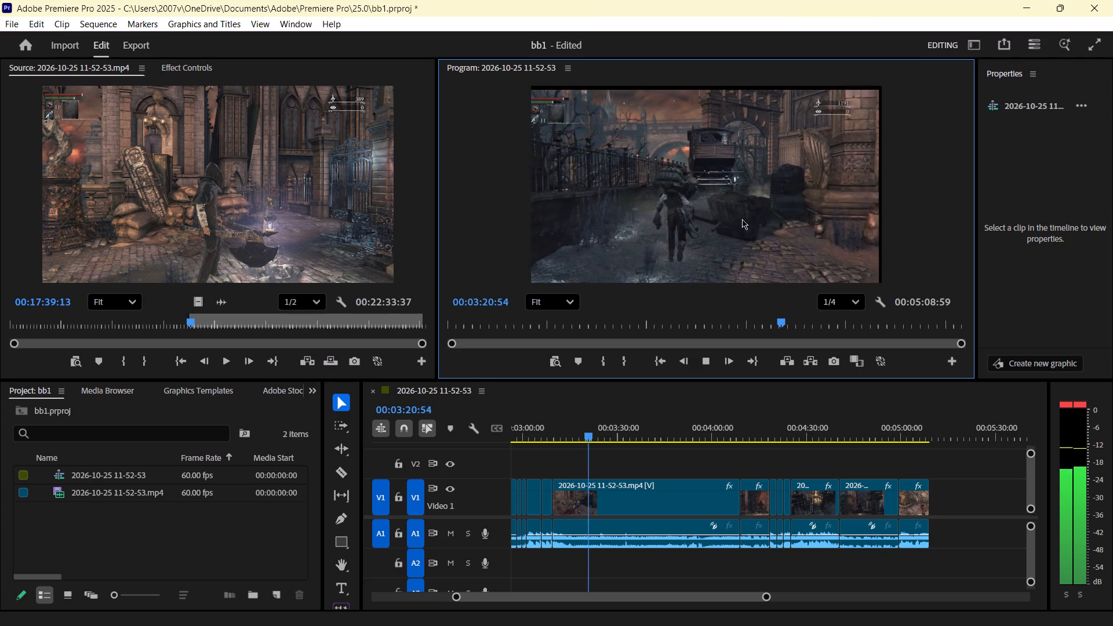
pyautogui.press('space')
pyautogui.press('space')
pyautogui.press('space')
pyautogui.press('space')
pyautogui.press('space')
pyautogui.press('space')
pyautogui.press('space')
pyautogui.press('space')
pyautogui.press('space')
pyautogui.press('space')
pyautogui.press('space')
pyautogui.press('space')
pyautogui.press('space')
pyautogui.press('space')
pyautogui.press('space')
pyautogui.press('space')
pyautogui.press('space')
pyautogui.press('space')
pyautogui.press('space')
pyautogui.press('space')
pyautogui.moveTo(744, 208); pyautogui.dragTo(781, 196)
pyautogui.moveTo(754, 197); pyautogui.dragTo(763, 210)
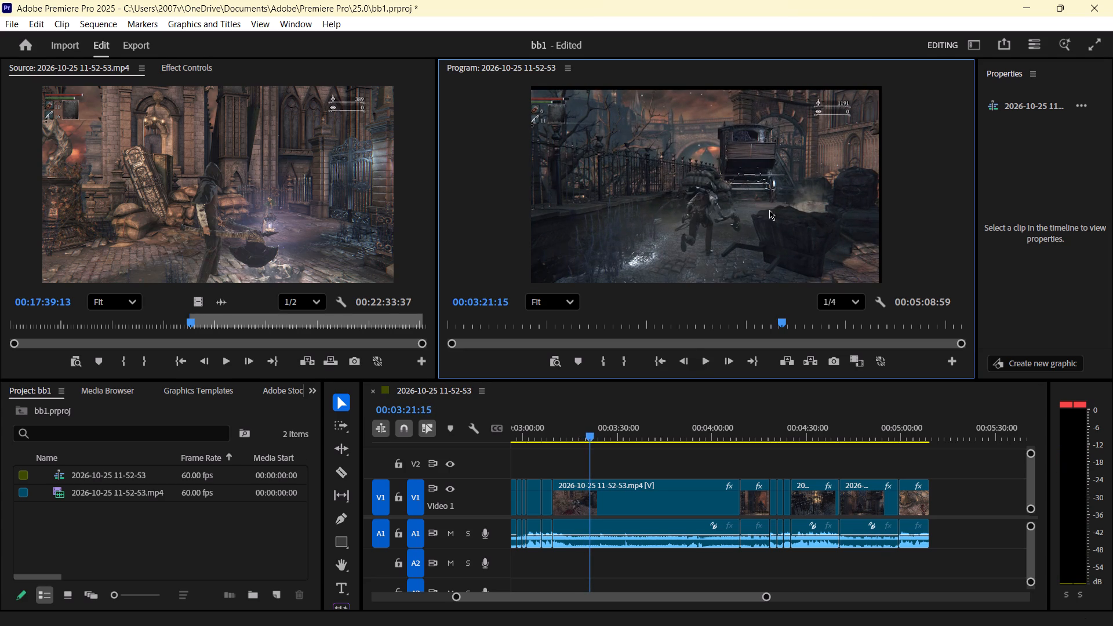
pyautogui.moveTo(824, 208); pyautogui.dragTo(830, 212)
# Try the program monitor's zoom at 75%, 10% and 50%, and leave it at 25%.
pyautogui.click(553, 305)
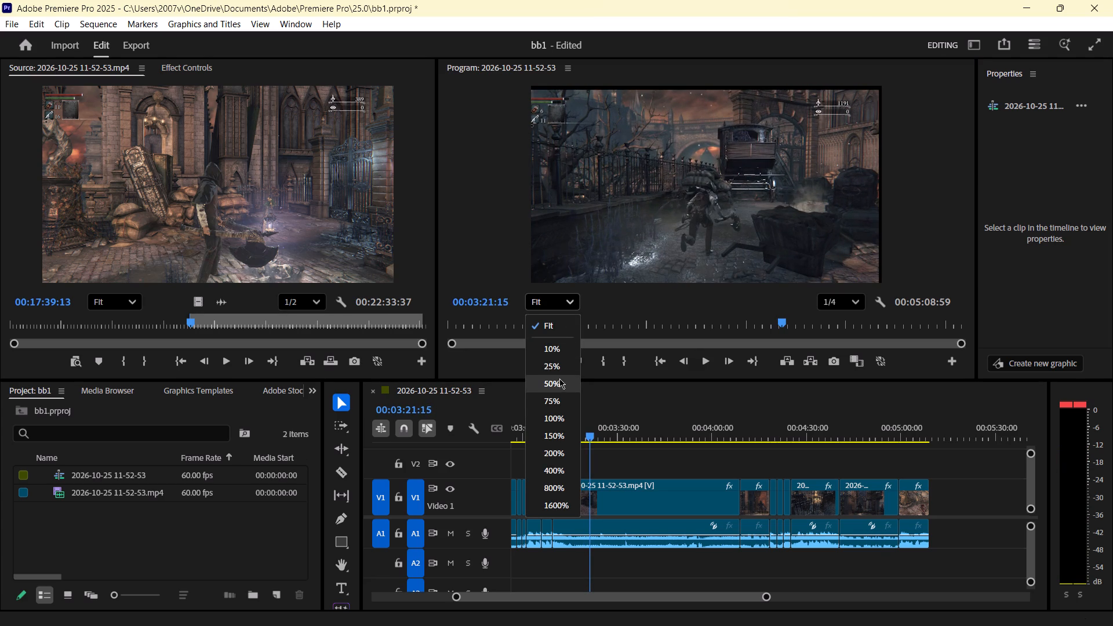
pyautogui.click(562, 399)
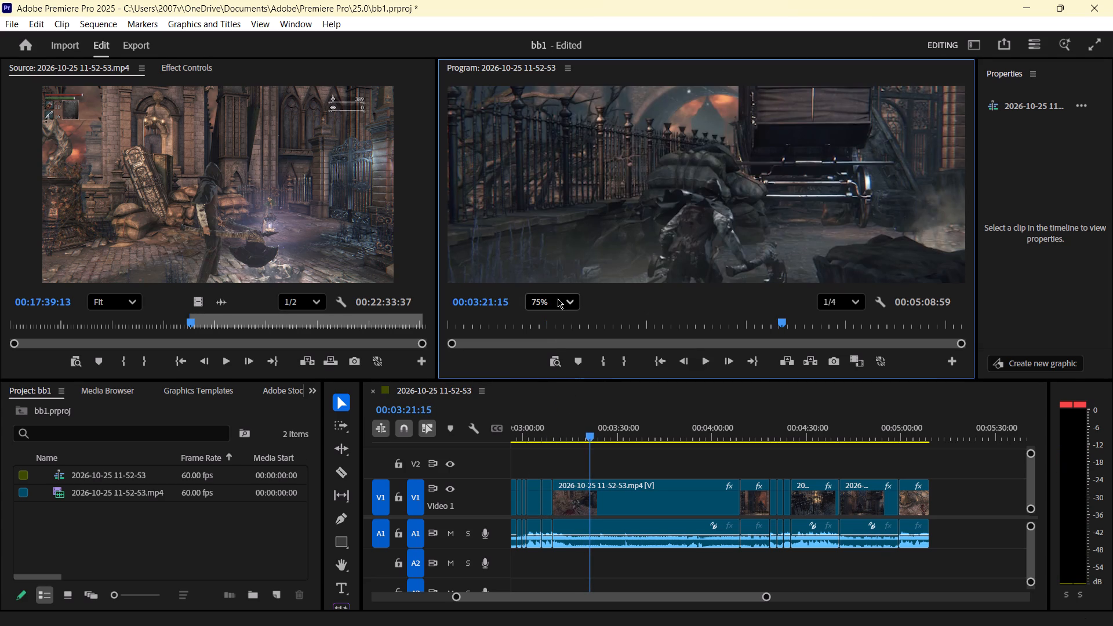
pyautogui.click(558, 299)
pyautogui.click(563, 345)
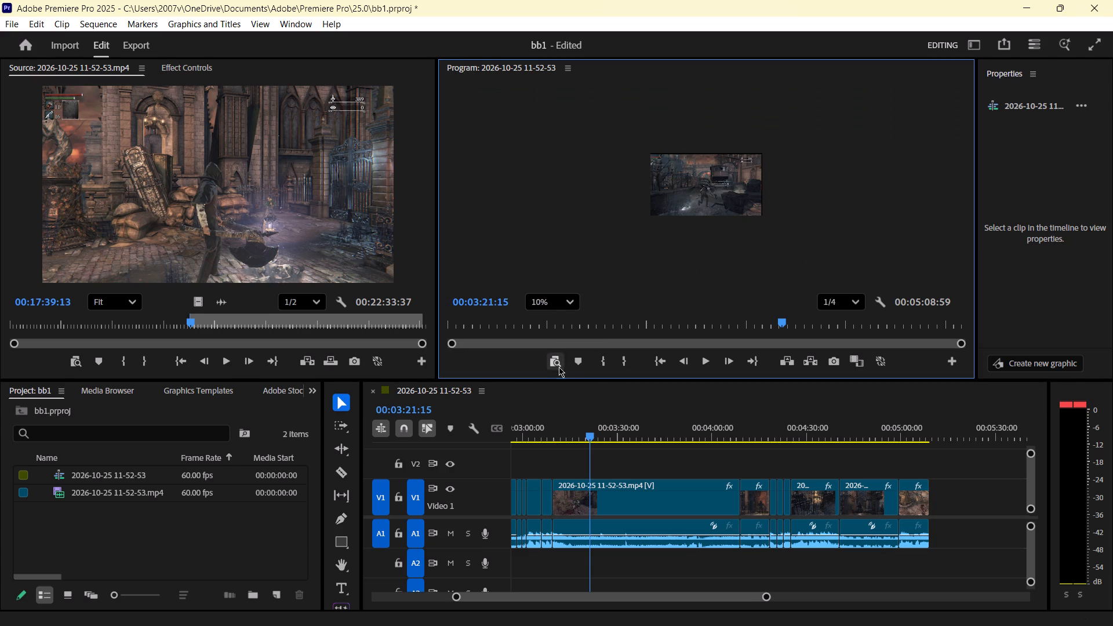
pyautogui.click(558, 305)
pyautogui.click(555, 380)
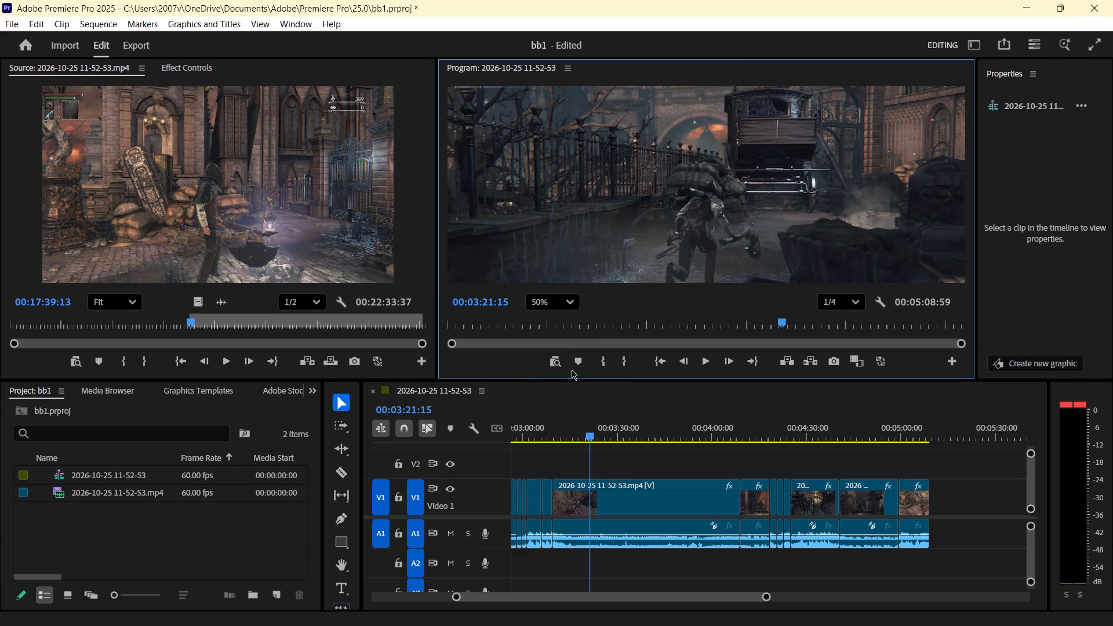
pyautogui.click(561, 299)
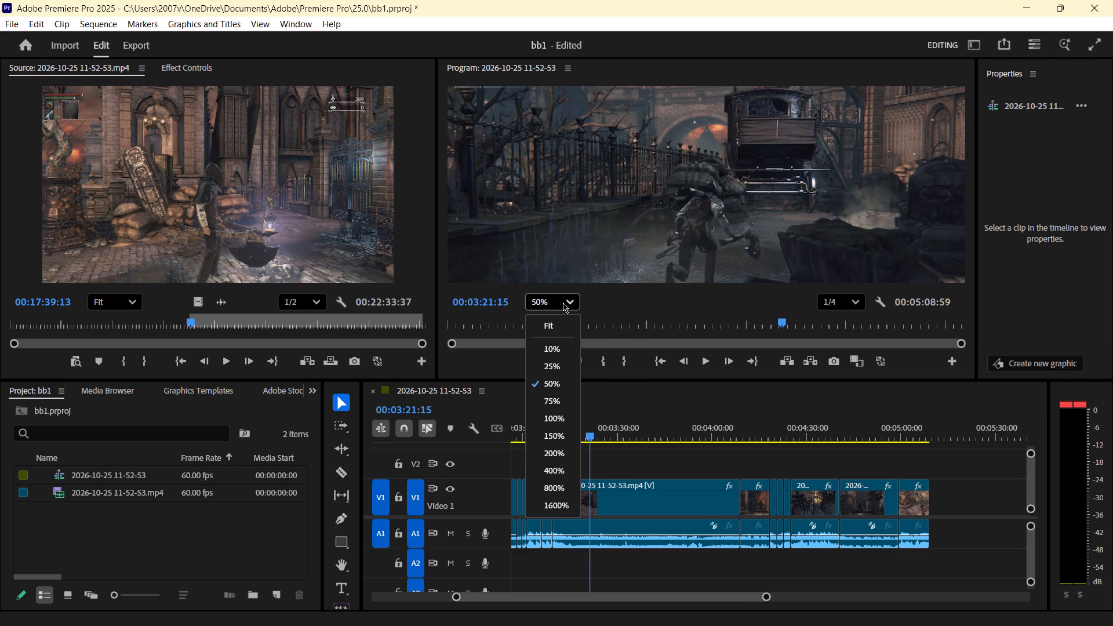
pyautogui.click(562, 359)
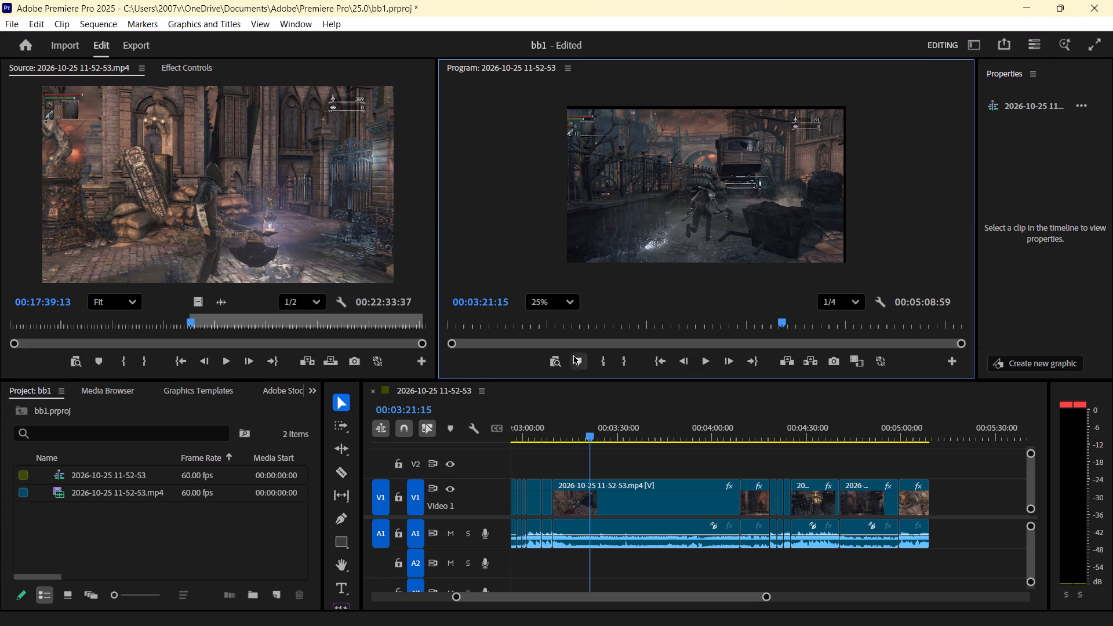
# Play the source recording briefly from about 00:17:39 to compare it with the edited sequence's picture.
pyautogui.click(263, 199)
pyautogui.press('space')
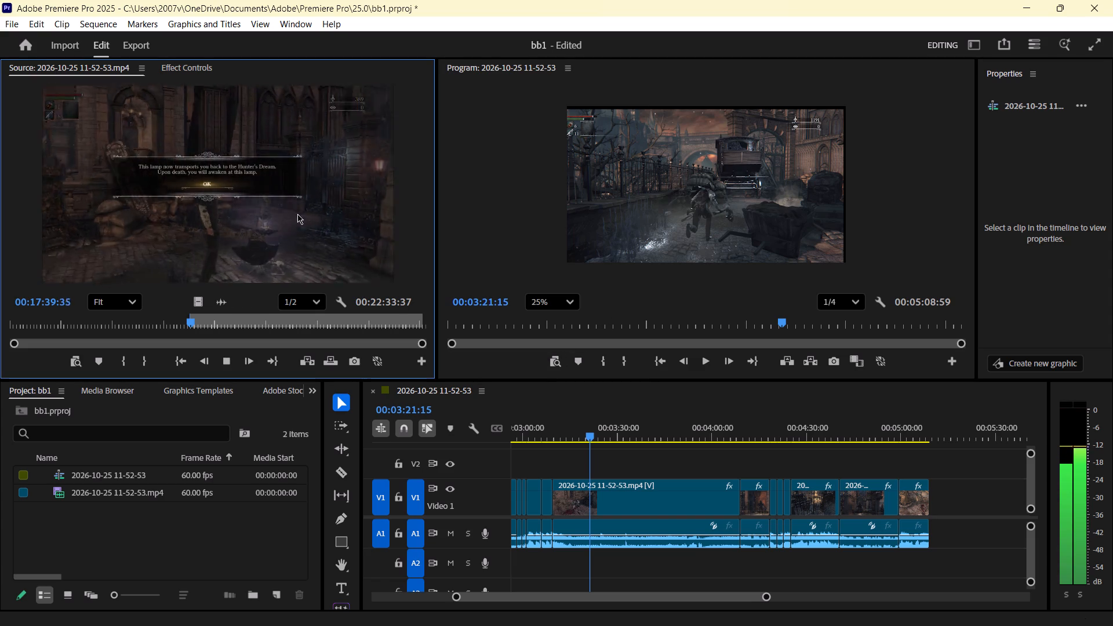
pyautogui.click(317, 219)
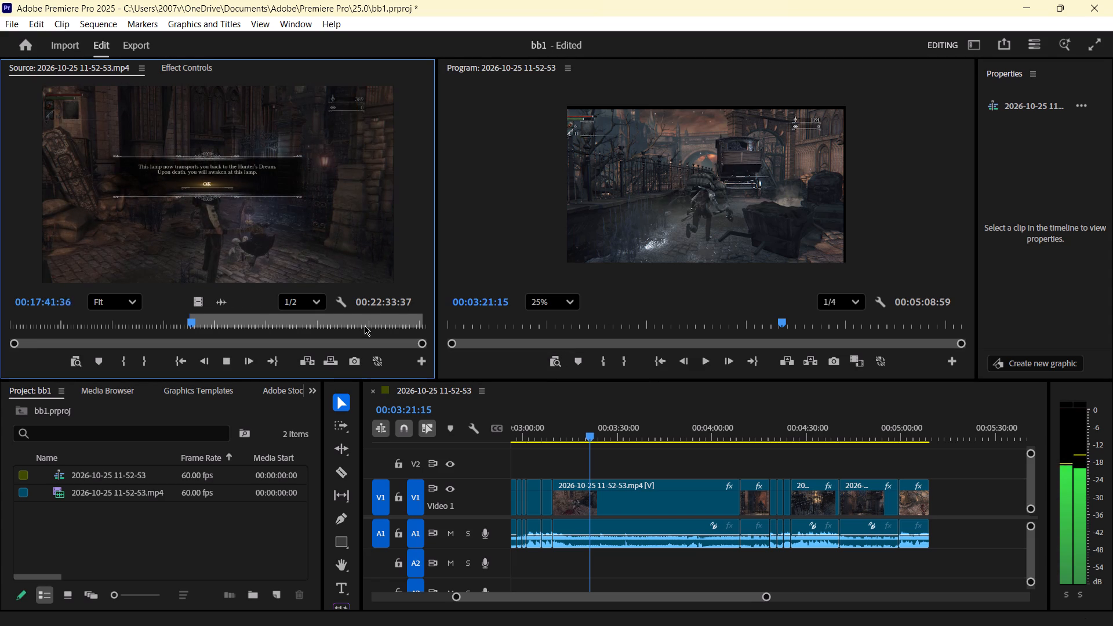
pyautogui.click(635, 236)
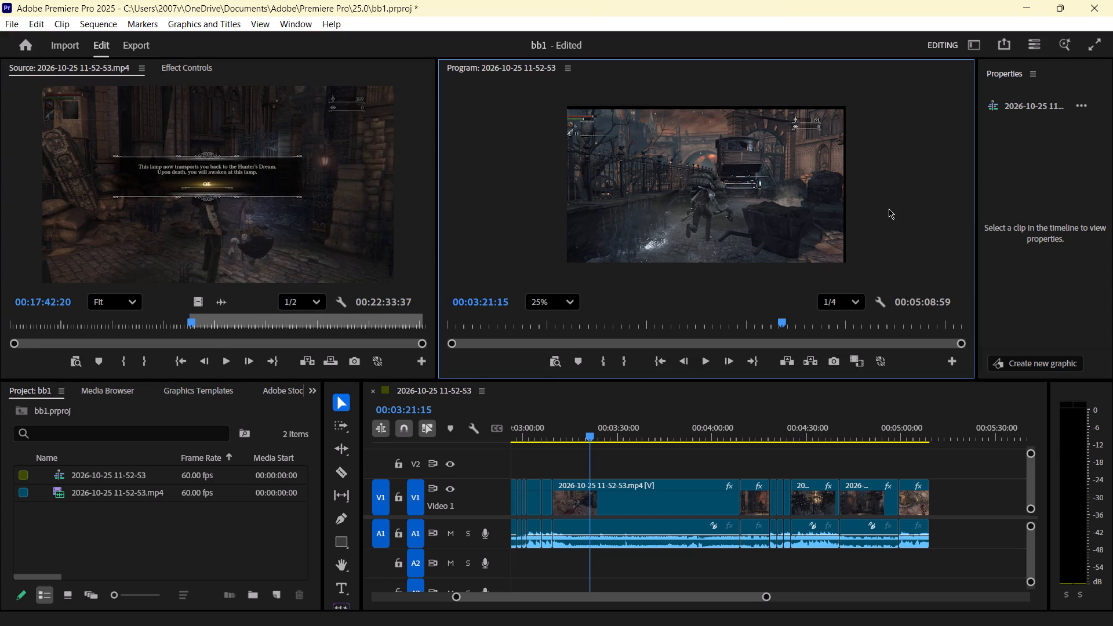
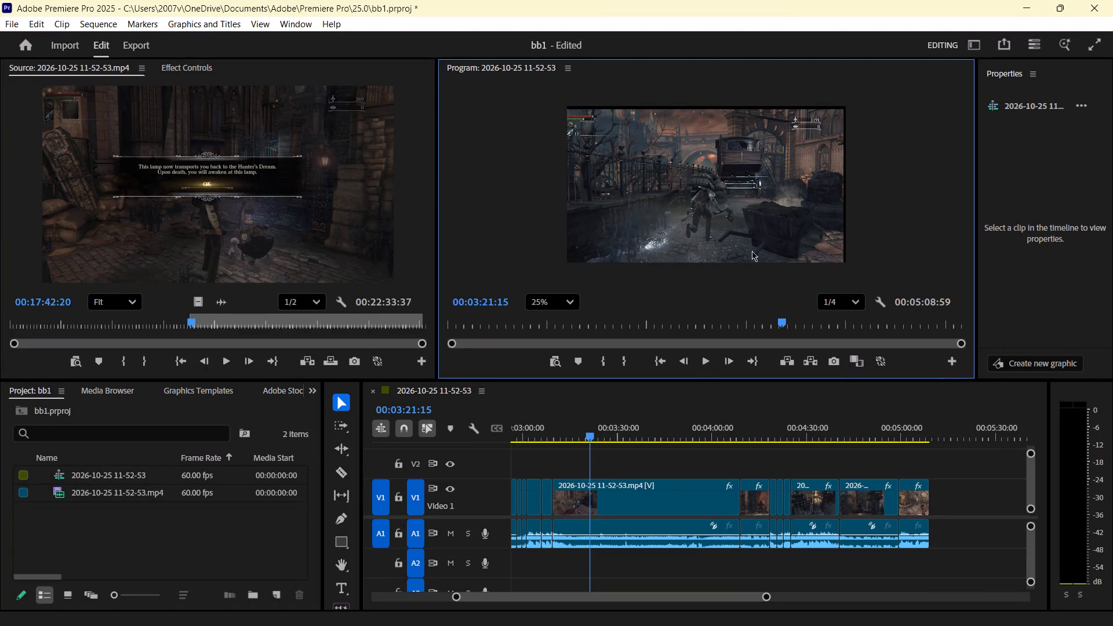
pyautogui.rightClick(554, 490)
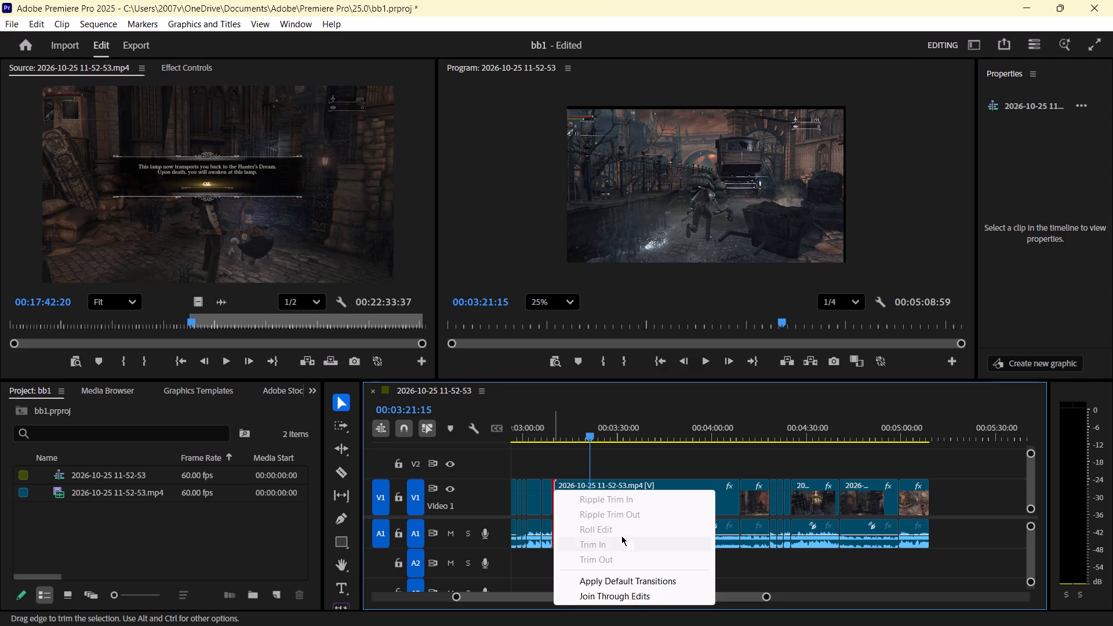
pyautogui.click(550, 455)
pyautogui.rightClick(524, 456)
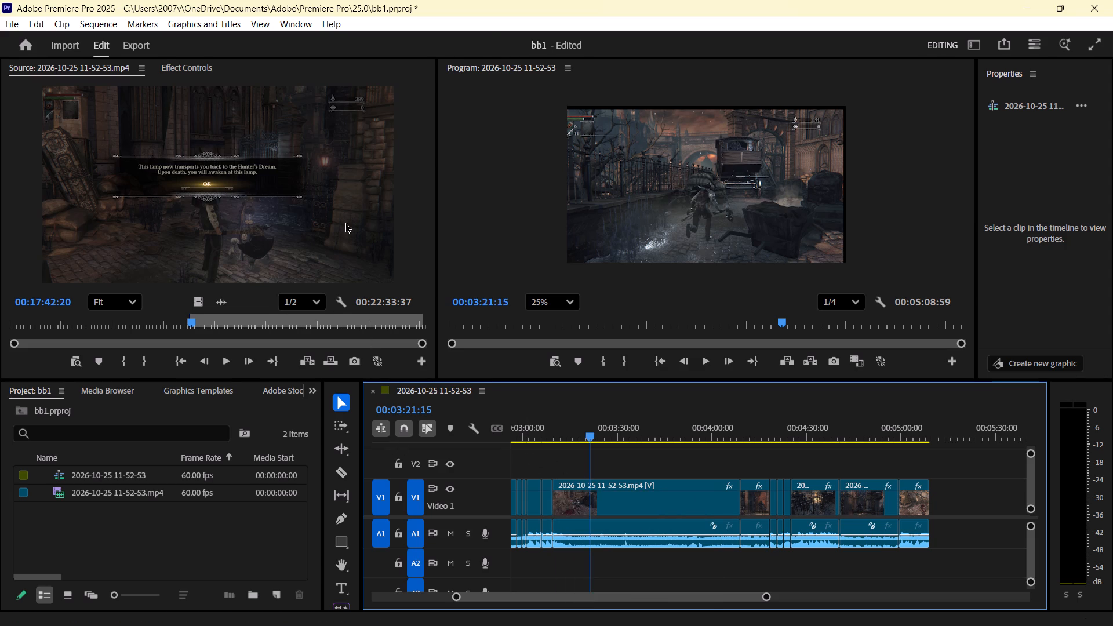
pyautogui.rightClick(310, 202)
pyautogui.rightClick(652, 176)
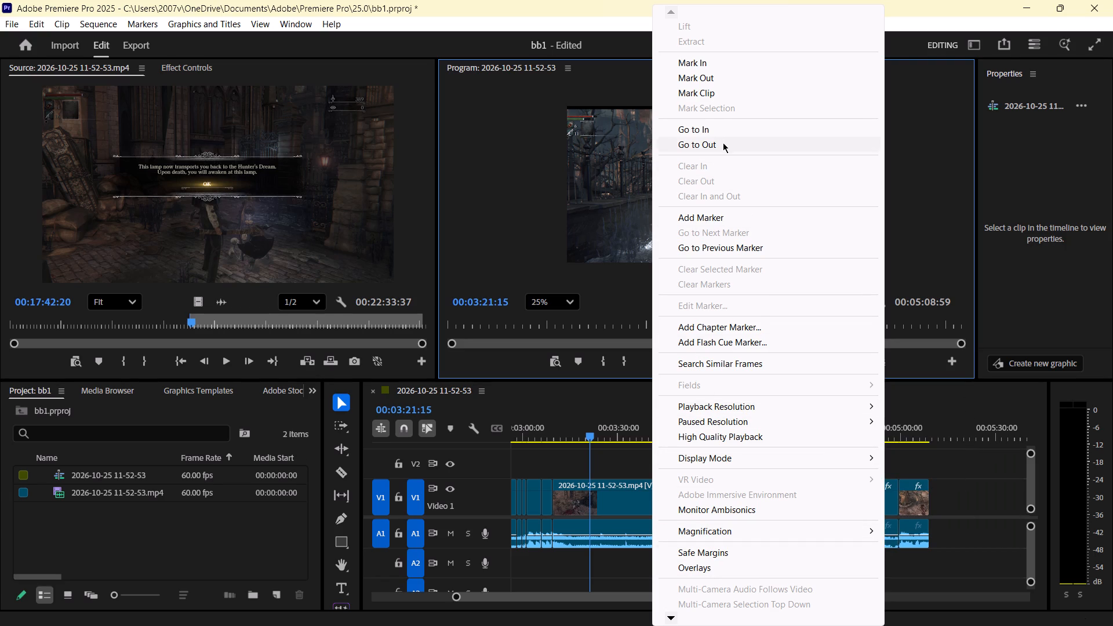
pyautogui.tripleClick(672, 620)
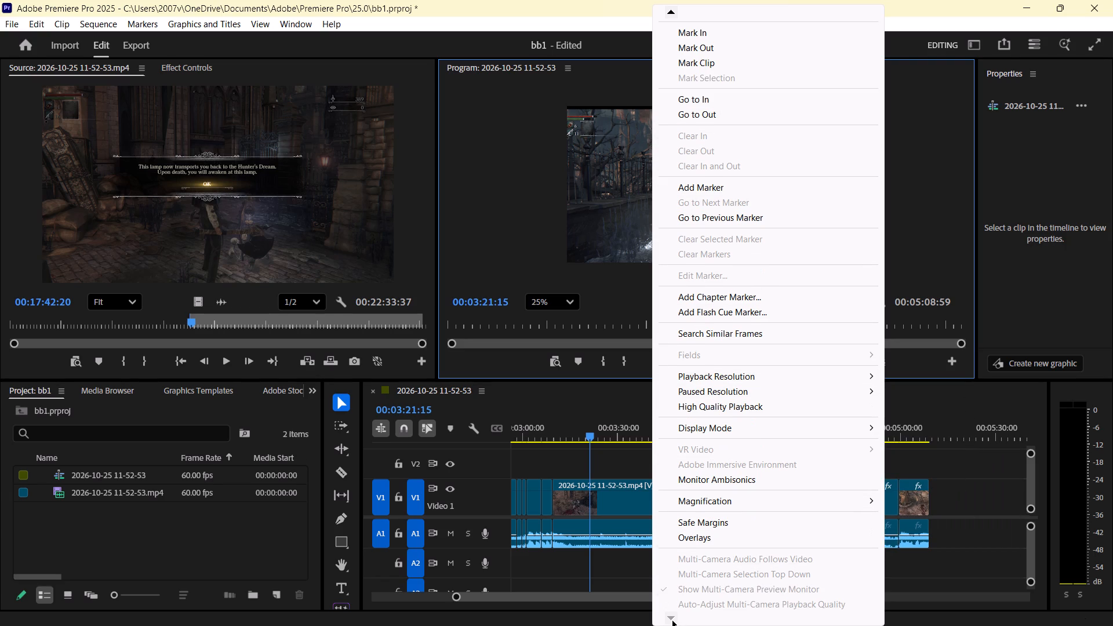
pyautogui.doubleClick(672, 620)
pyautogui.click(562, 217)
# Apply Fit to Frame to the long gameplay clip that spans the playhead at 00:03:21:15.
pyautogui.rightClick(617, 501)
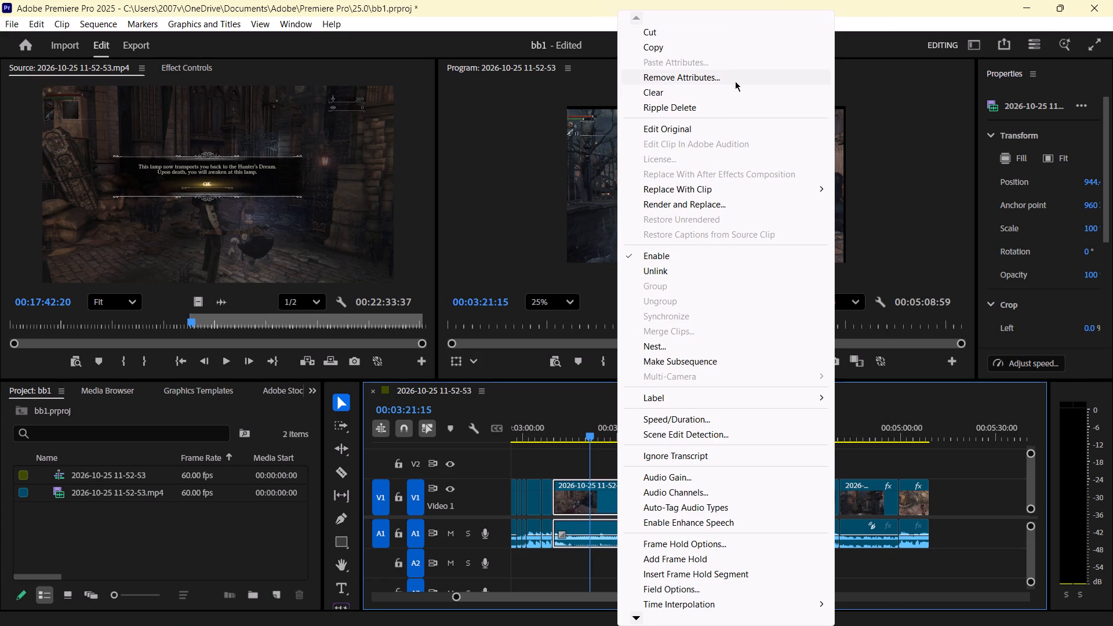
pyautogui.click(639, 615)
pyautogui.click(639, 613)
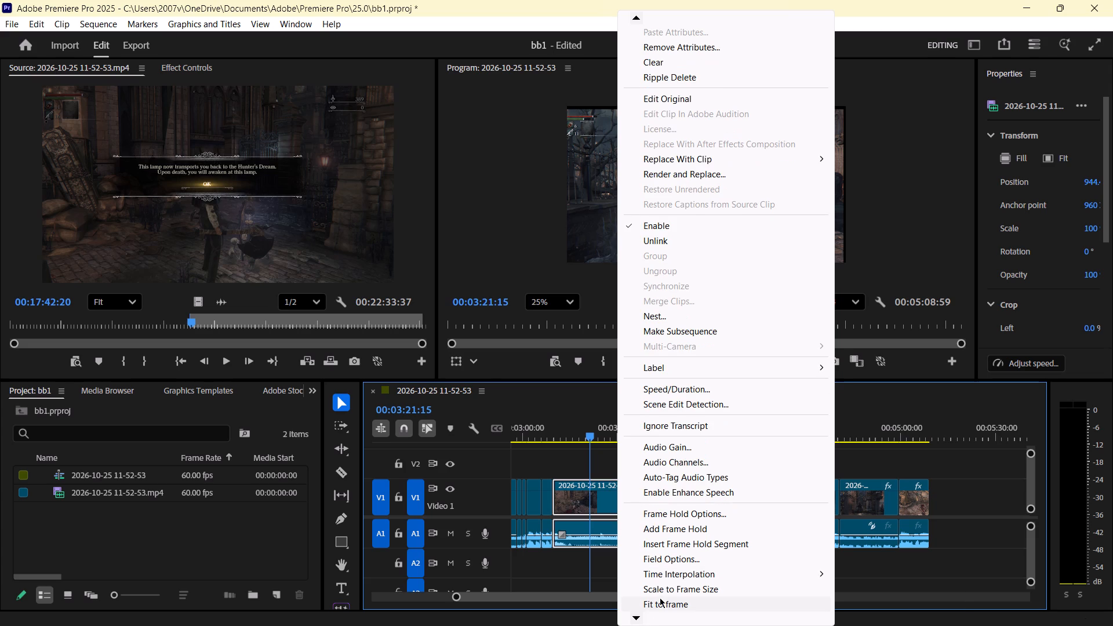
pyautogui.click(660, 600)
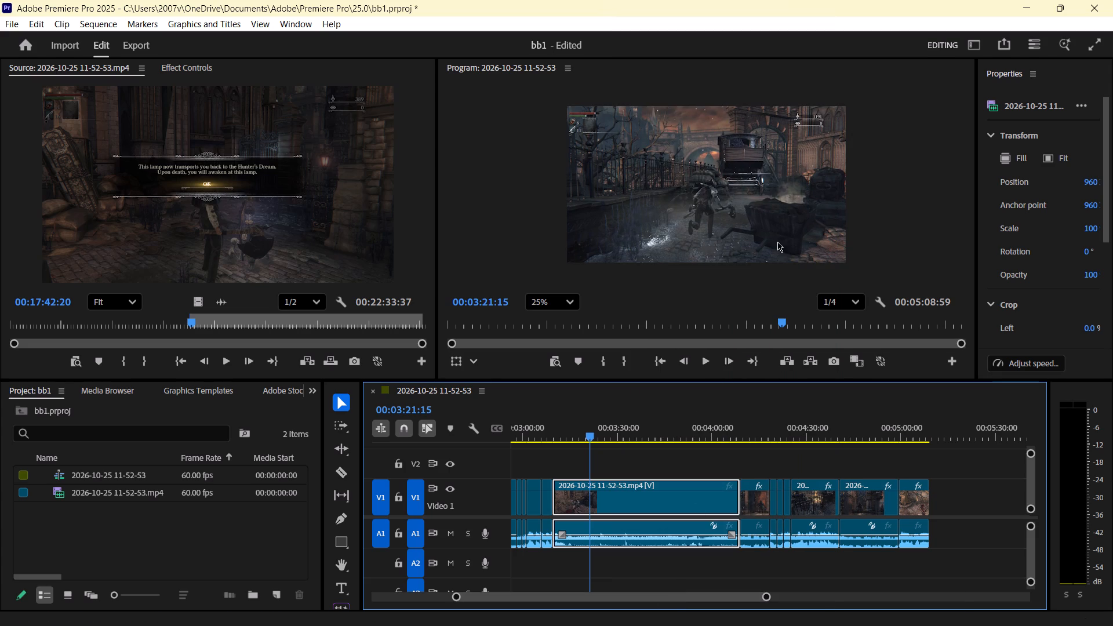
# Select the clip around 00:04:12 and compare its framing with the preceding long clip around 00:03:49.
pyautogui.click(716, 499)
pyautogui.click(769, 487)
pyautogui.click(759, 496)
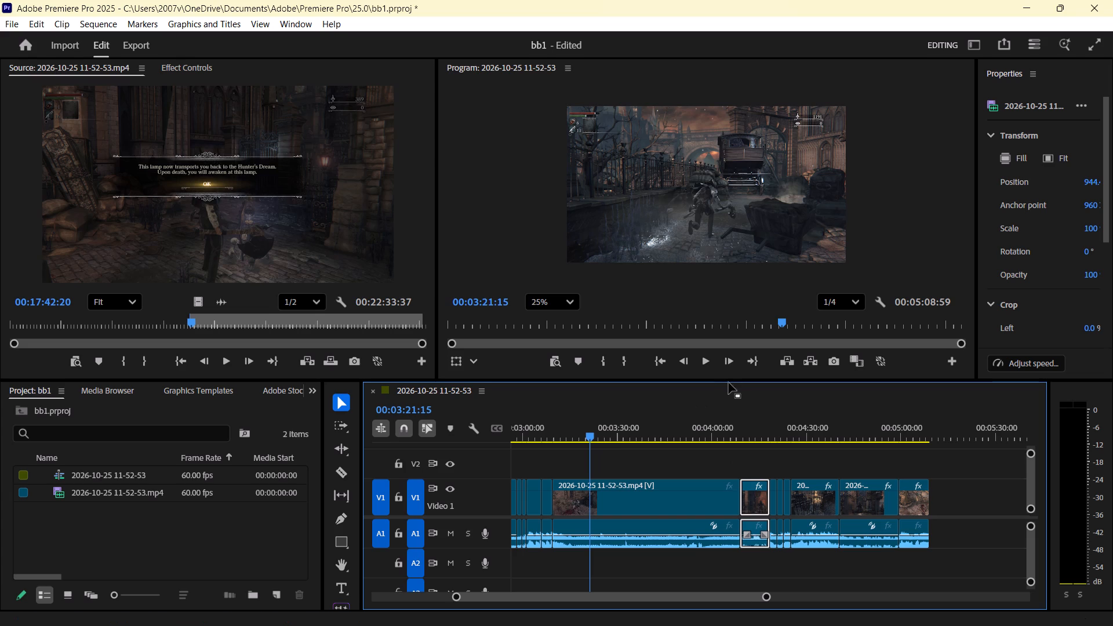
pyautogui.moveTo(590, 435); pyautogui.dragTo(752, 448)
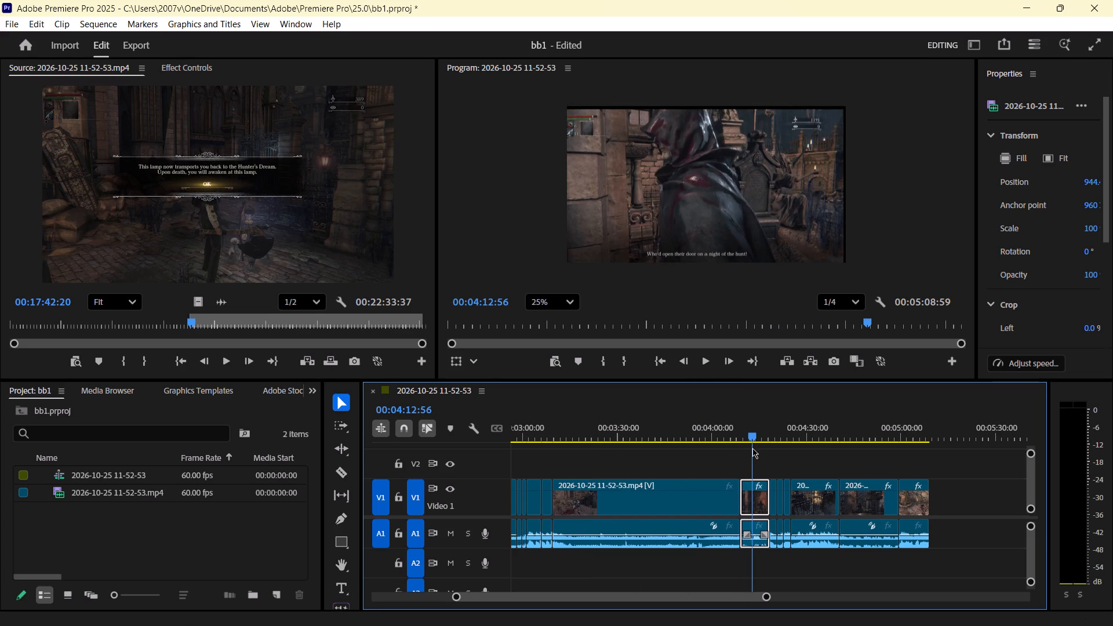
pyautogui.moveTo(752, 448); pyautogui.dragTo(677, 463)
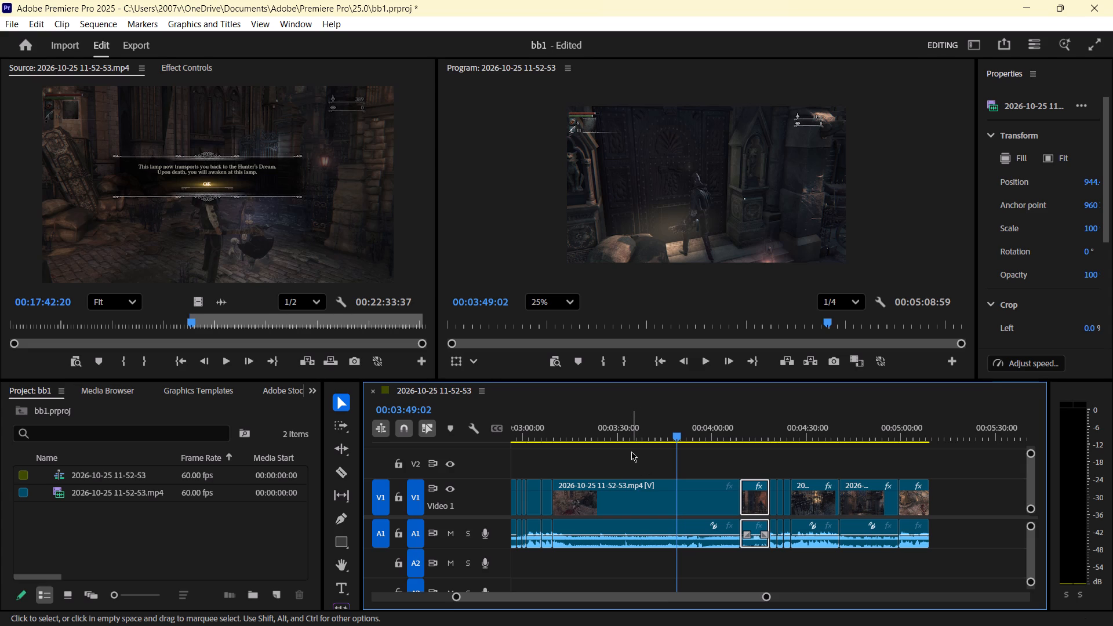
# Turn off Maximum Bit Depth and Maximum Render Quality for video previews in the sequence settings.
pyautogui.click(93, 27)
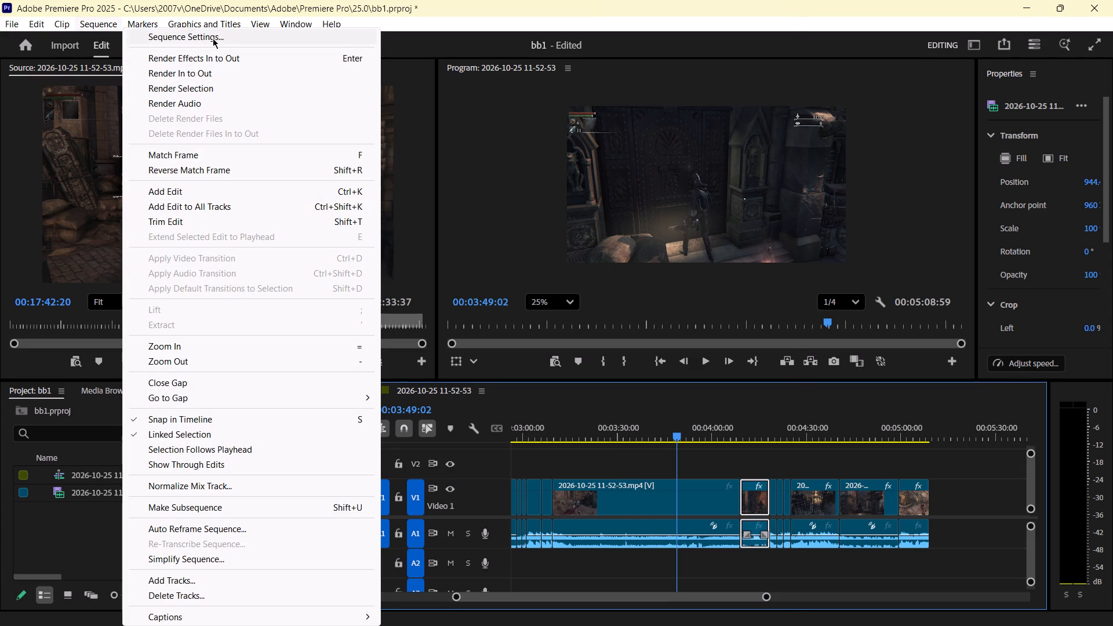
pyautogui.click(212, 38)
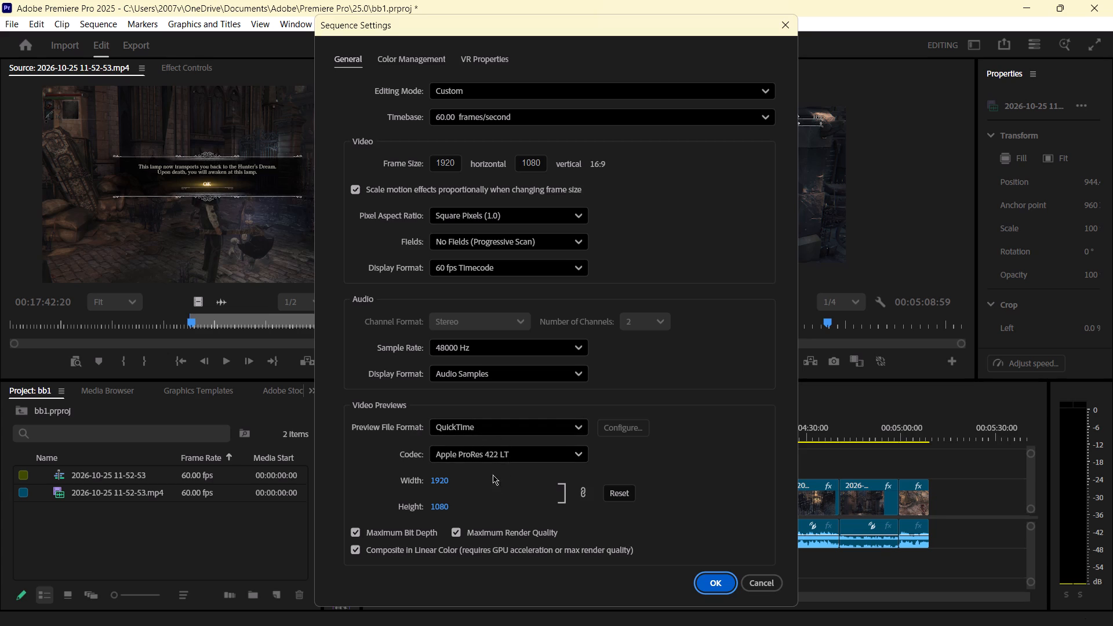
pyautogui.click(357, 531)
pyautogui.click(454, 532)
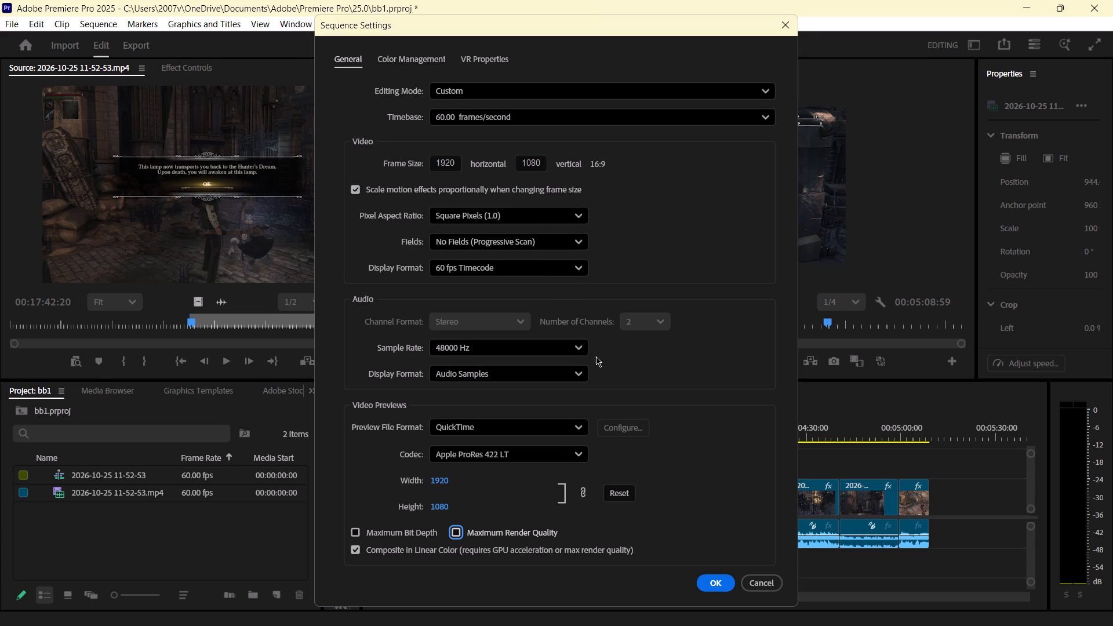
pyautogui.scroll(-3, 608, 410)
pyautogui.click(717, 585)
pyautogui.click(683, 171)
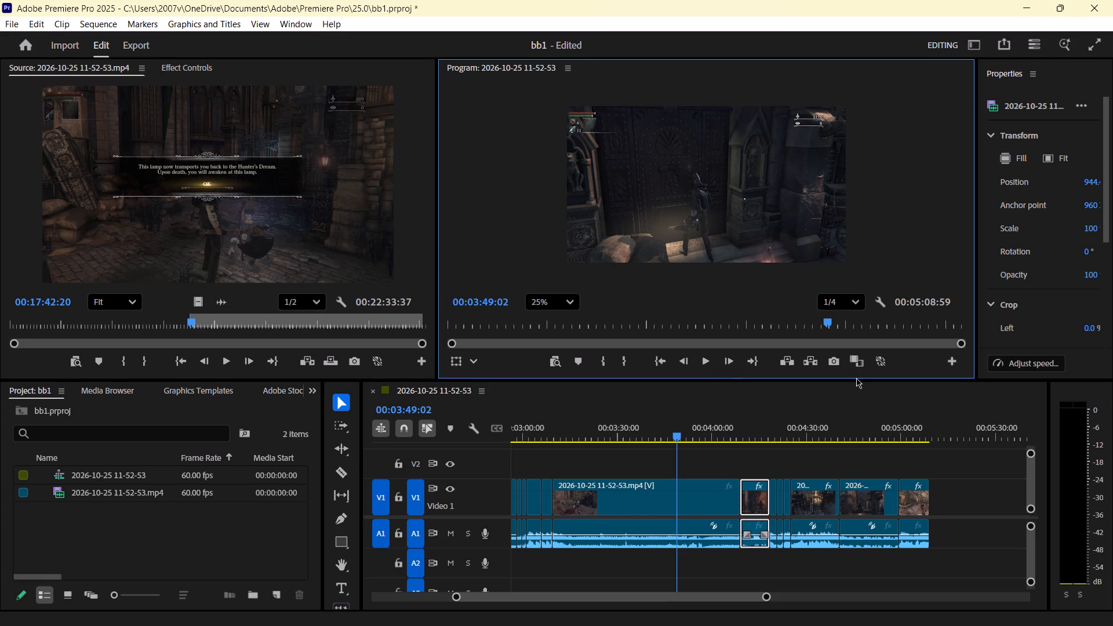
# Apply Fit and then Fill to the selected clip around 00:04:12 so it is centred in the frame.
pyautogui.click(1053, 162)
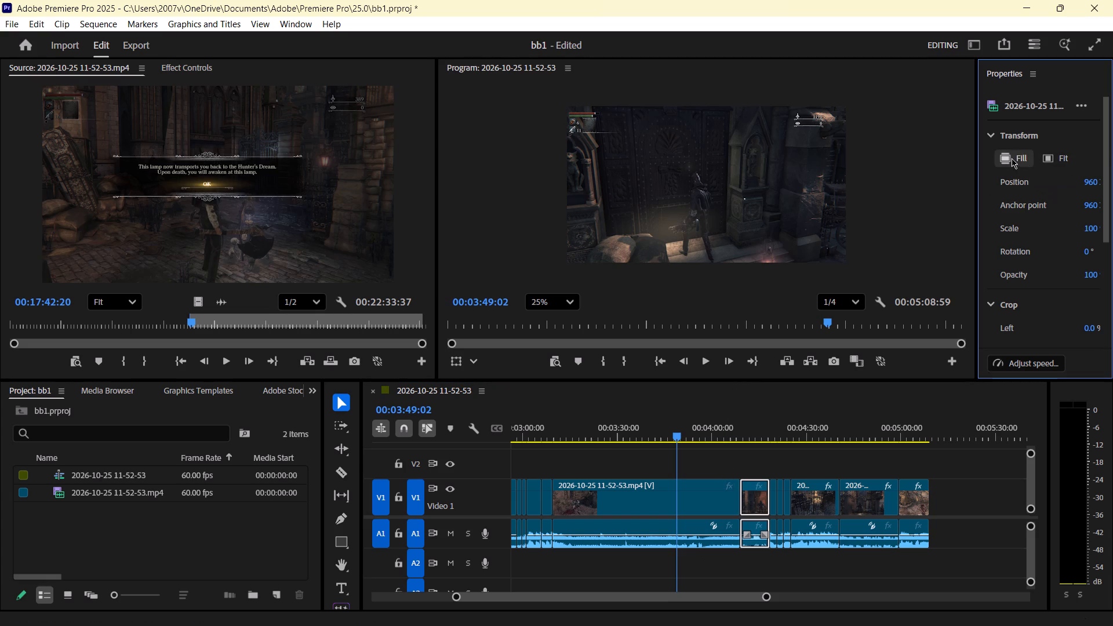
pyautogui.click(1012, 158)
pyautogui.click(805, 154)
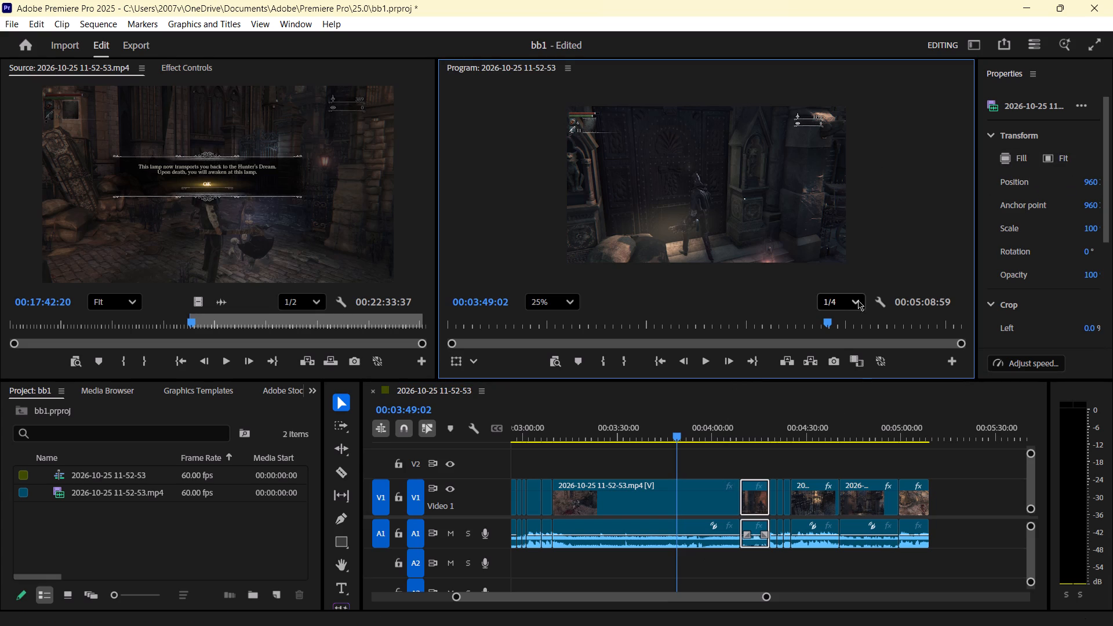
# Set the program monitor's playback resolution to Full.
pyautogui.click(855, 304)
pyautogui.click(850, 327)
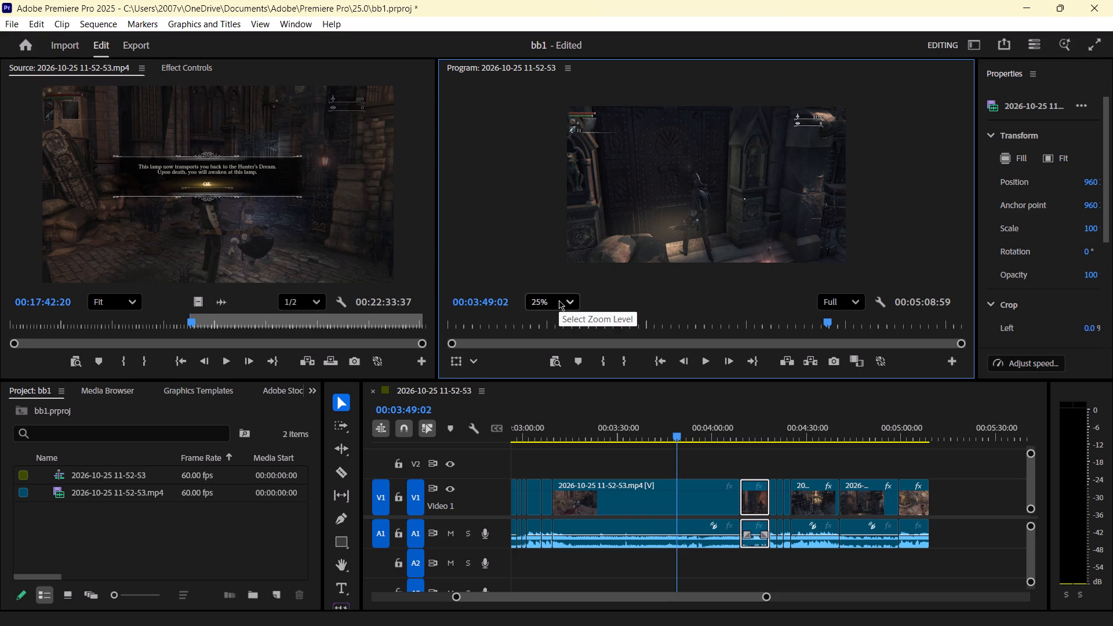
pyautogui.click(624, 159)
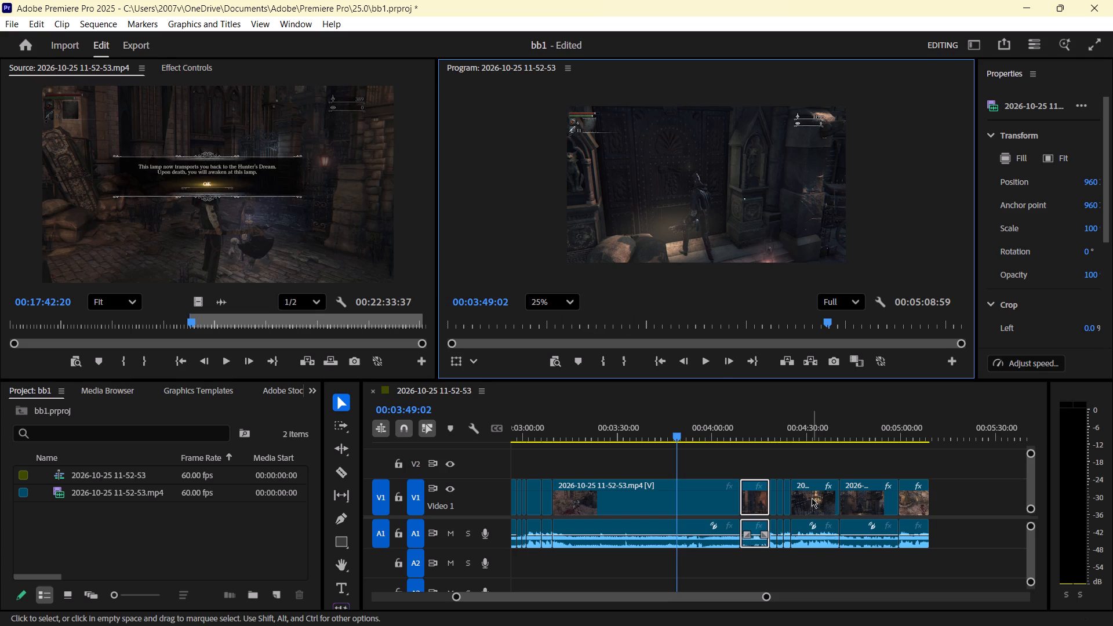
# Select the clip around 00:04:28 and inspect its framing in a full-screen preview at 00:04:28:20.
pyautogui.click(809, 488)
pyautogui.moveTo(676, 429); pyautogui.dragTo(798, 430)
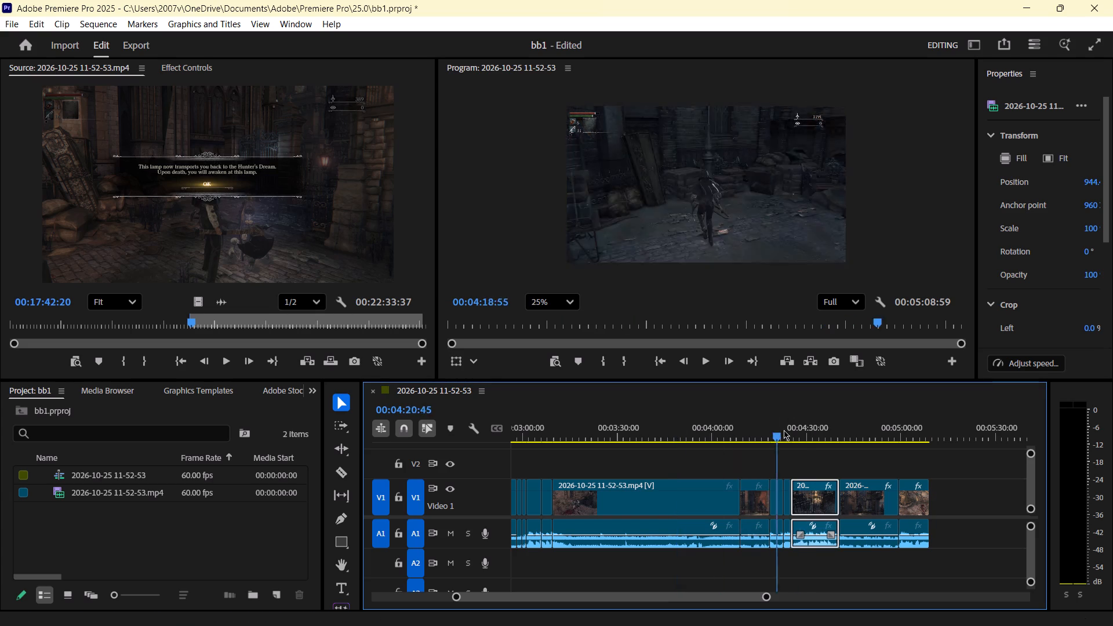
pyautogui.moveTo(798, 430); pyautogui.dragTo(803, 434)
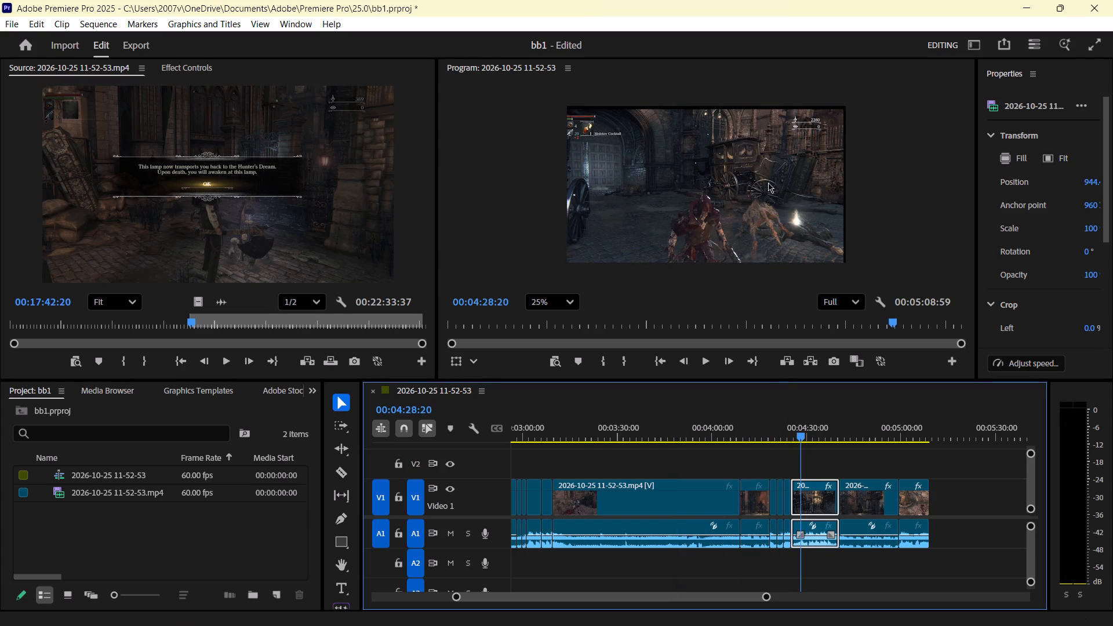
pyautogui.click(768, 182)
pyautogui.click(1090, 53)
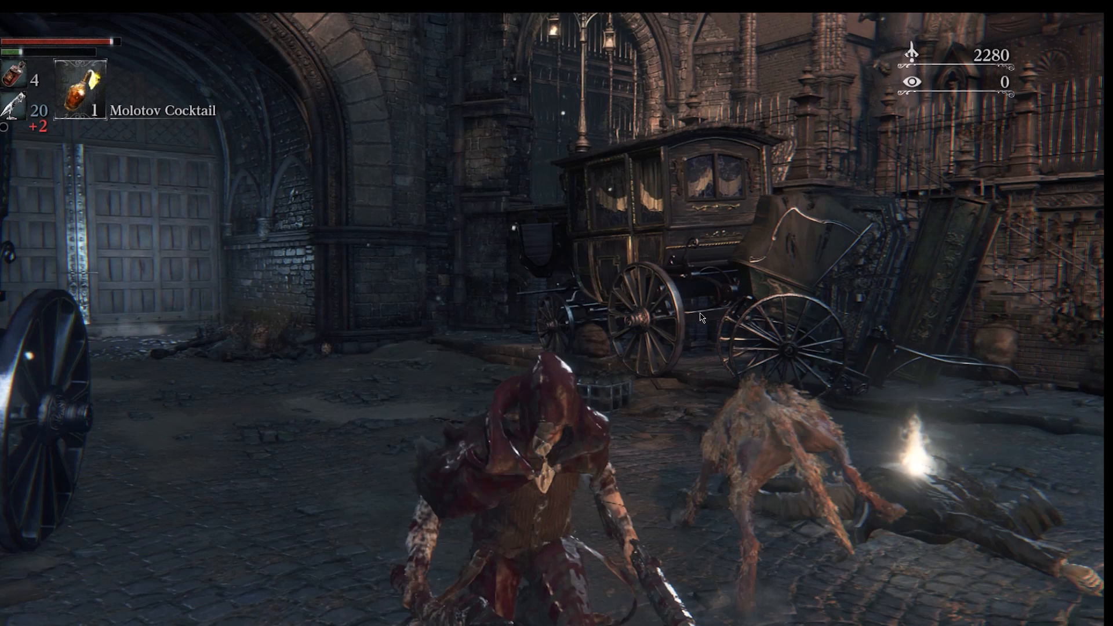
pyautogui.click(486, 433)
pyautogui.scroll(-4, 656, 598)
pyautogui.rightClick(583, 376)
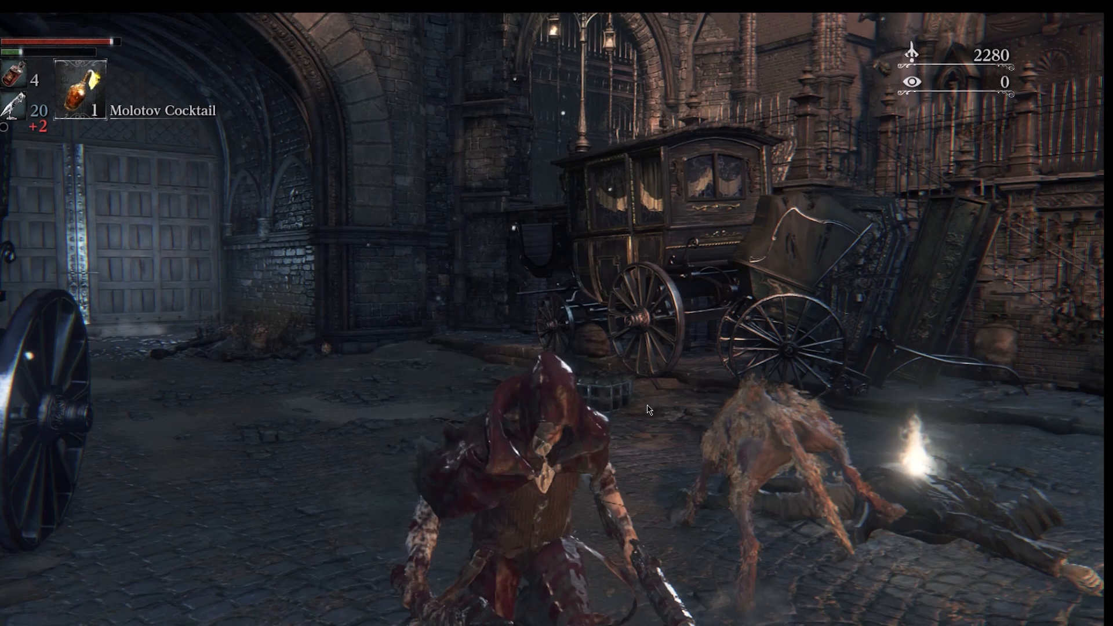
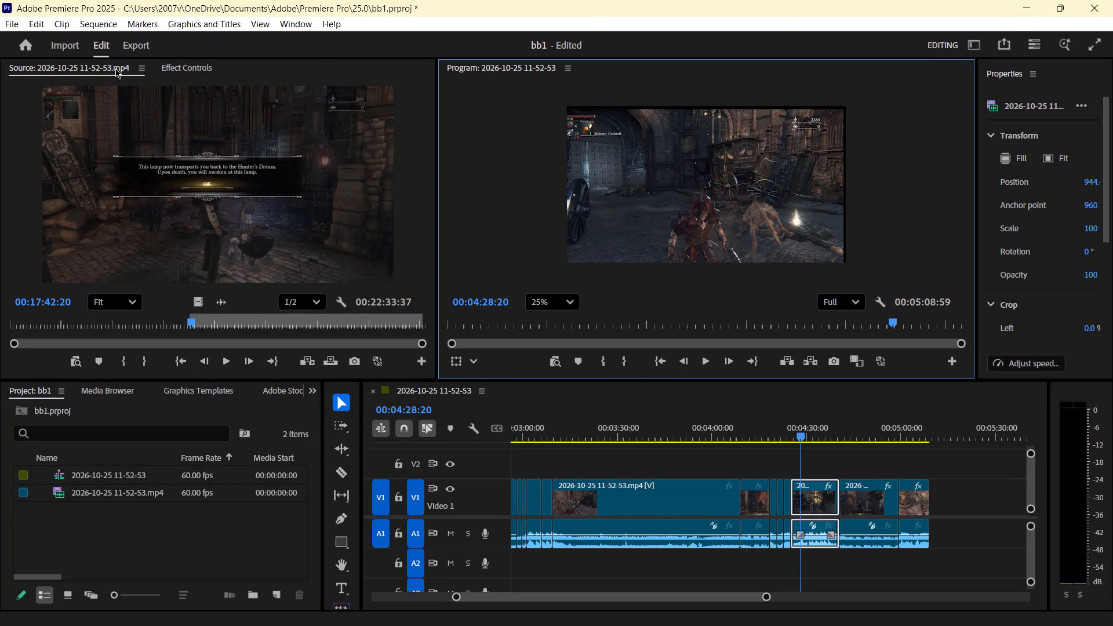
# Set the Motion position of the selected clip around 00:04:28 to 960, 540 in its effect controls.
pyautogui.click(170, 64)
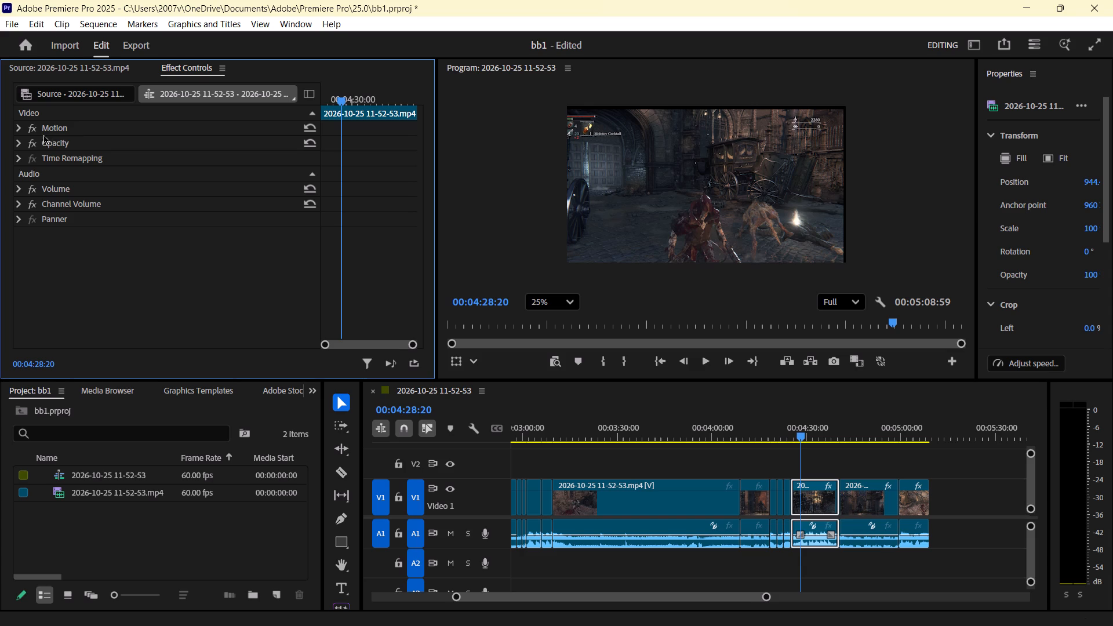
pyautogui.click(19, 128)
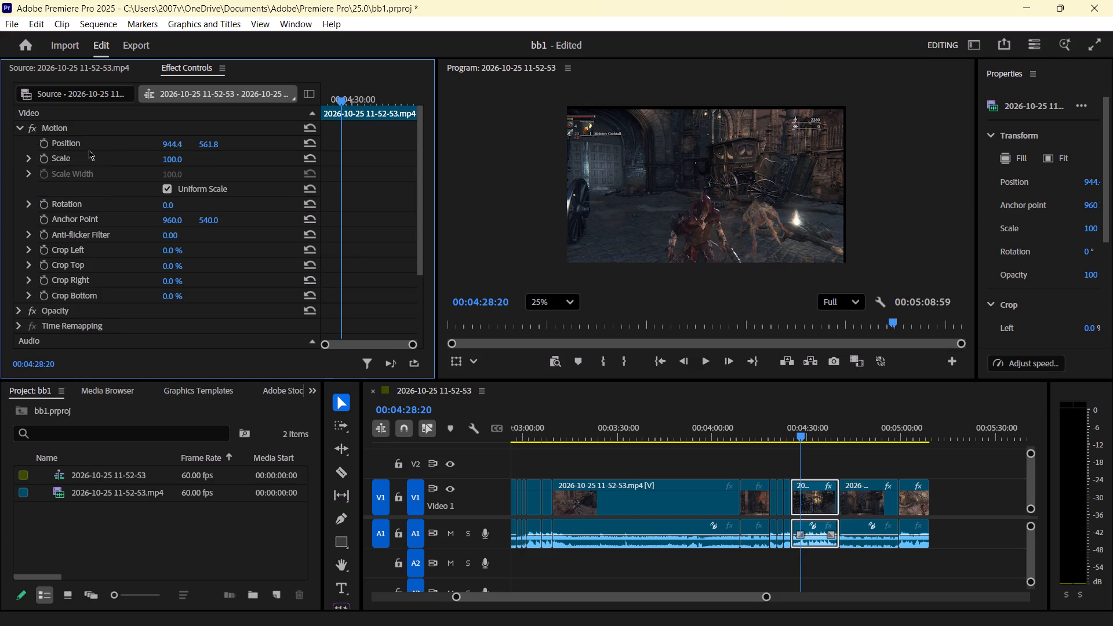
pyautogui.click(89, 150)
pyautogui.click(181, 155)
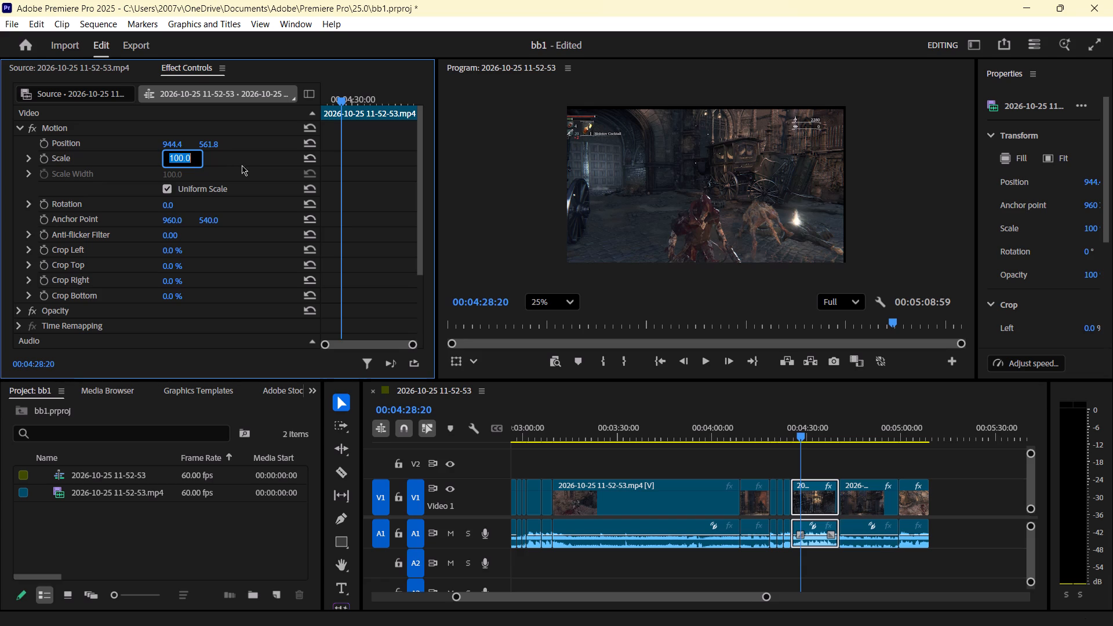
pyautogui.click(210, 139)
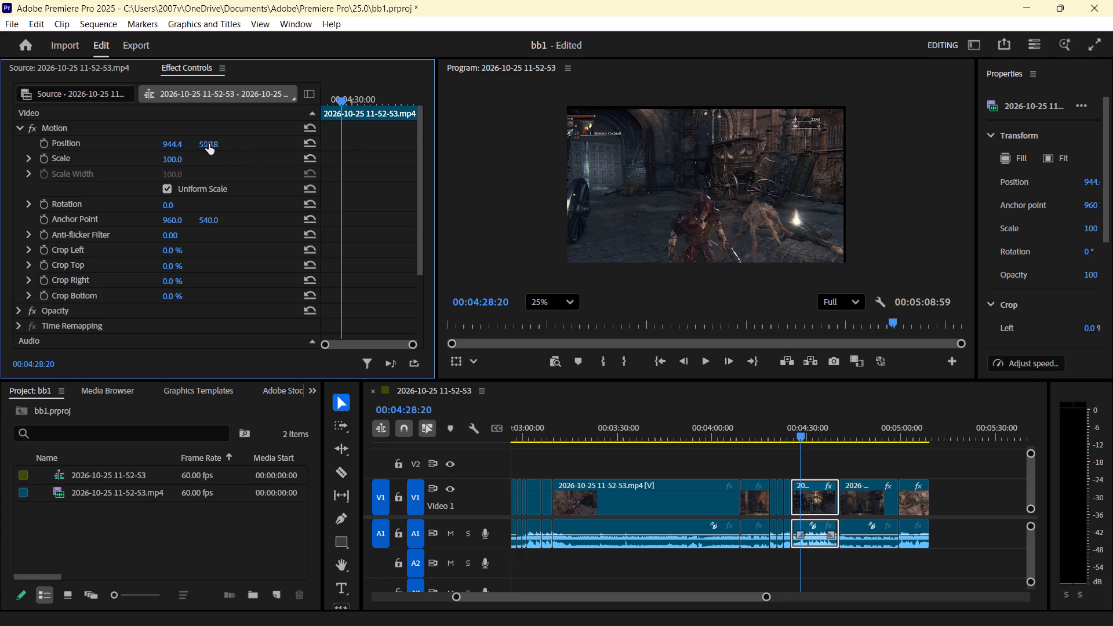
pyautogui.click(208, 143)
pyautogui.click(213, 140)
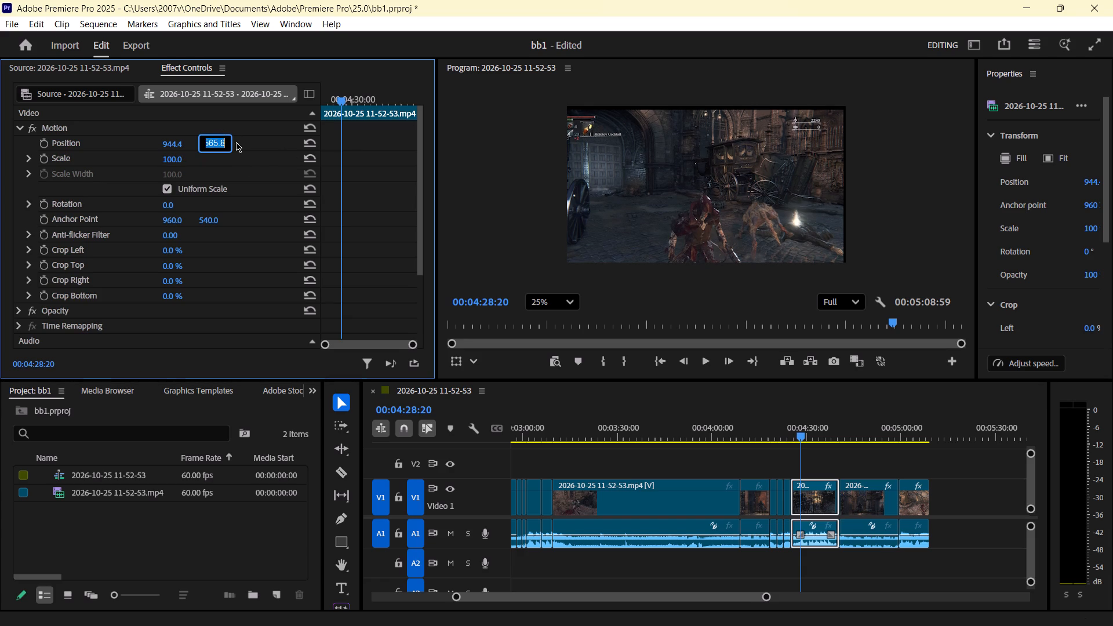
pyautogui.press('BackSpace')
pyautogui.press('BackSpace')
pyautogui.write('540')
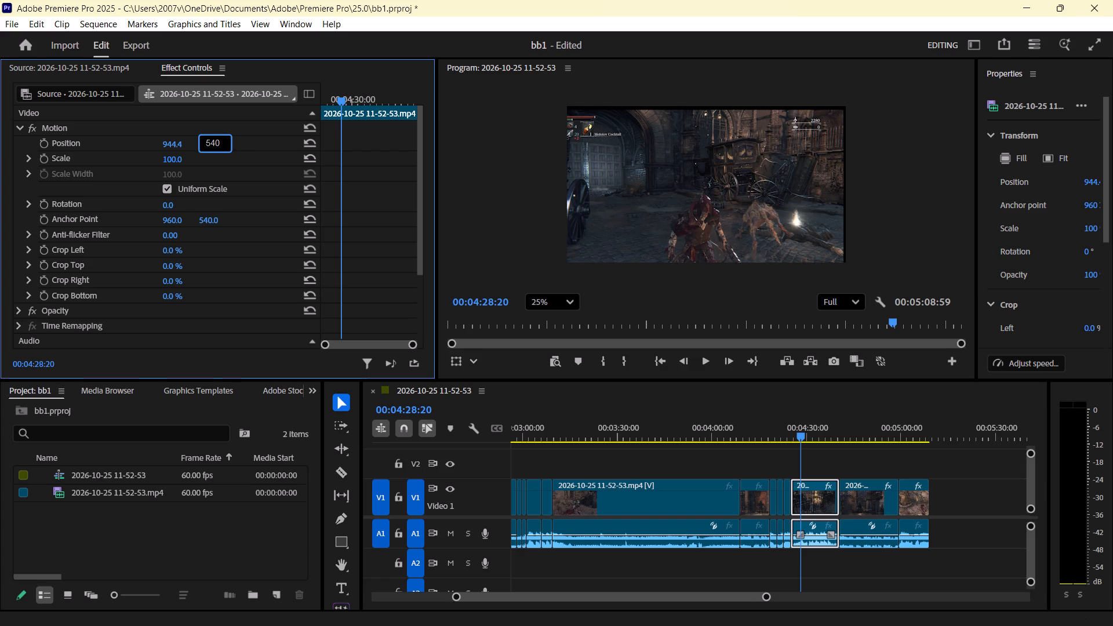
pyautogui.click(173, 141)
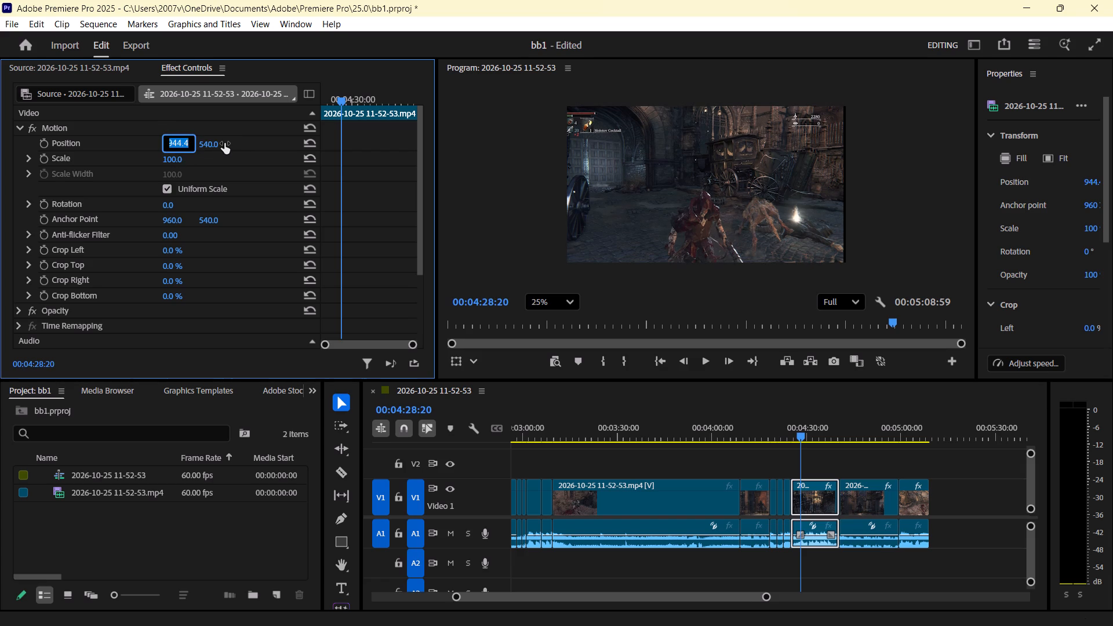
pyautogui.press('BackSpace')
pyautogui.press('BackSpace')
pyautogui.press('9')
pyautogui.write('60')
pyautogui.press('Return')
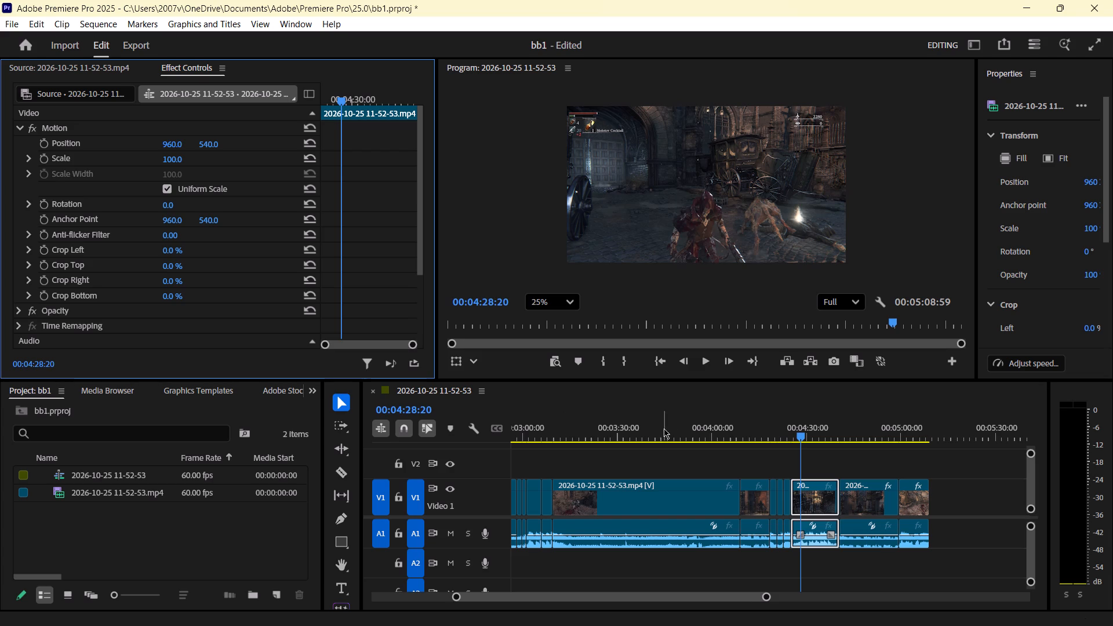
# Play the sequence full screen from 00:04:28:20 to check the repositioned clip's framing, and return to the editing workspace.
pyautogui.click(654, 203)
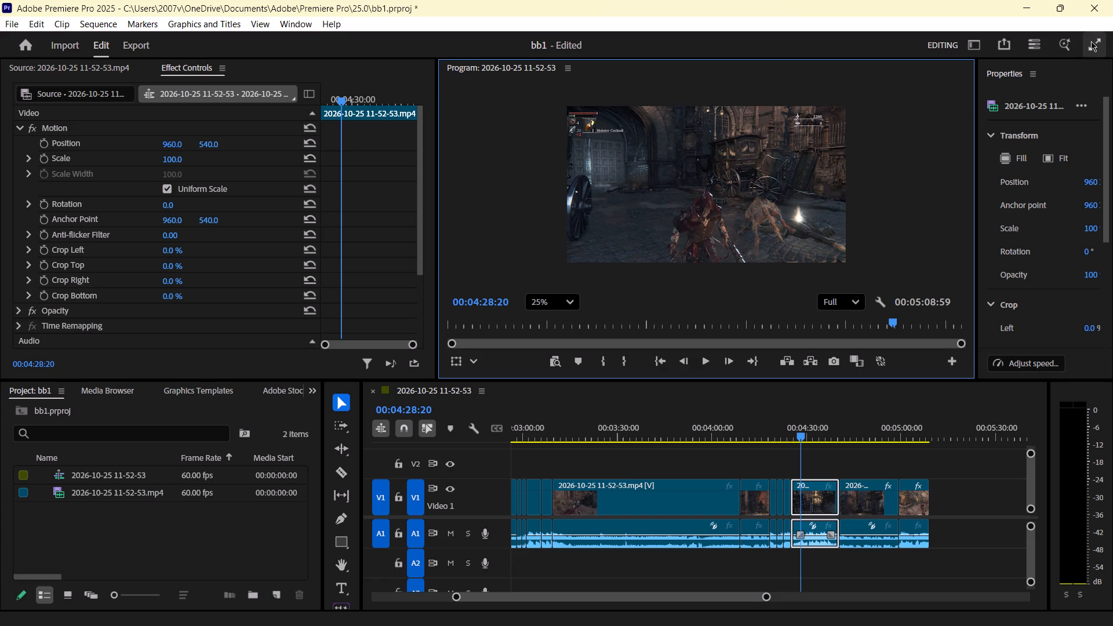
pyautogui.click(1102, 48)
pyautogui.press('space')
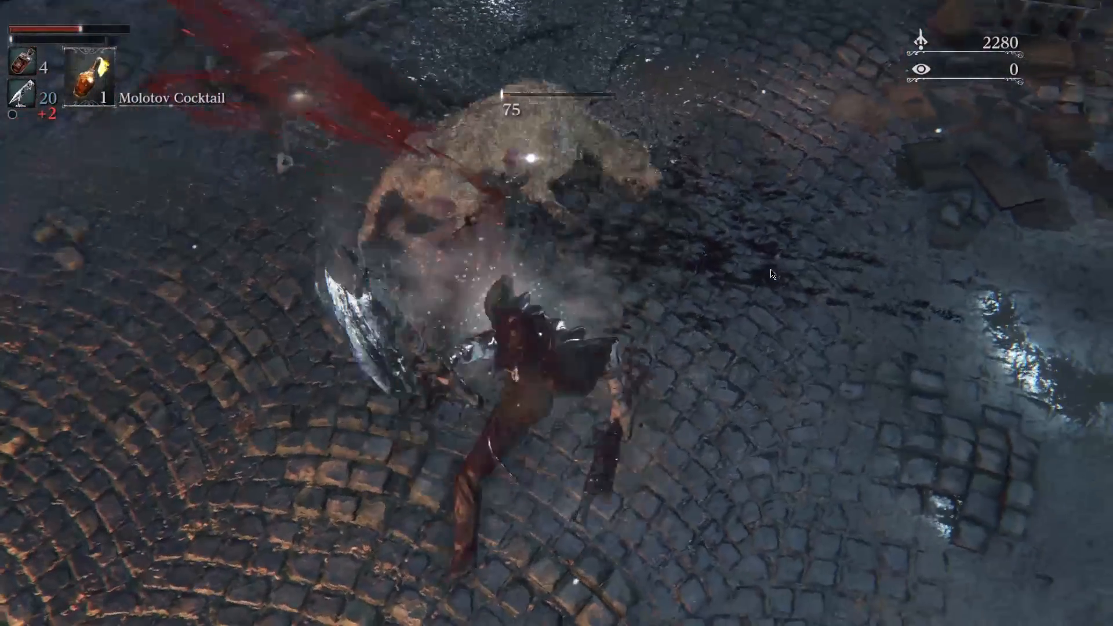
pyautogui.press('Escape')
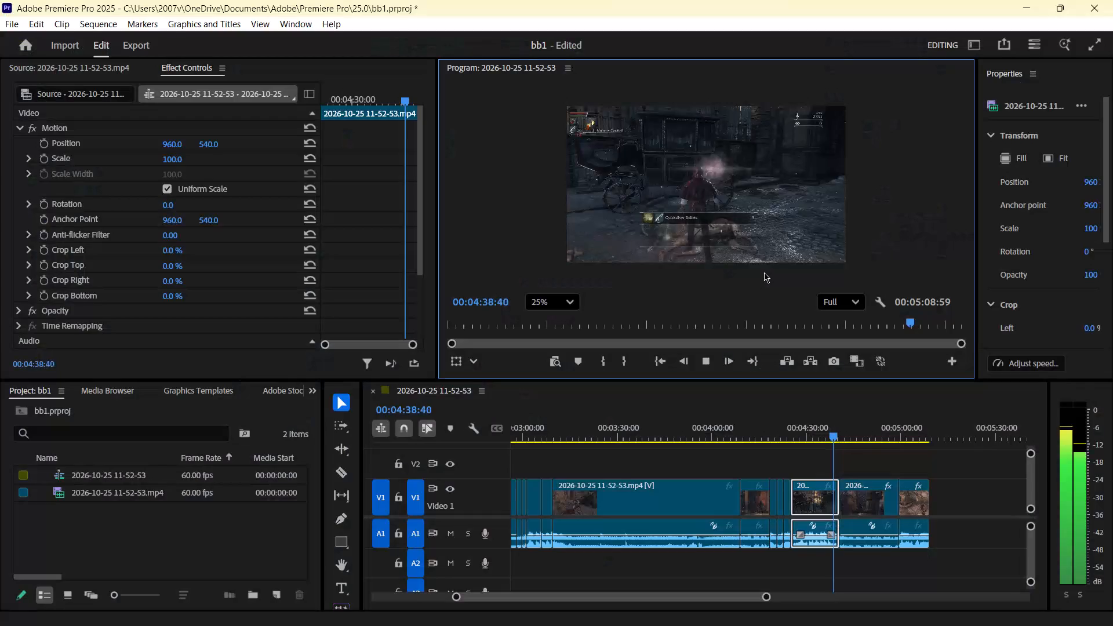
pyautogui.click(1010, 47)
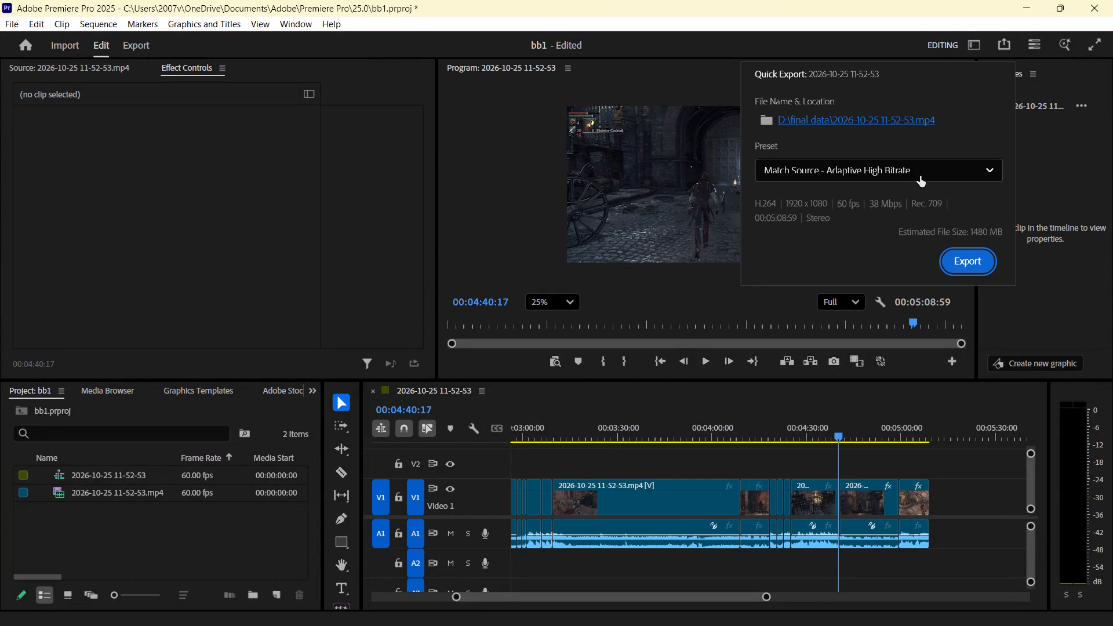
pyautogui.click(970, 264)
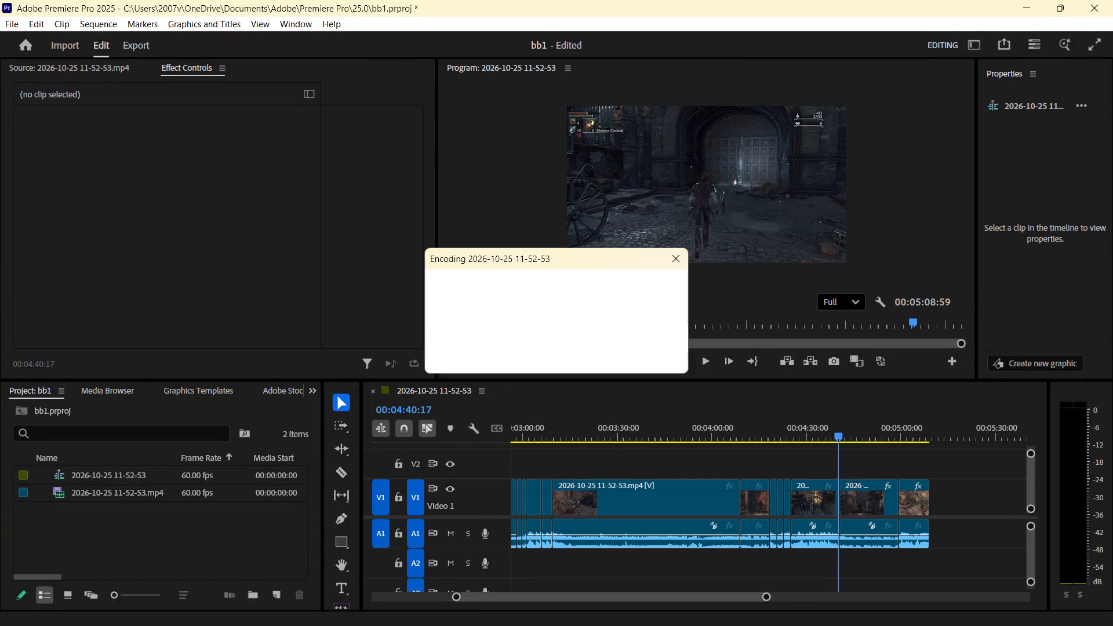
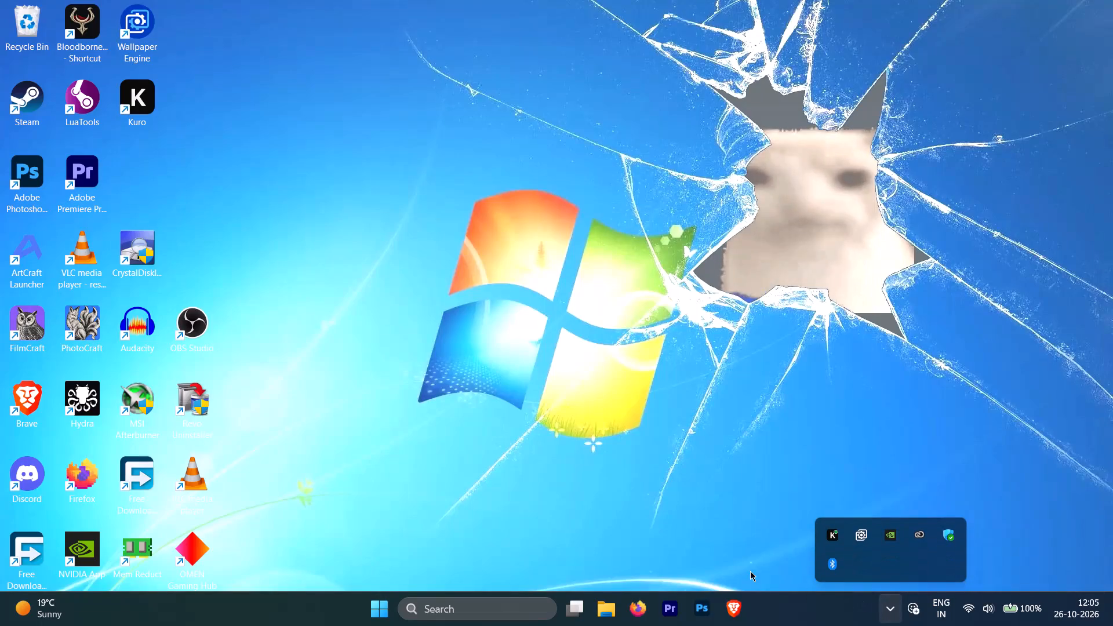
pyautogui.click(659, 547)
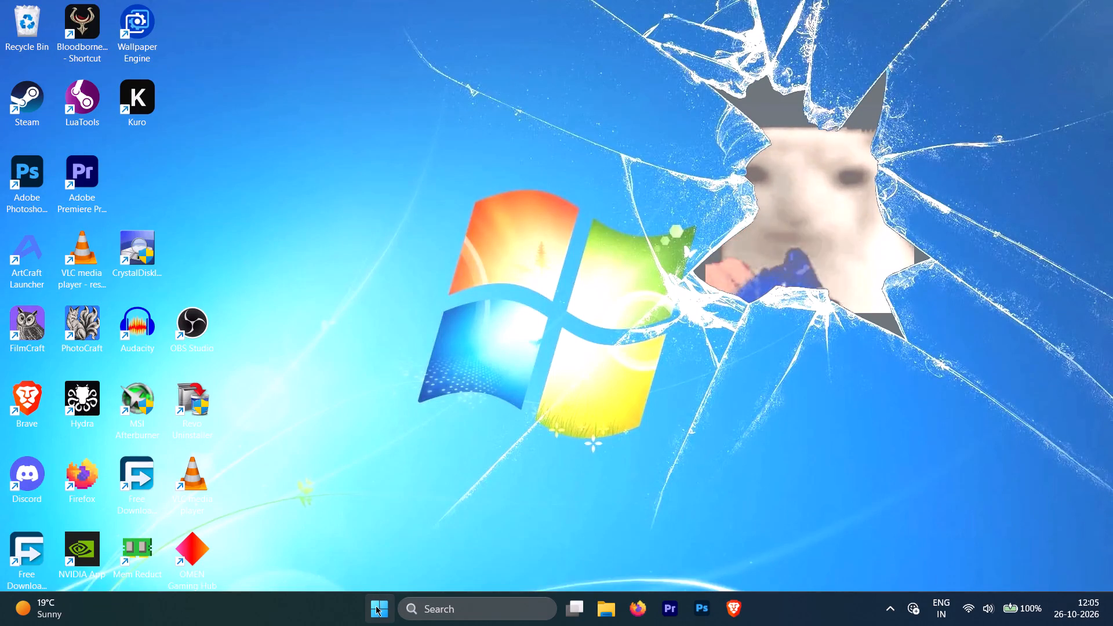
pyautogui.click(601, 612)
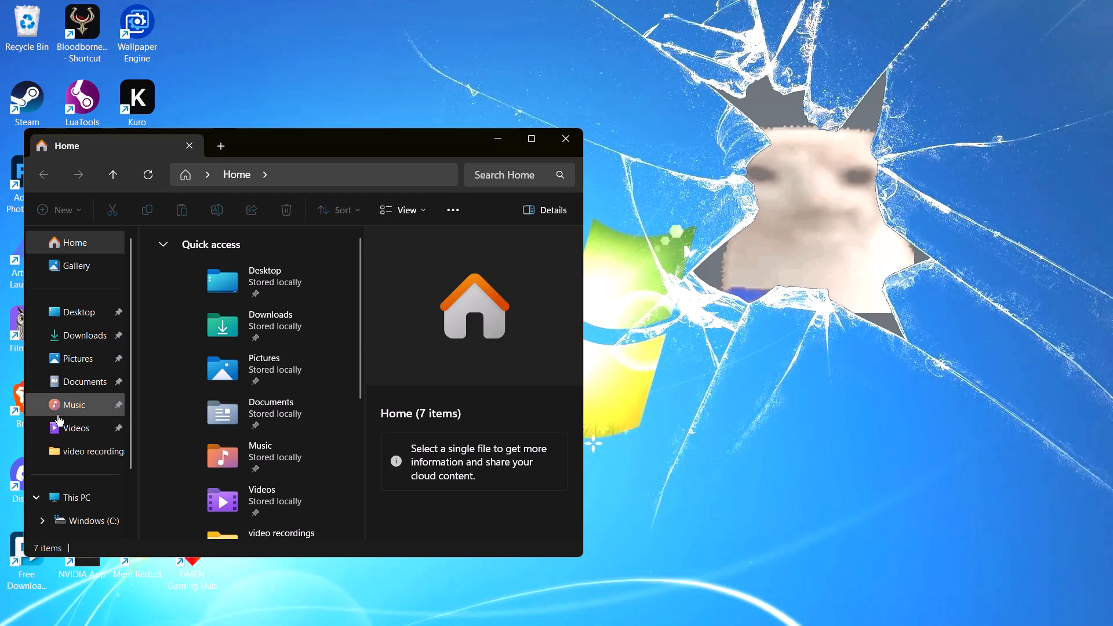
pyautogui.scroll(-1, 83, 433)
pyautogui.click(535, 145)
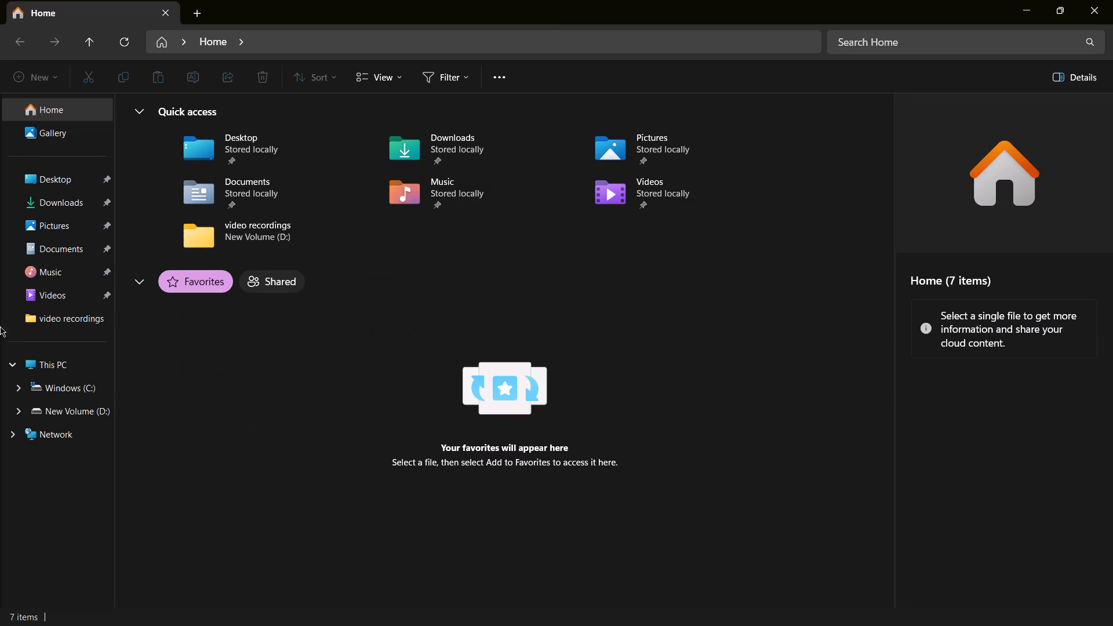
pyautogui.click(61, 408)
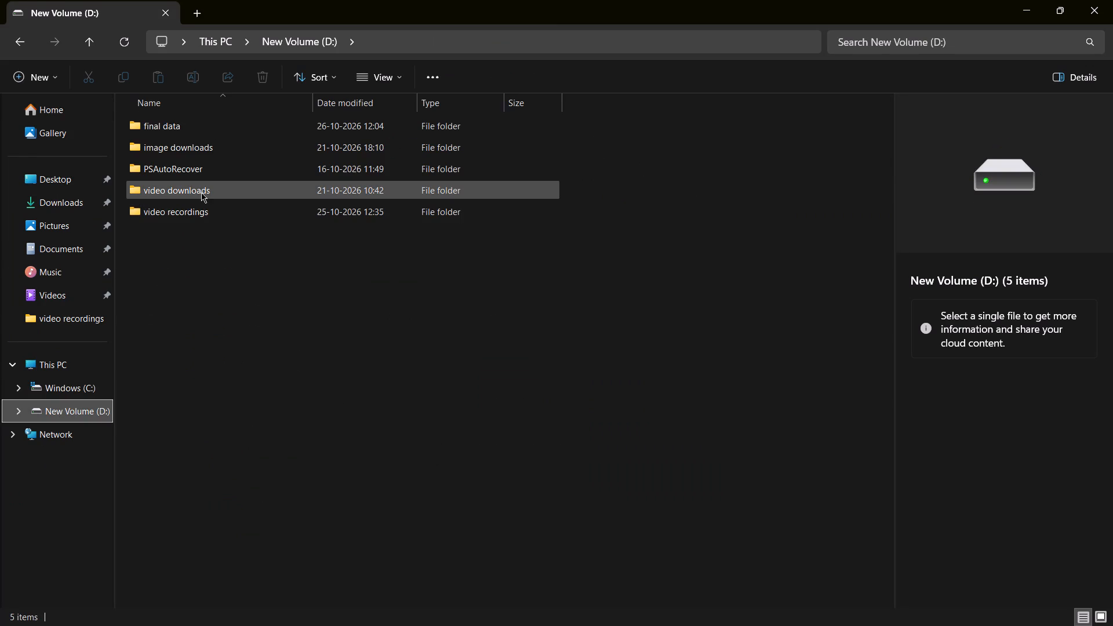
pyautogui.doubleClick(190, 127)
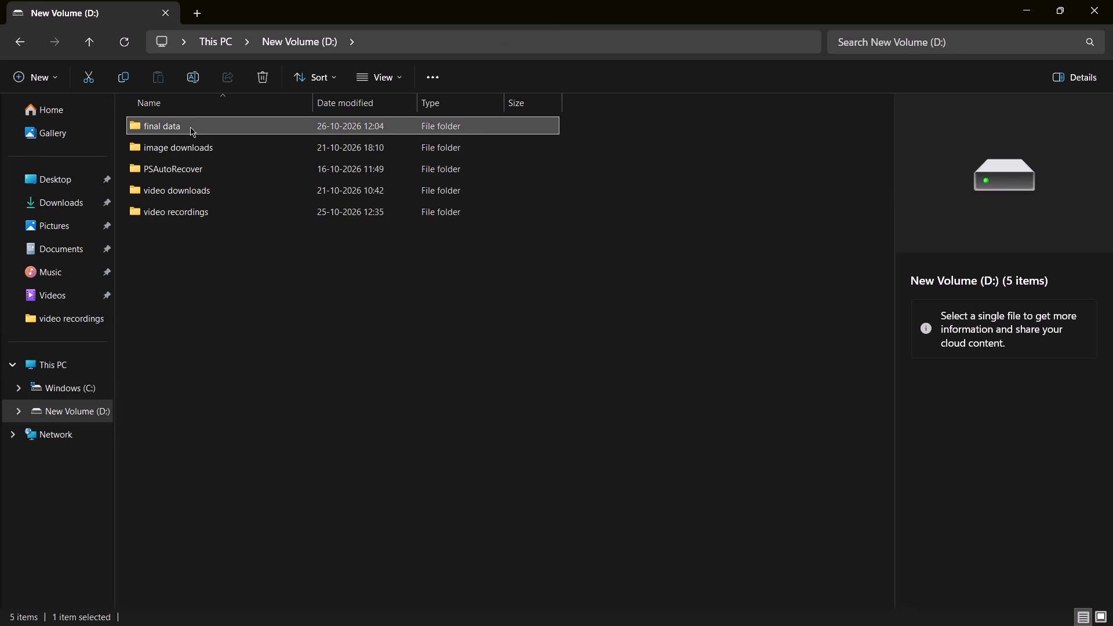
pyautogui.click(199, 168)
pyautogui.click(208, 141)
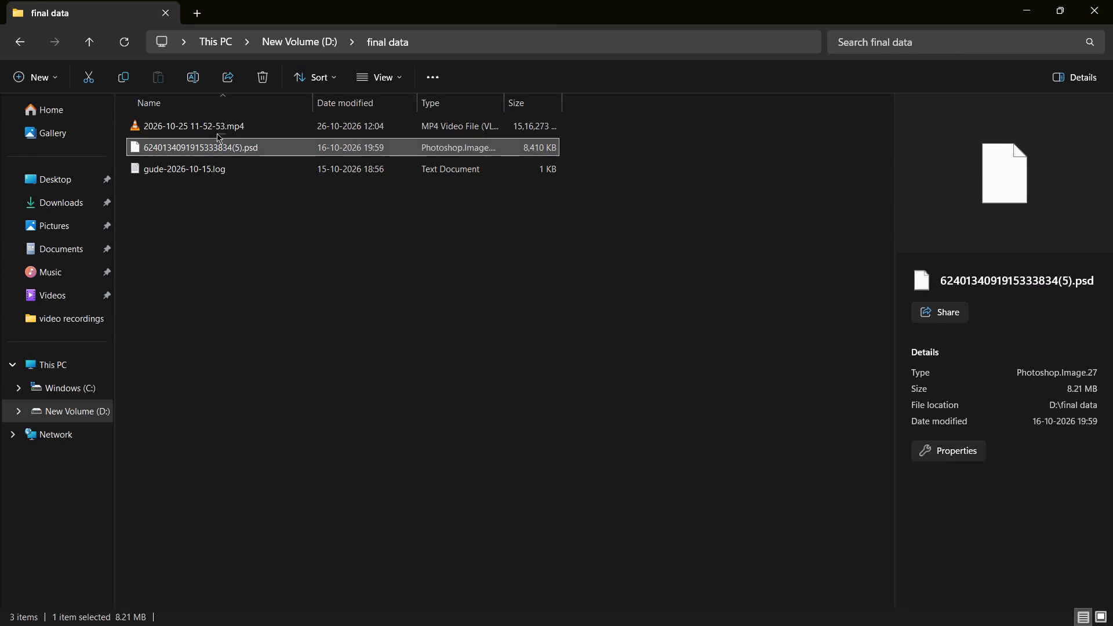
pyautogui.click(220, 129)
pyautogui.doubleClick(220, 129)
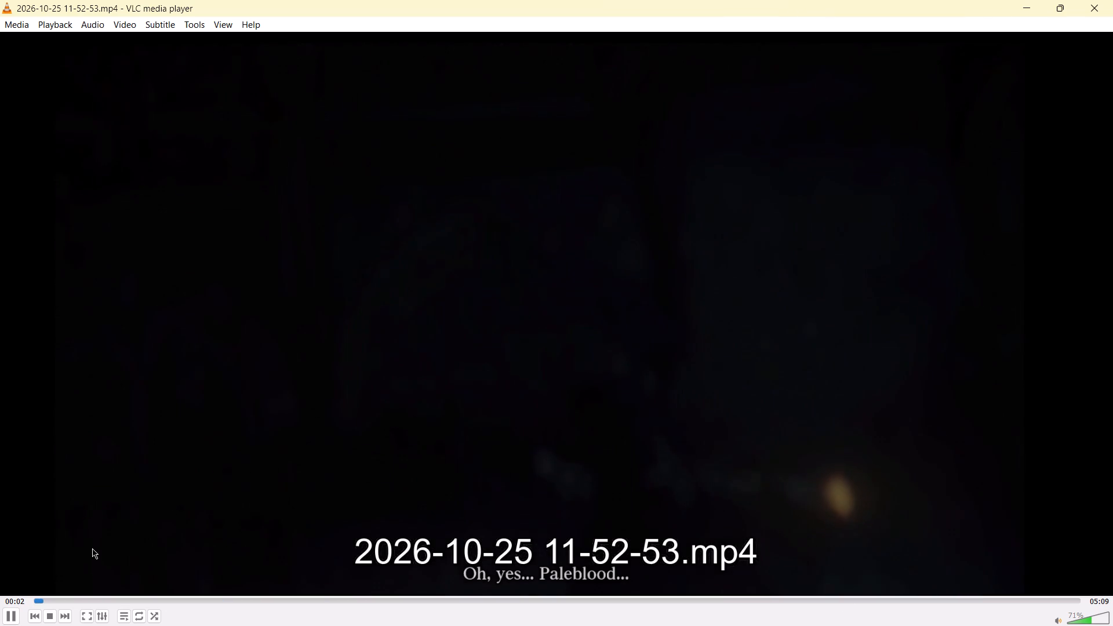
# Skim the exported video from its opening to about 01:12 to check the rendered picture and framing.
pyautogui.moveTo(72, 593); pyautogui.dragTo(102, 592)
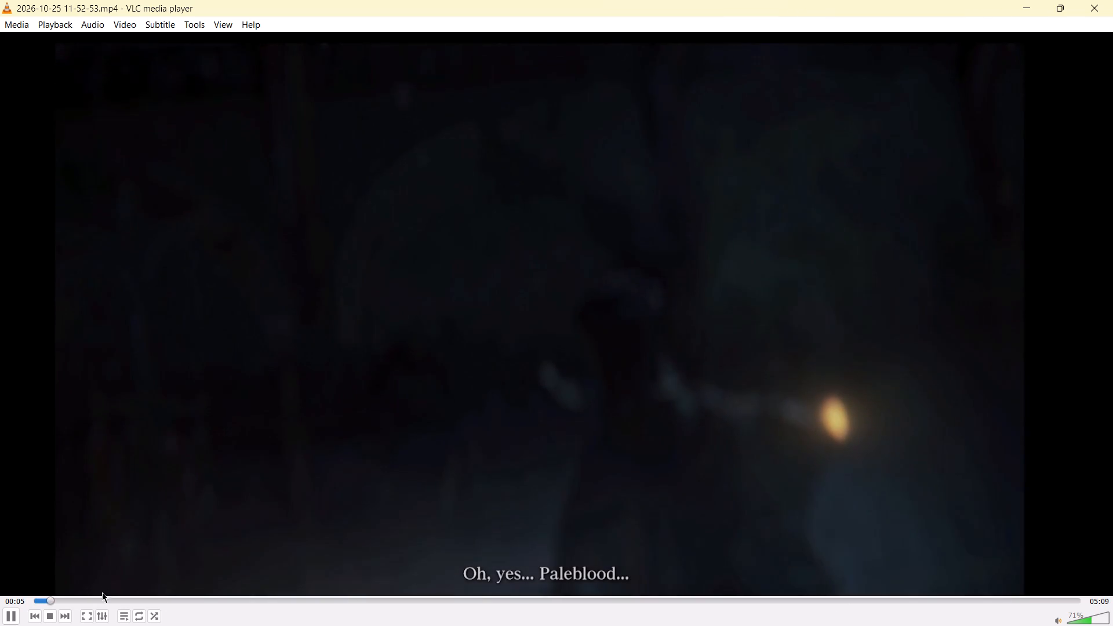
pyautogui.moveTo(102, 592); pyautogui.dragTo(114, 592)
pyautogui.moveTo(56, 601); pyautogui.dragTo(279, 609)
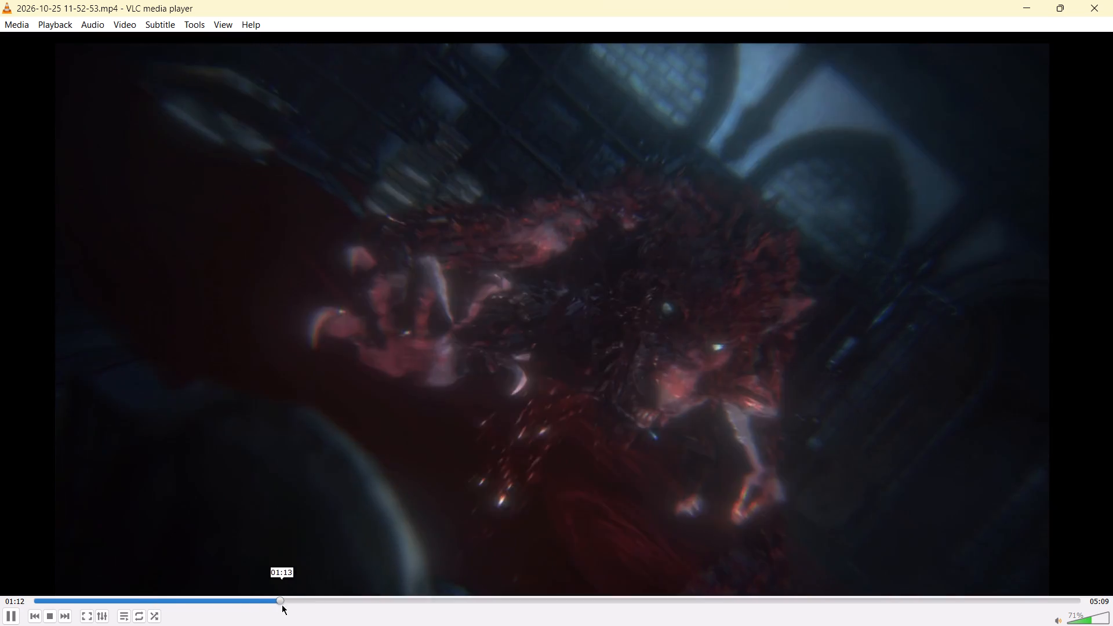
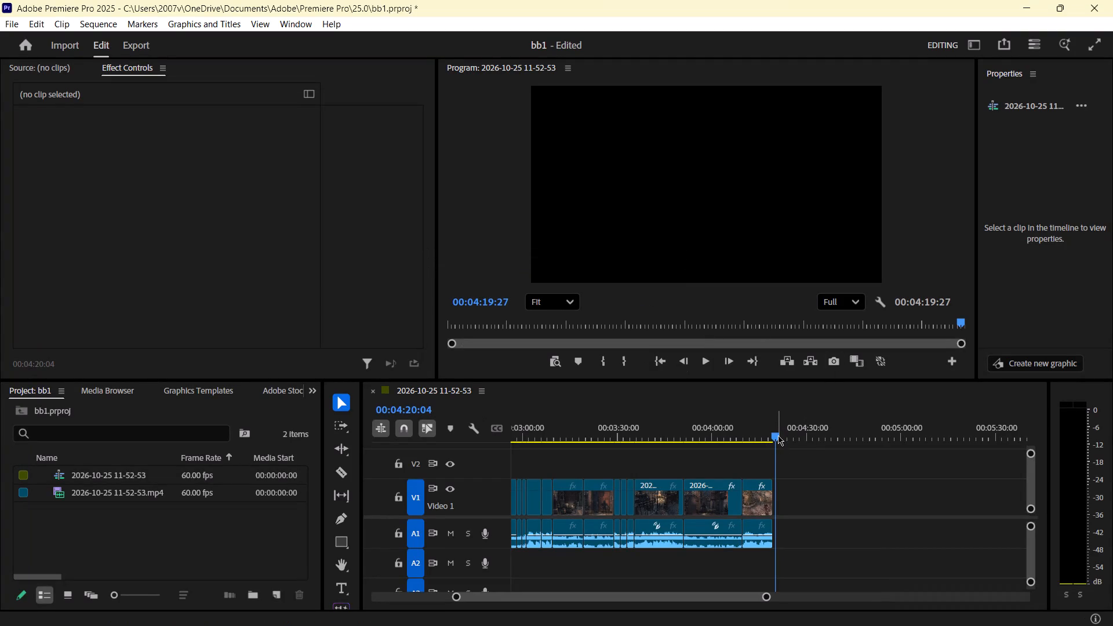
# Close the bb1 project without saving its changes.
pyautogui.moveTo(778, 435); pyautogui.dragTo(751, 459)
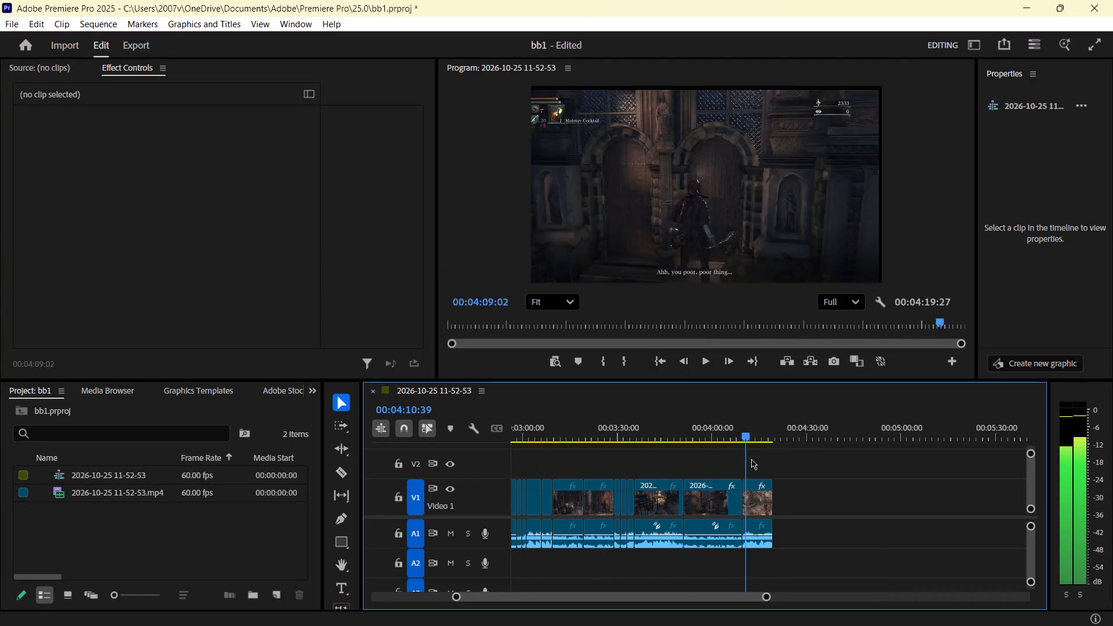
pyautogui.moveTo(751, 459); pyautogui.dragTo(758, 459)
pyautogui.click(11, 19)
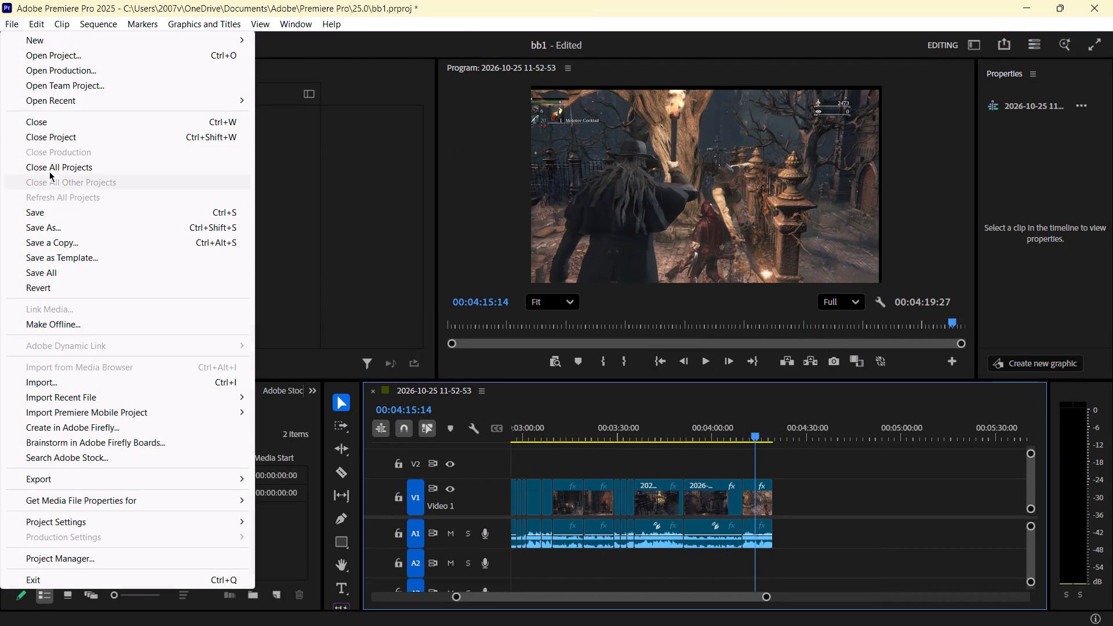
pyautogui.click(79, 137)
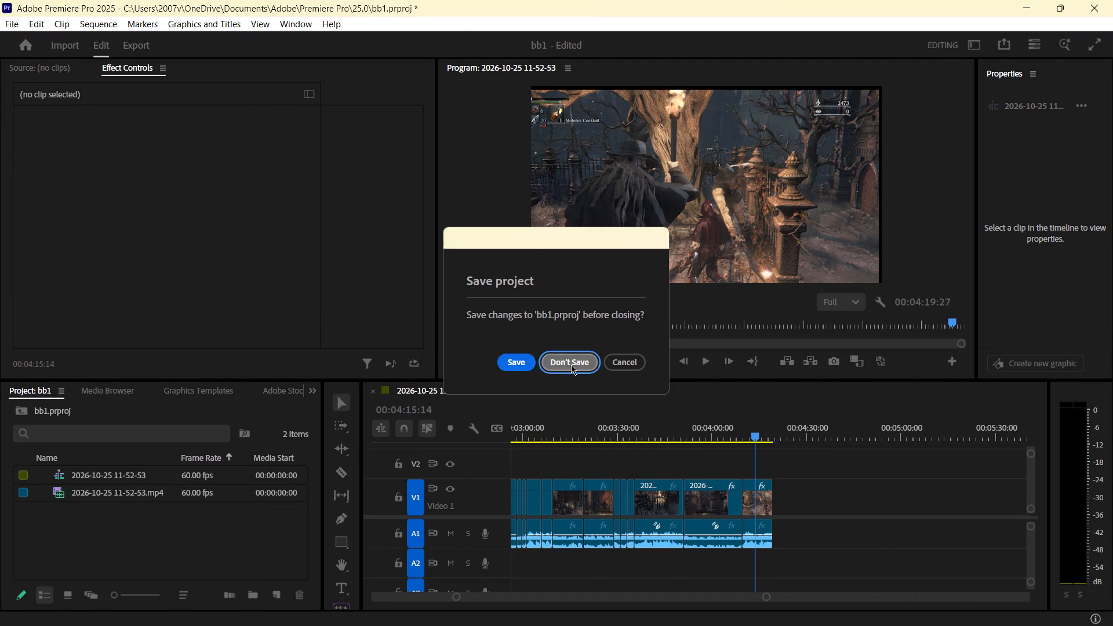
pyautogui.click(571, 365)
# Exit Premiere Pro from its home screen.
pyautogui.click(325, 249)
pyautogui.rightClick(331, 252)
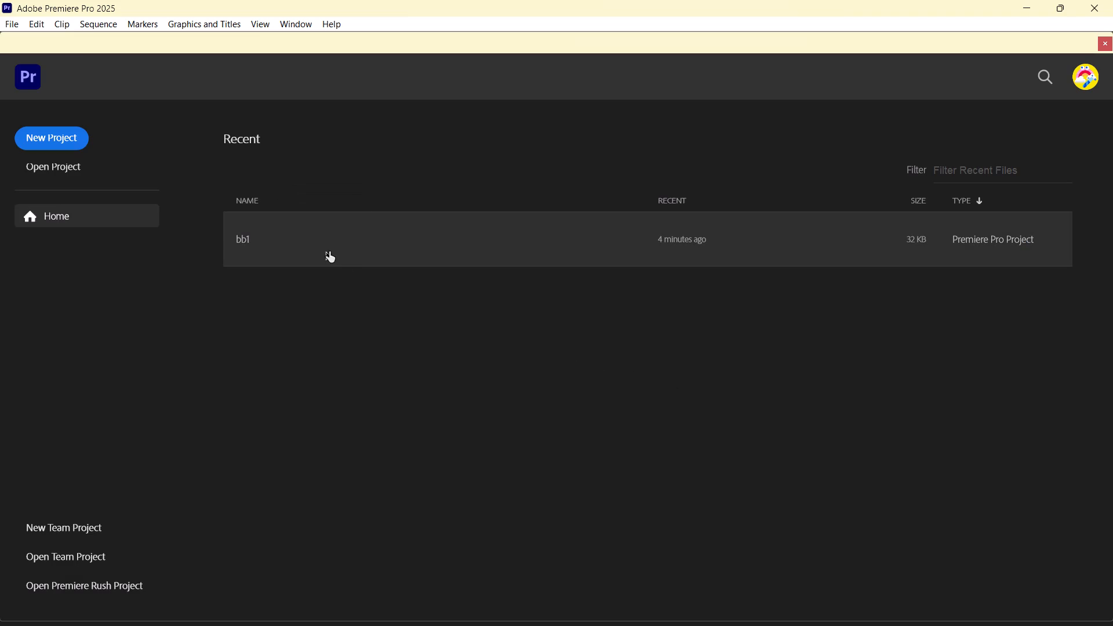
pyautogui.click(1112, 3)
pyautogui.click(1105, 48)
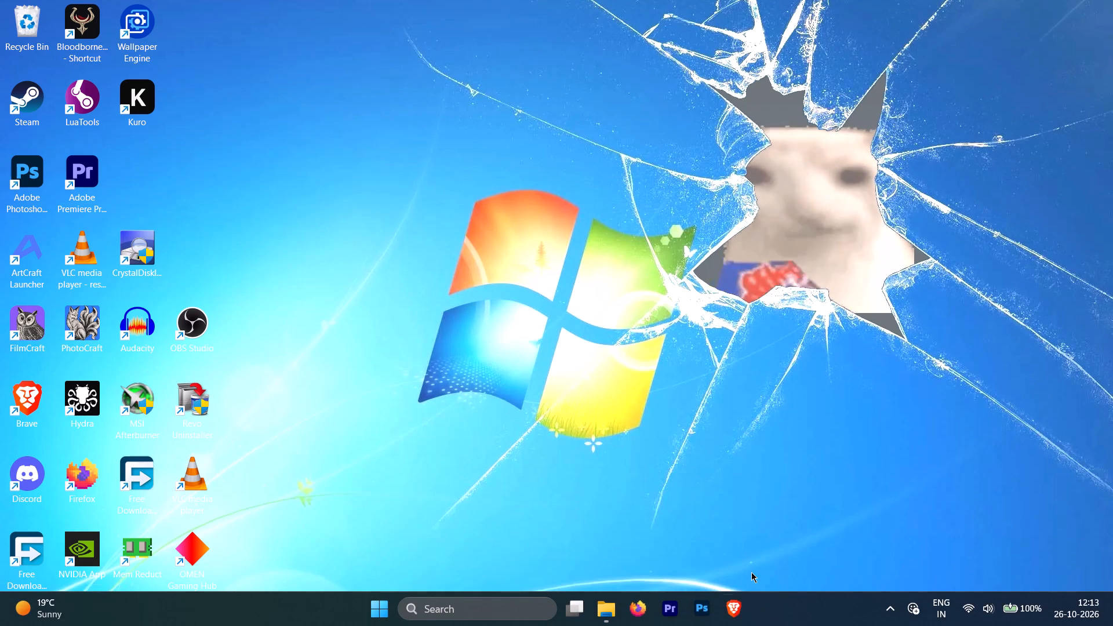
pyautogui.click(605, 612)
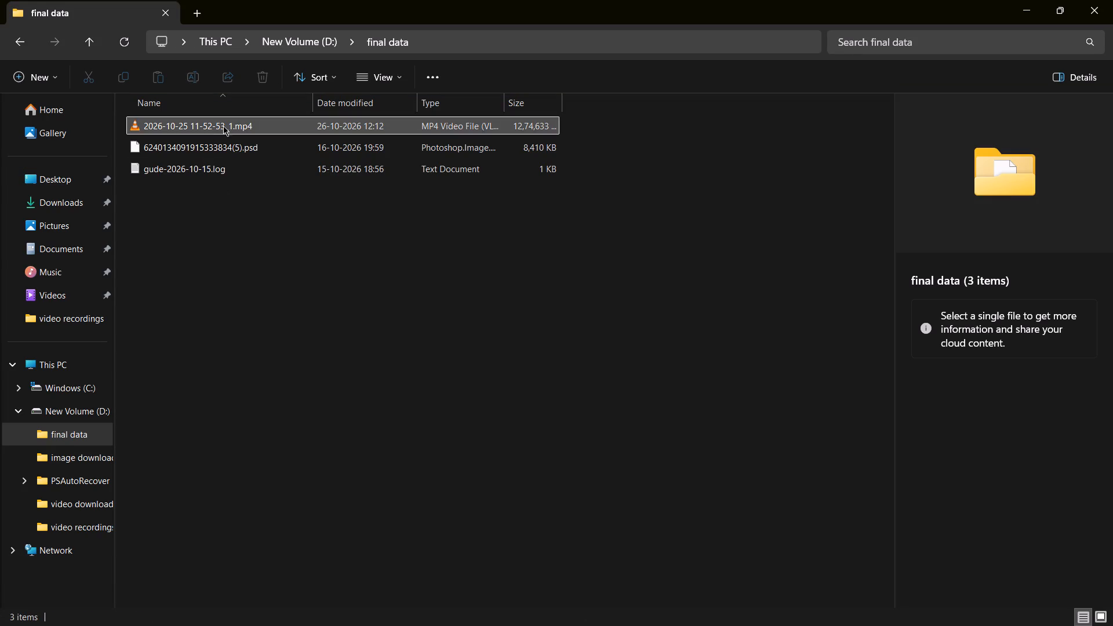
pyautogui.click(225, 125)
pyautogui.click(230, 146)
pyautogui.rightClick(230, 146)
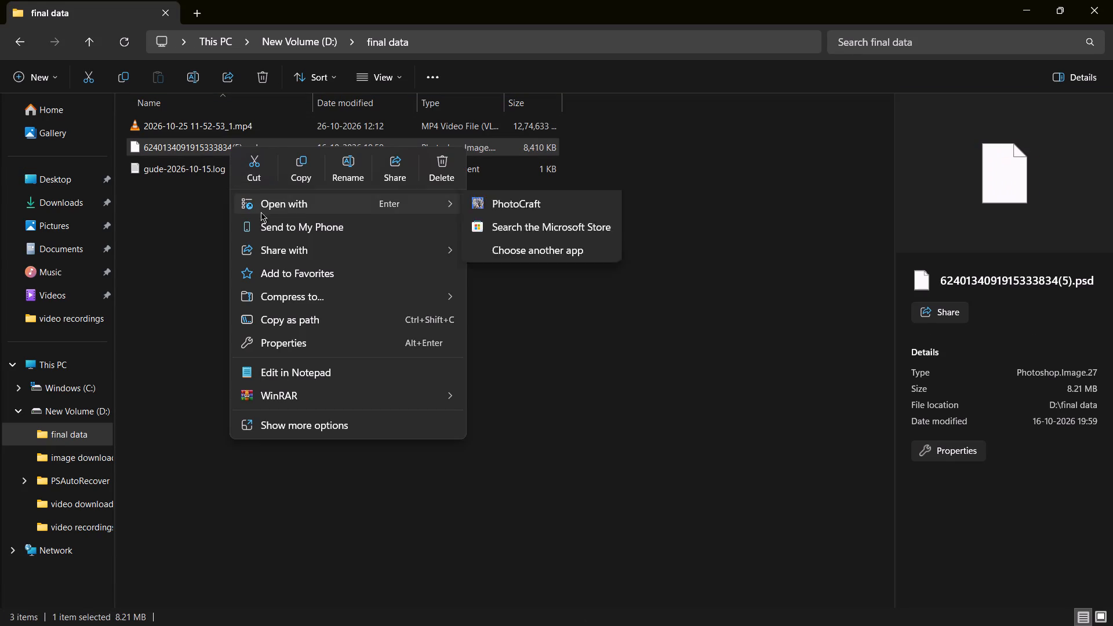
pyautogui.click(526, 210)
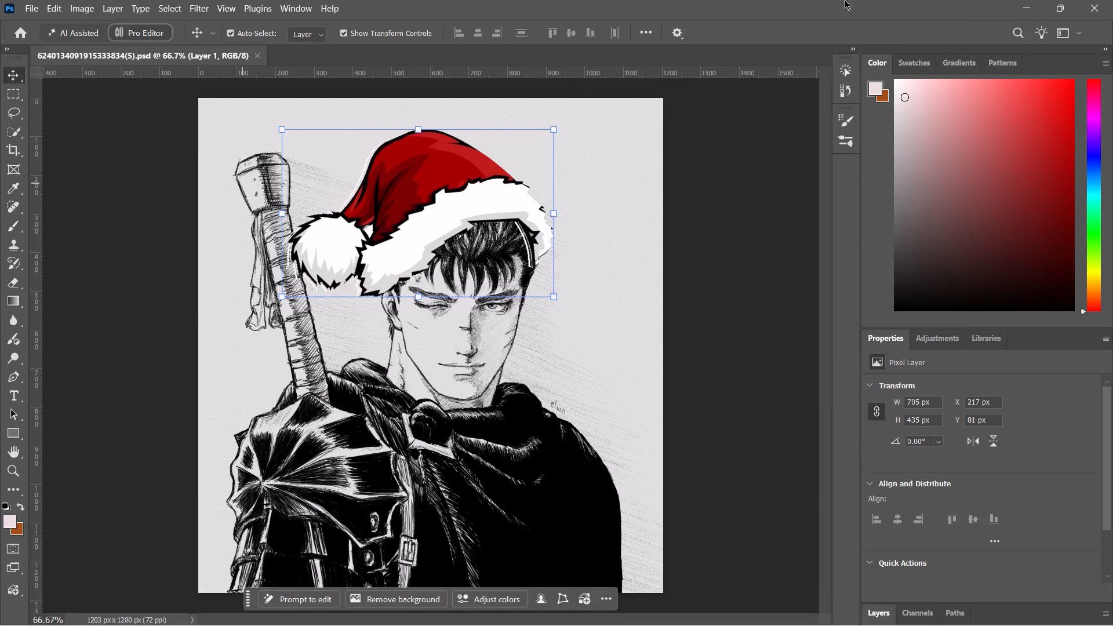
pyautogui.click(1111, 0)
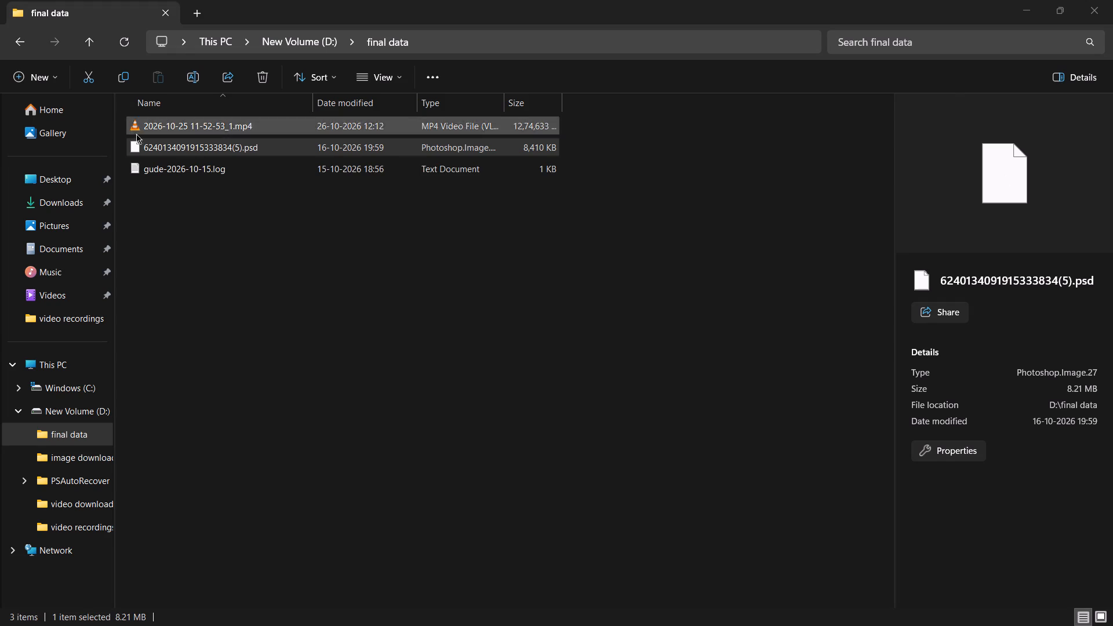
pyautogui.rightClick(143, 145)
pyautogui.click(272, 71)
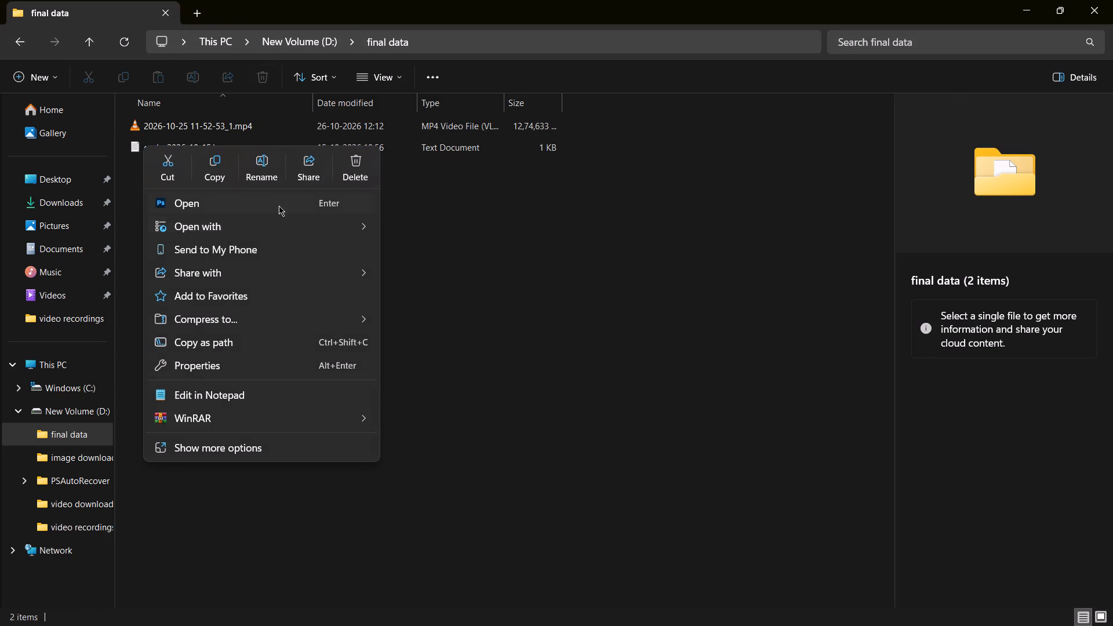
pyautogui.click(555, 245)
pyautogui.rightClick(187, 143)
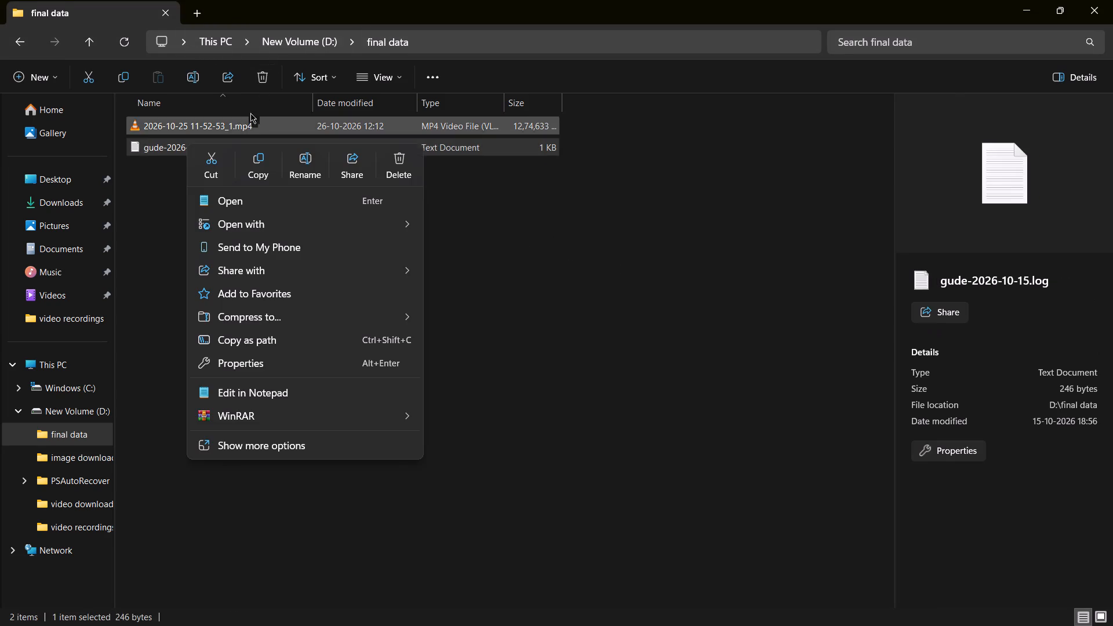
pyautogui.click(264, 77)
# Look through the image downloads and PSAutoRecover folders on drive D:, and close File Explorer.
pyautogui.click(28, 46)
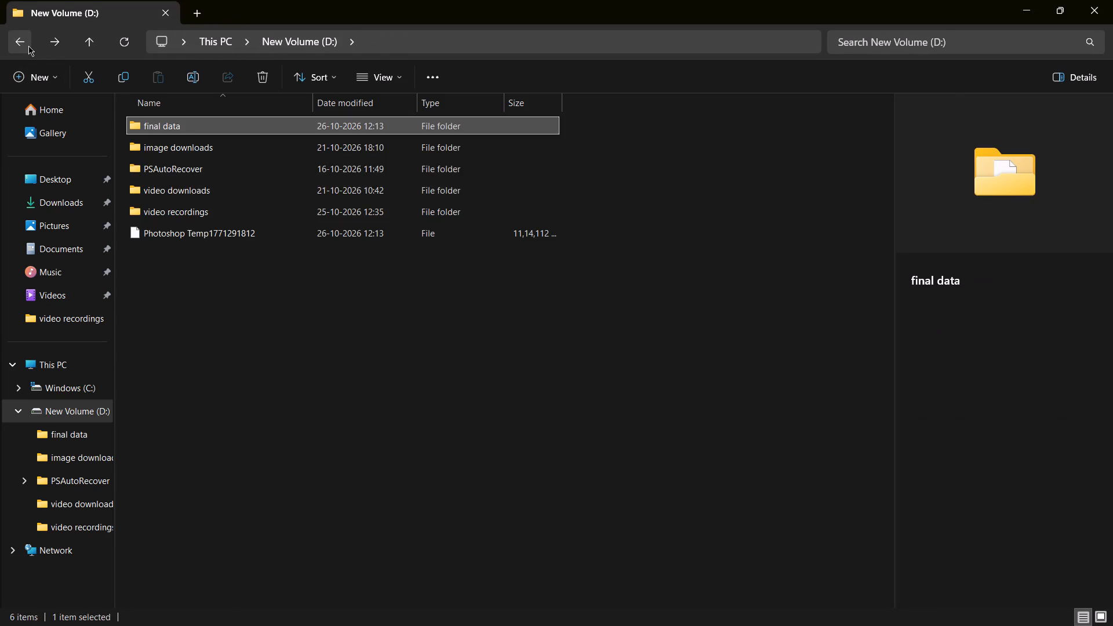
pyautogui.doubleClick(245, 155)
pyautogui.click(235, 165)
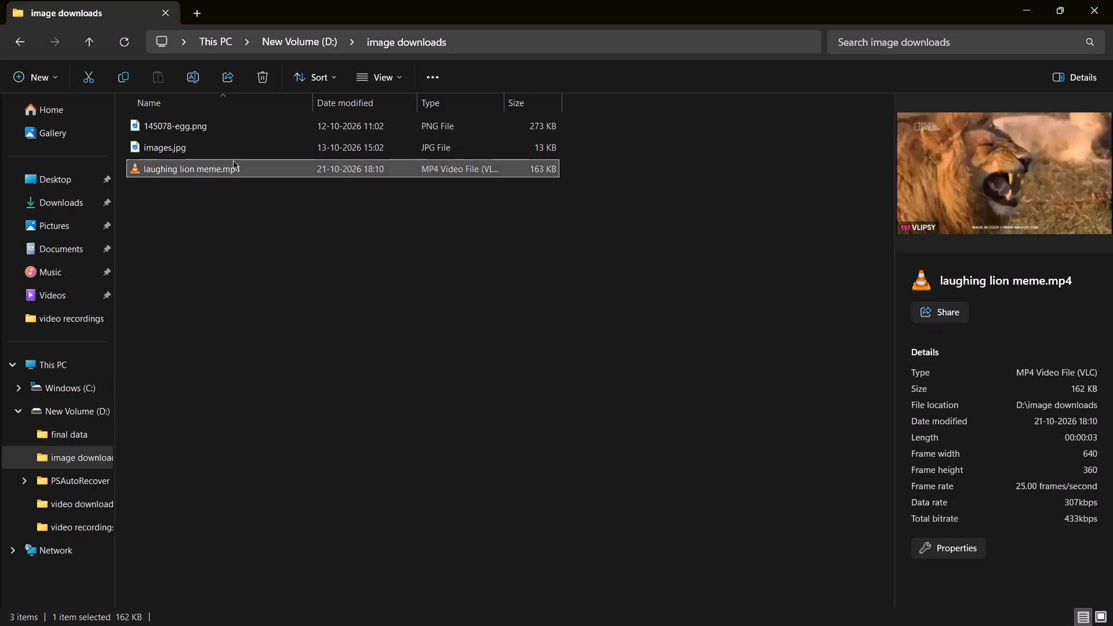
pyautogui.click(233, 148)
pyautogui.click(239, 162)
pyautogui.click(231, 122)
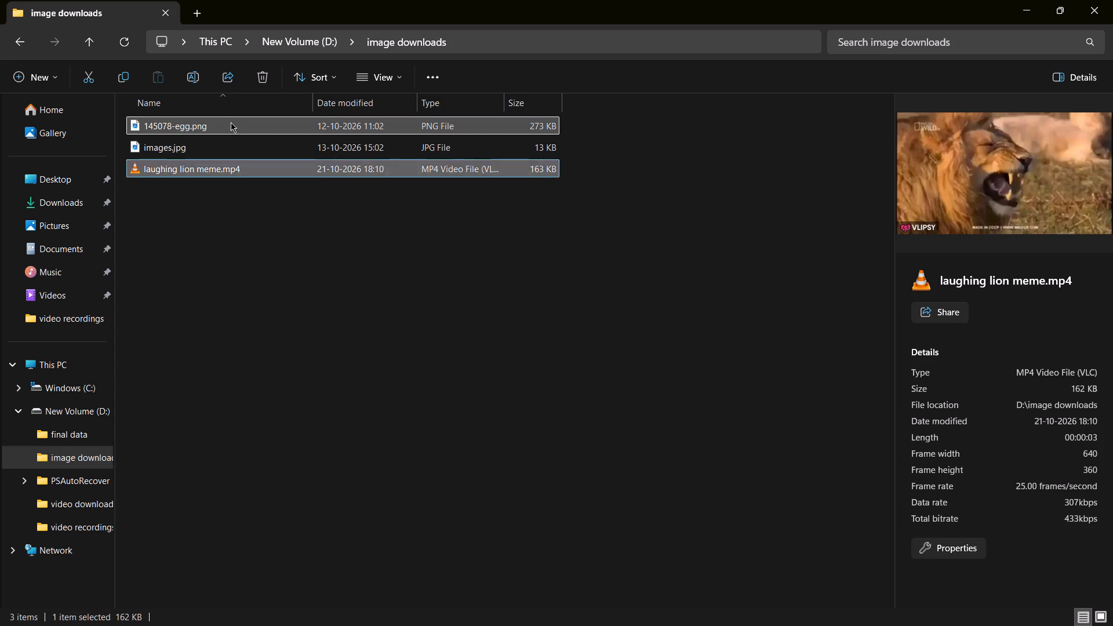
pyautogui.click(231, 153)
pyautogui.click(237, 168)
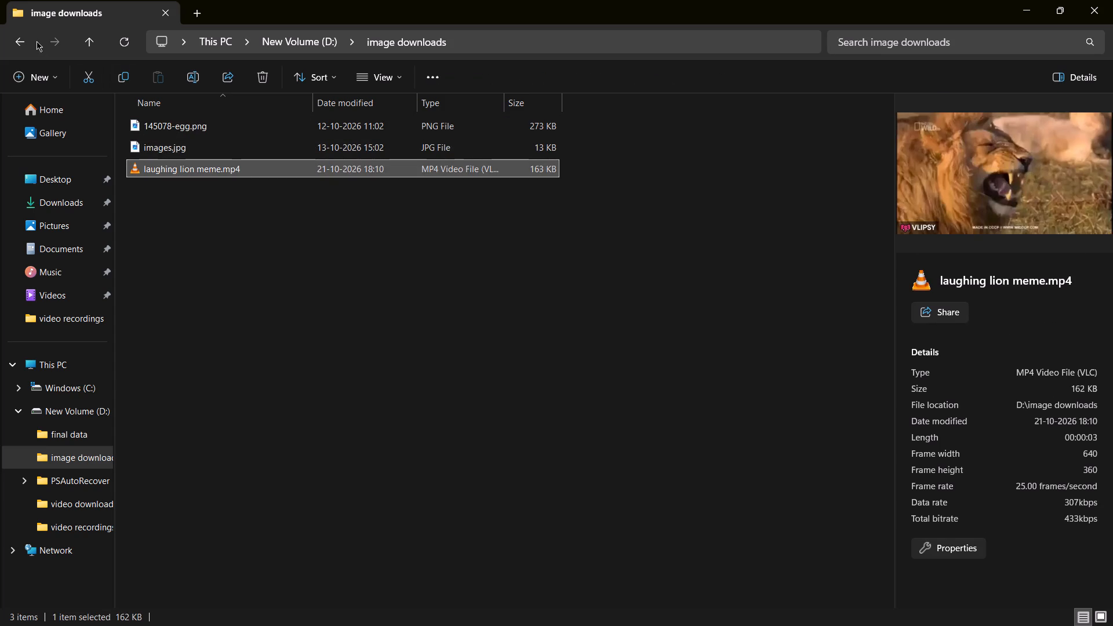
pyautogui.click(32, 41)
pyautogui.click(26, 41)
pyautogui.doubleClick(199, 168)
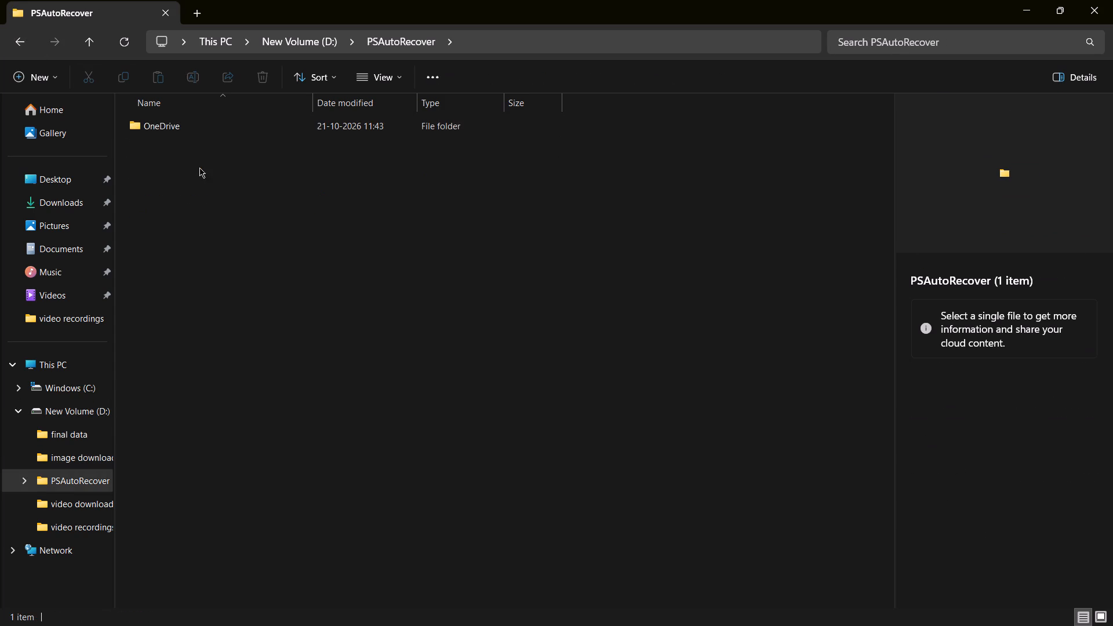
pyautogui.doubleClick(184, 127)
pyautogui.click(1112, 0)
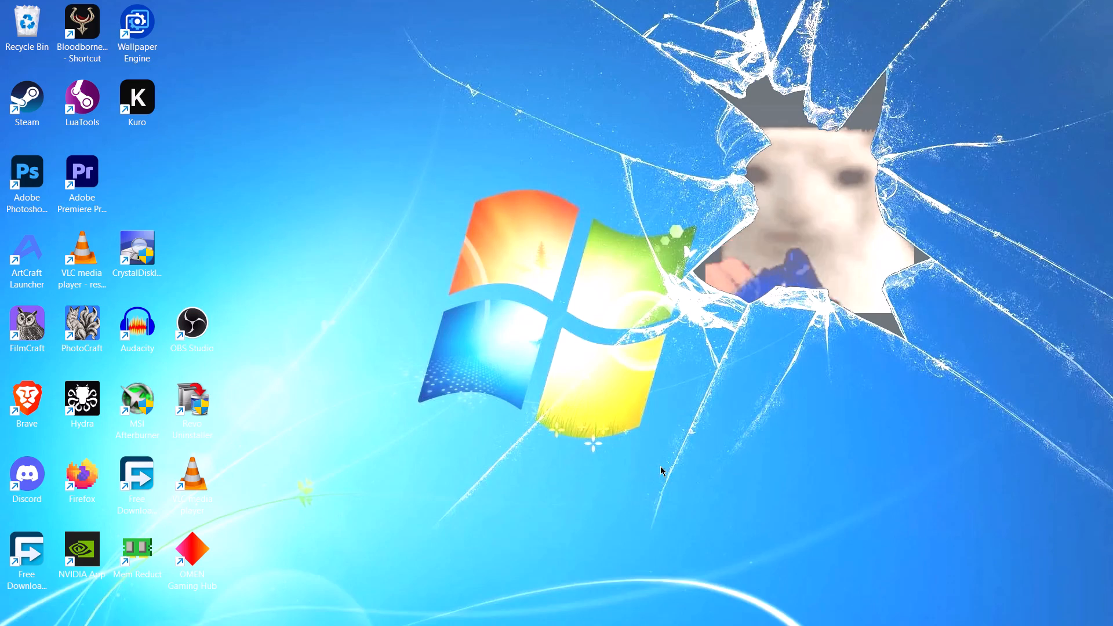
# Bring up the computer's power options for shutting down.
pyautogui.click(371, 606)
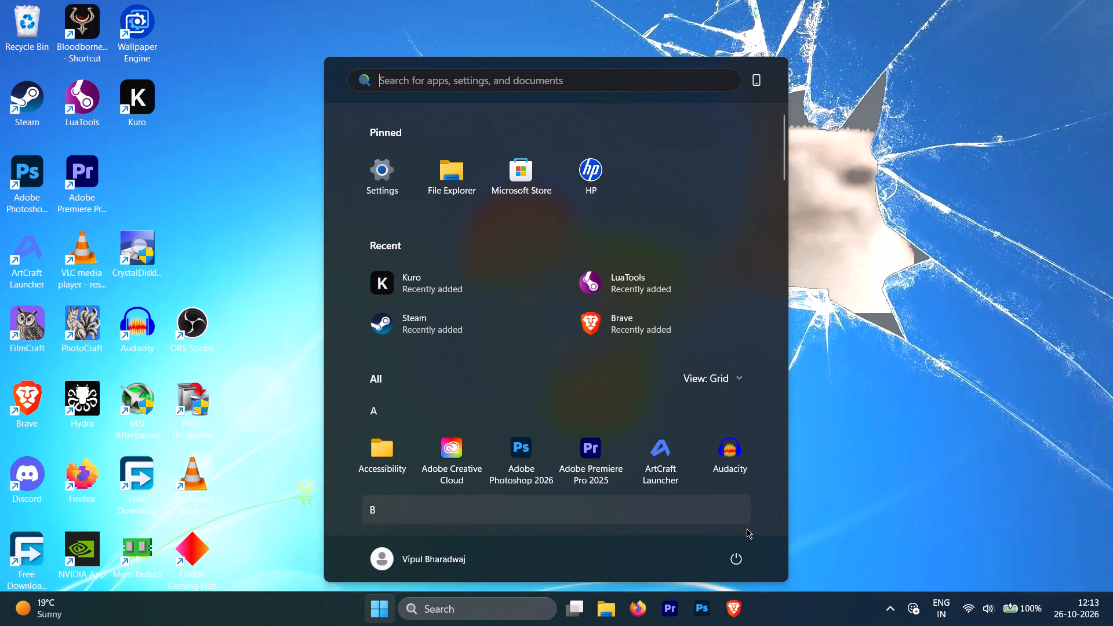
pyautogui.click(750, 553)
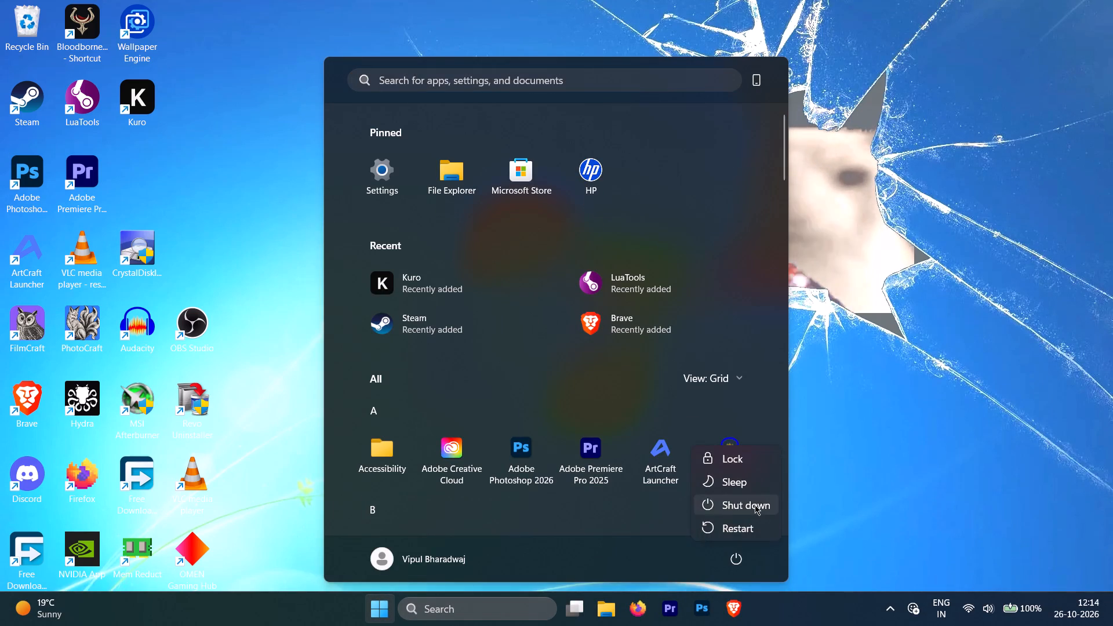